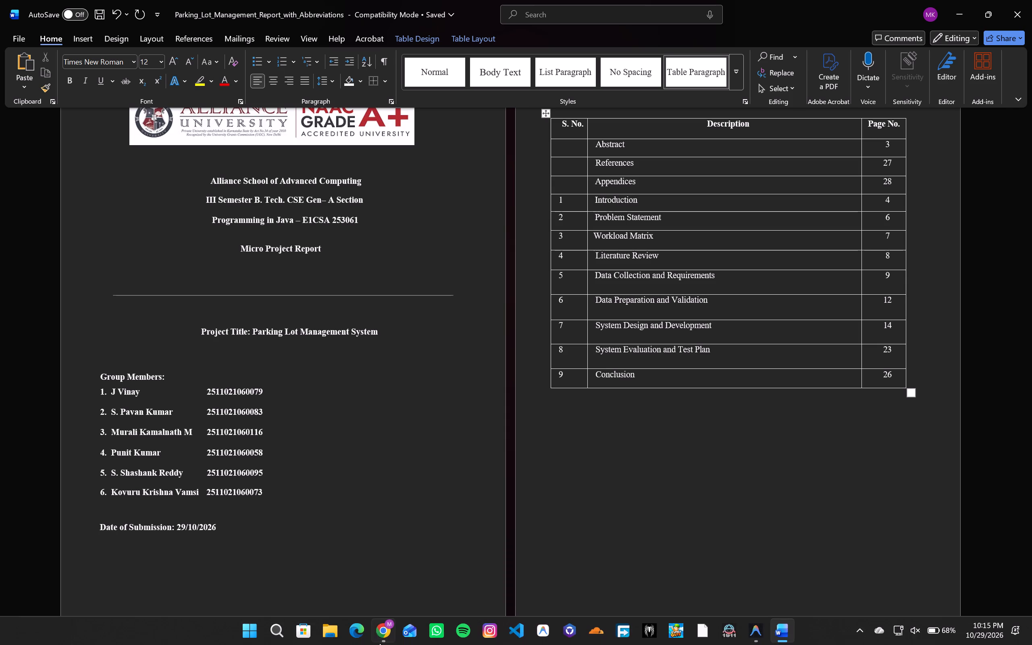
# Switch from the Parking Lot Management report in Word to Google Chrome and bring up the New Tab page.
pyautogui.click(379, 642)
pyautogui.click(69, 0)
pyautogui.click(180, 0)
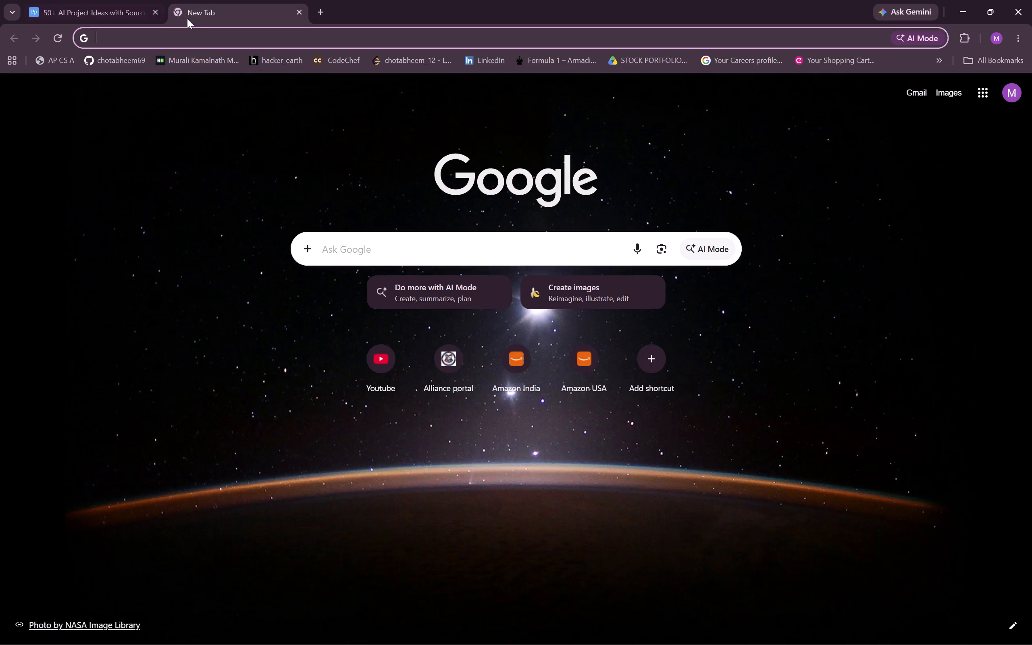
pyautogui.hotkey('alt', 'Tab')
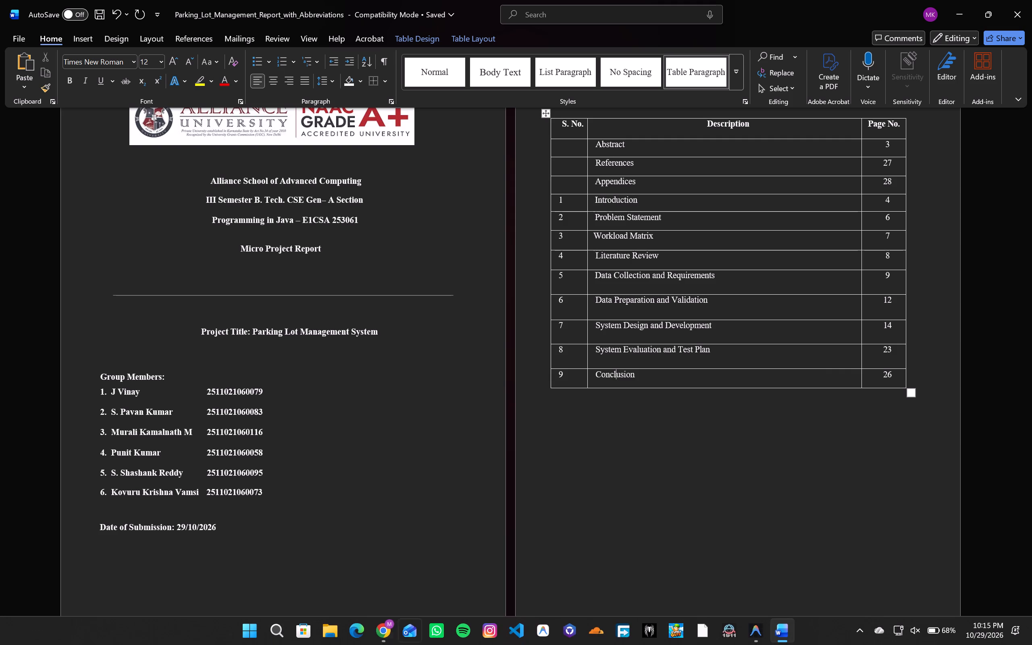
pyautogui.click(379, 631)
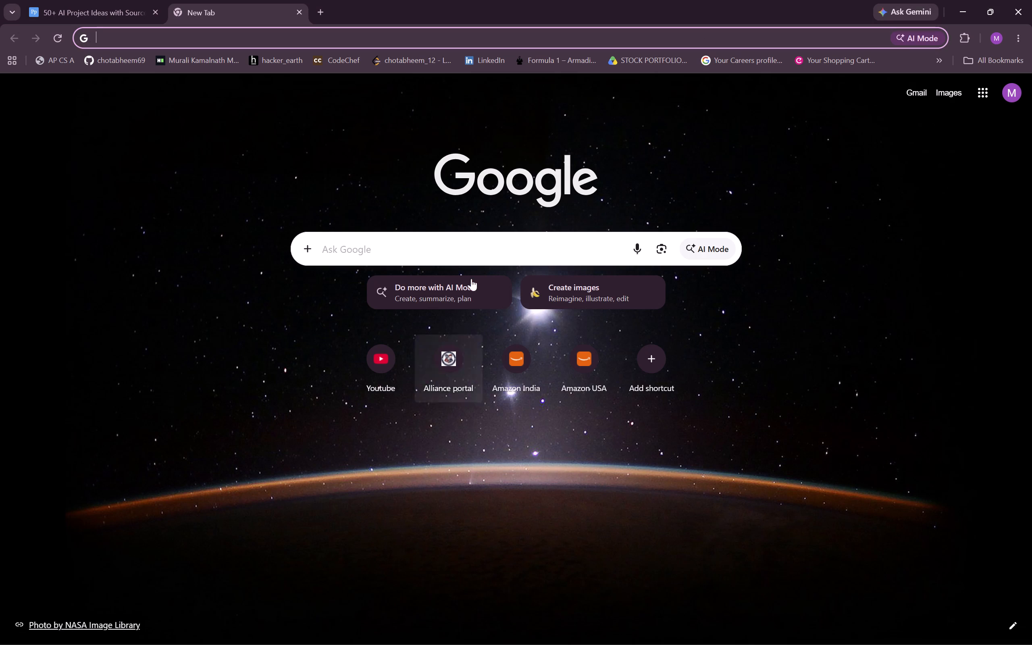
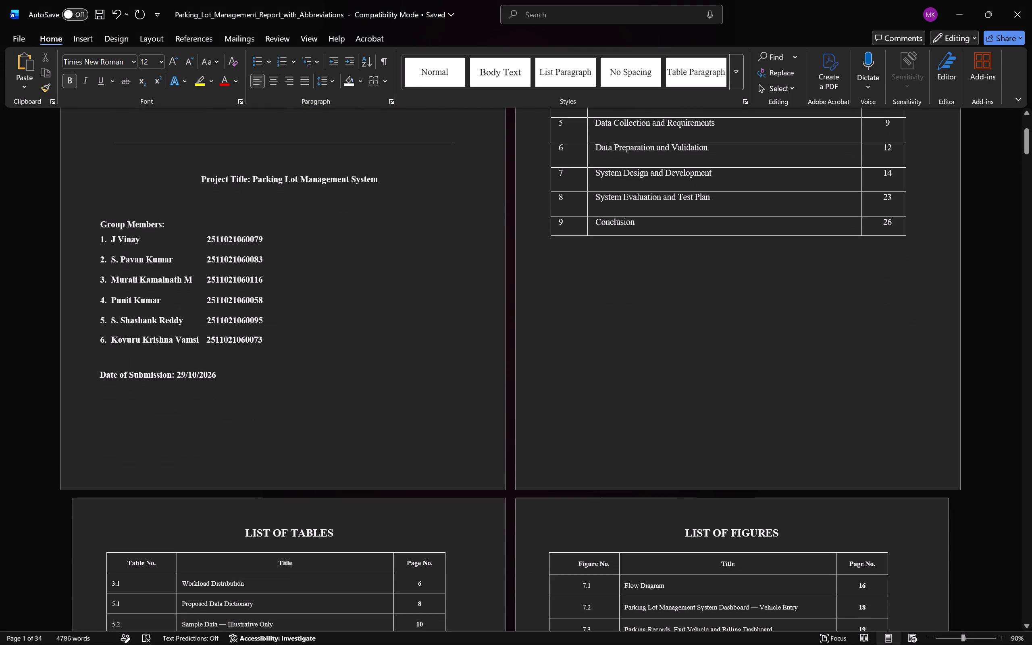
# Open the title page's footer in the Word report and turn off Different Odd & Even Pages.
pyautogui.doubleClick(486, 470)
pyautogui.click(472, 480)
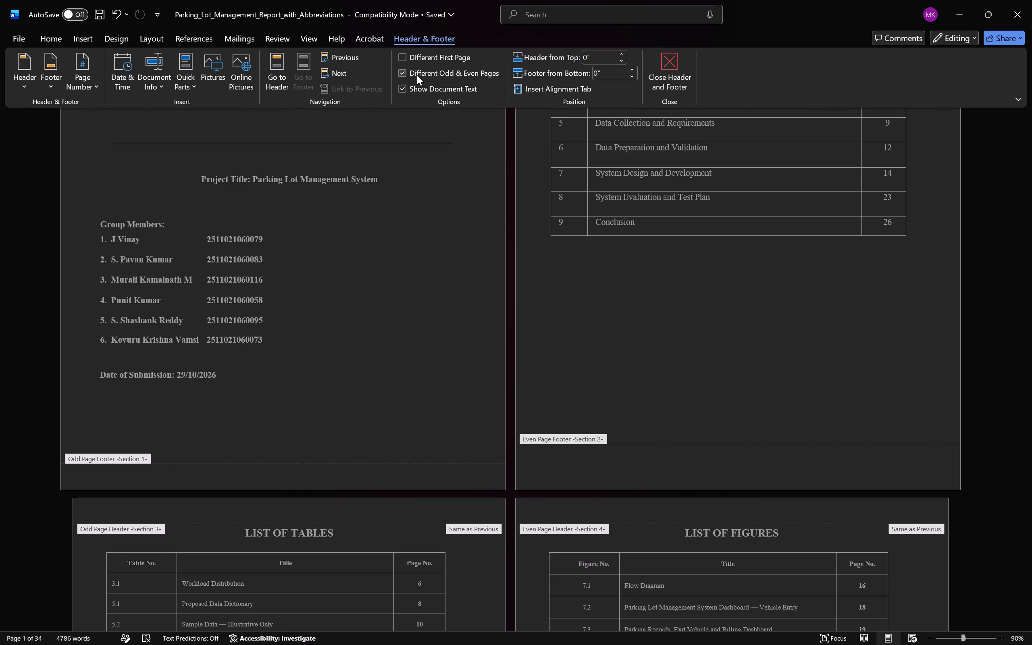
pyautogui.click(401, 71)
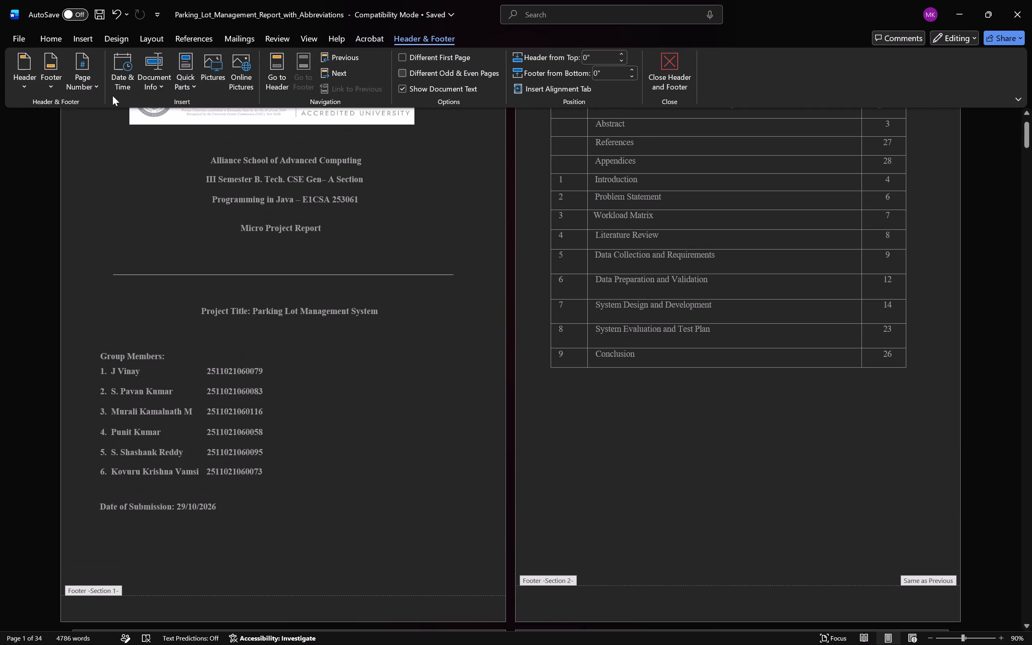
# Open the page number position and style choices for the report's footer.
pyautogui.scroll(-2, 252, 333)
pyautogui.click(88, 85)
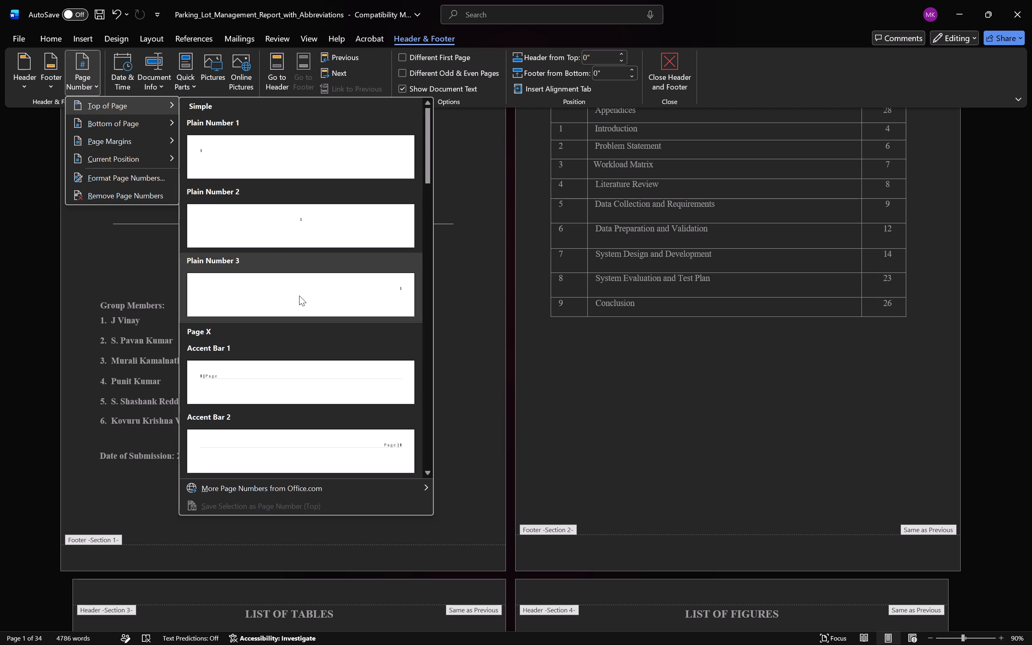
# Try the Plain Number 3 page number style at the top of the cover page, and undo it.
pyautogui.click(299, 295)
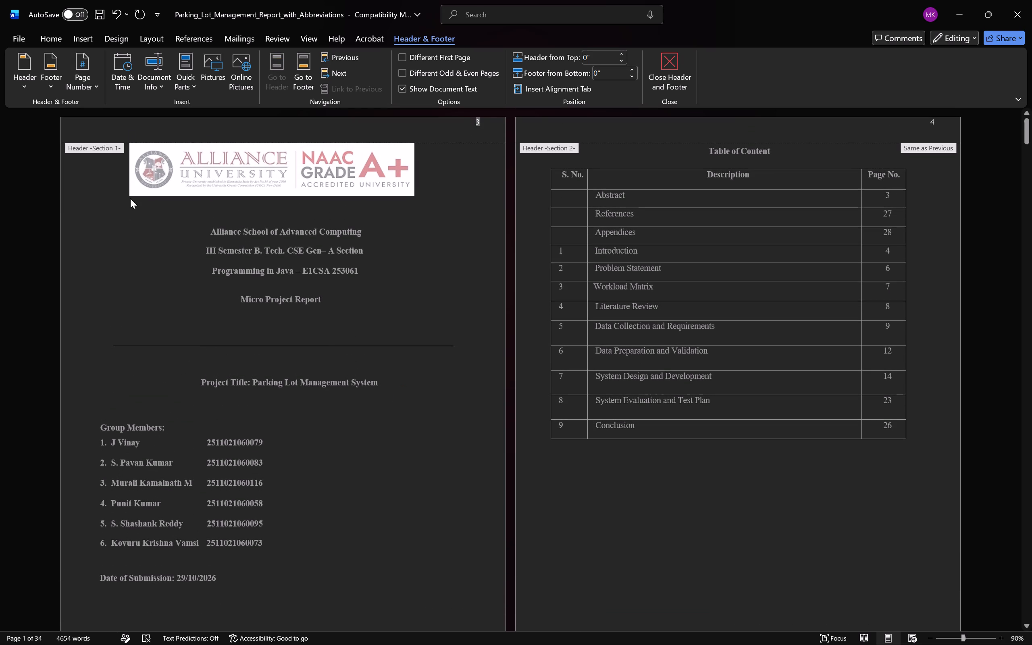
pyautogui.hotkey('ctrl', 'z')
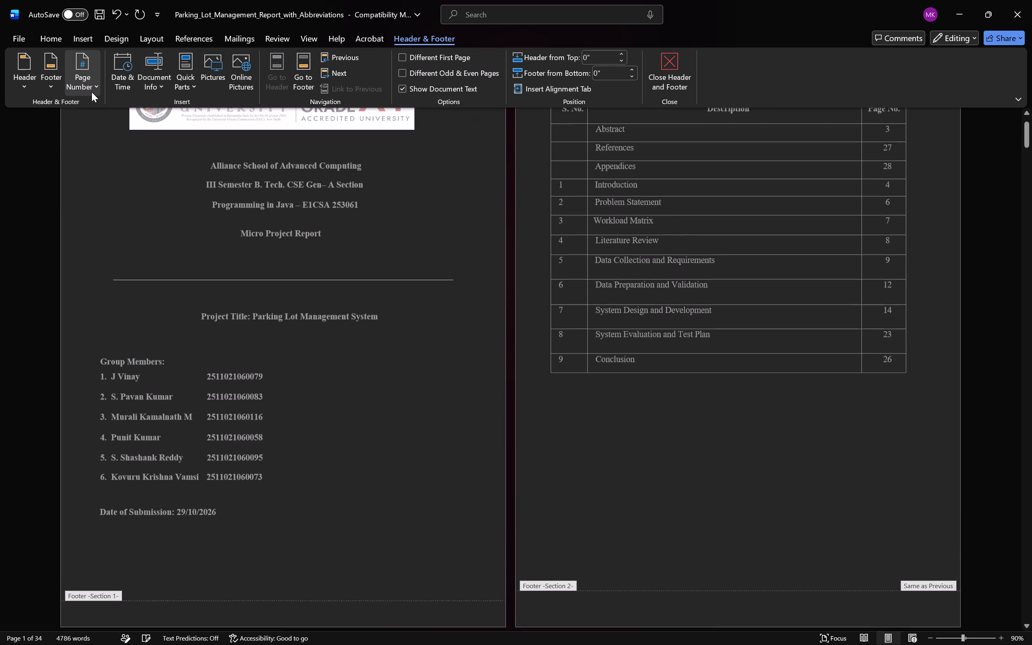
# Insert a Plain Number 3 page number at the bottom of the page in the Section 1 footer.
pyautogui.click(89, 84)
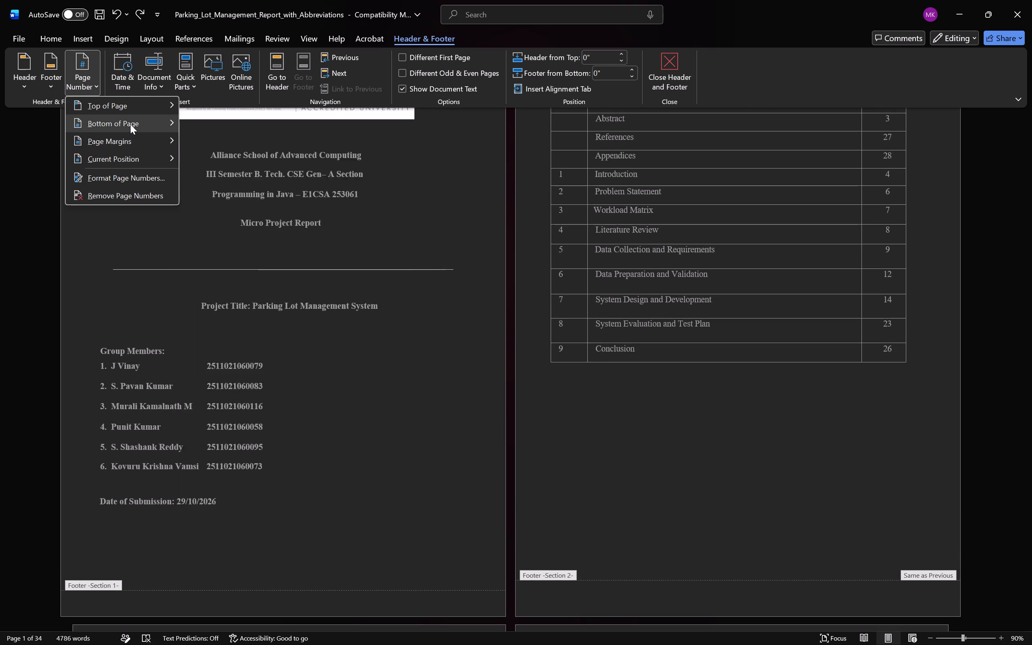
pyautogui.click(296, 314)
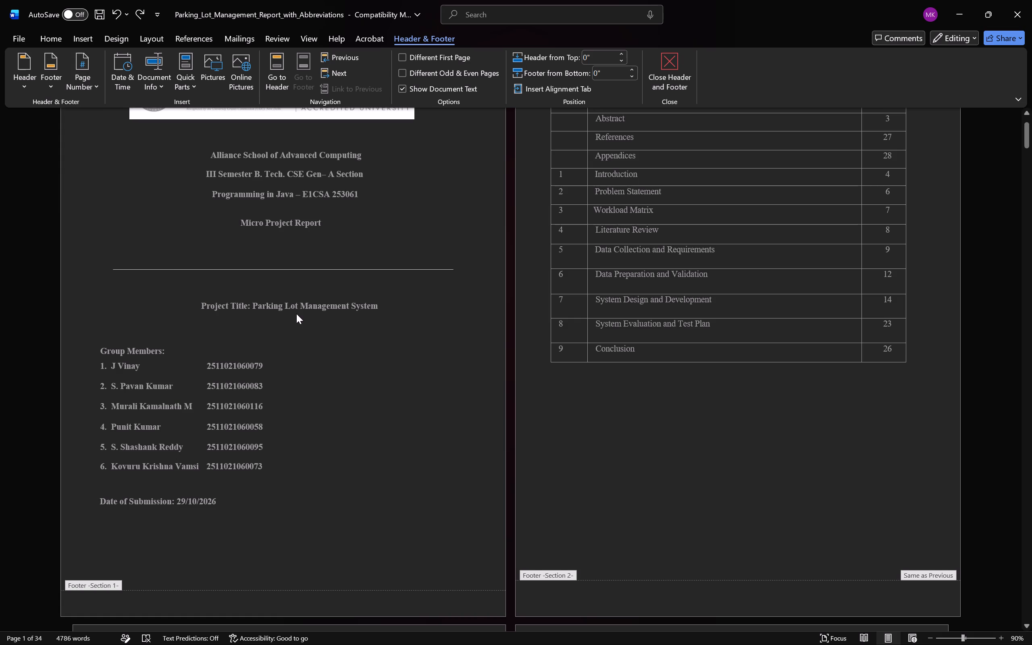
# Examine the footer page numbers from the cover page through the List of Abbreviations and Abstract pages.
pyautogui.scroll(3, 346, 362)
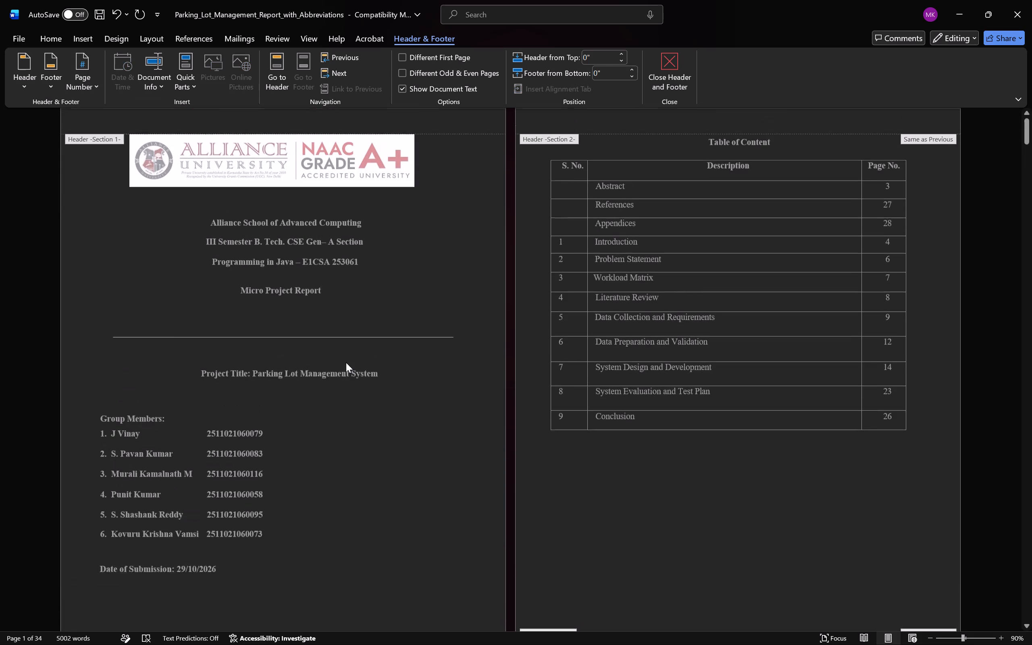
pyautogui.scroll(5, 346, 362)
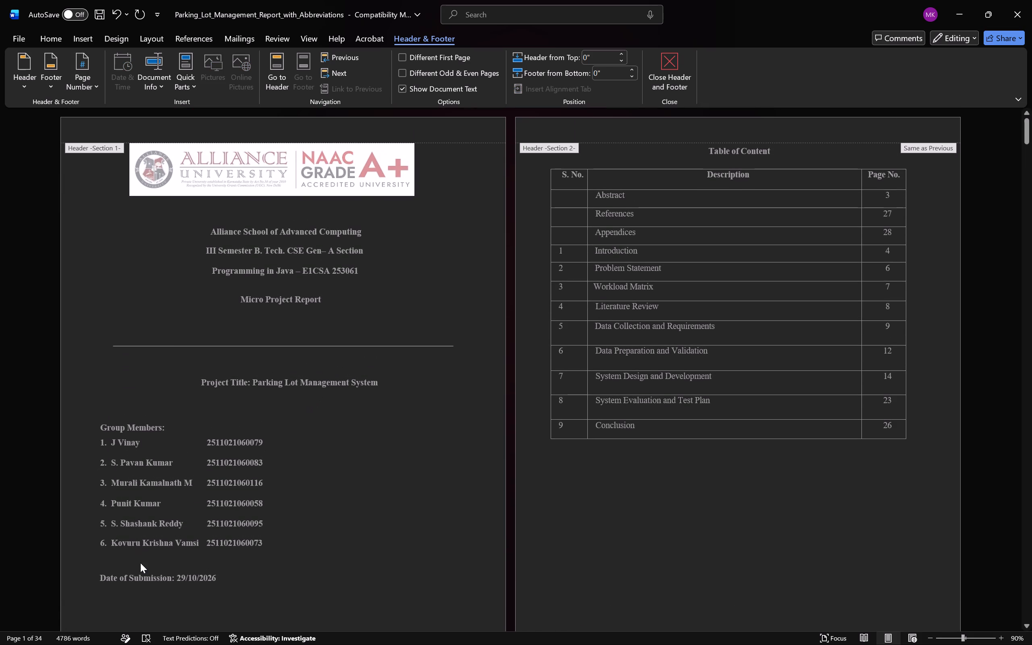
pyautogui.scroll(-6, 431, 424)
pyautogui.scroll(-15, 433, 425)
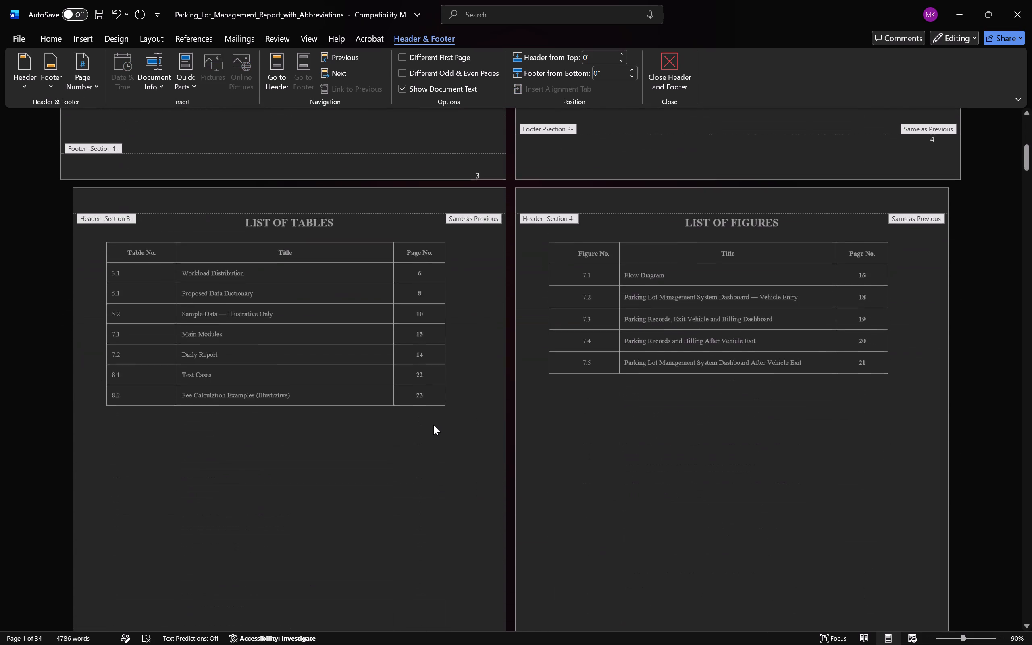
pyautogui.scroll(-19, 433, 425)
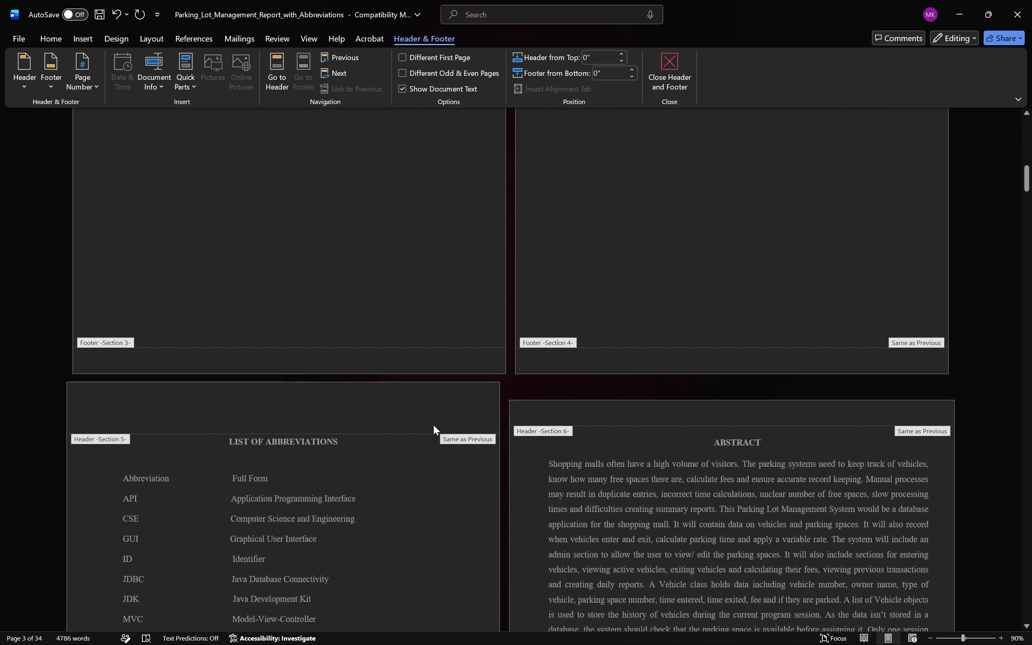
pyautogui.scroll(-15, 433, 425)
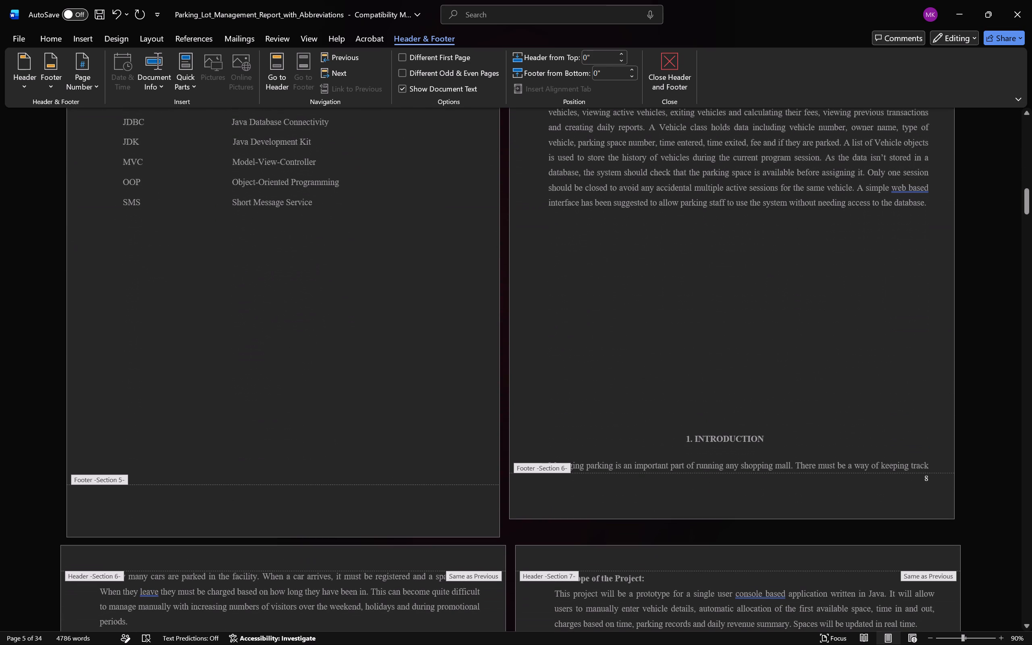
pyautogui.moveTo(90, 481); pyautogui.dragTo(91, 468)
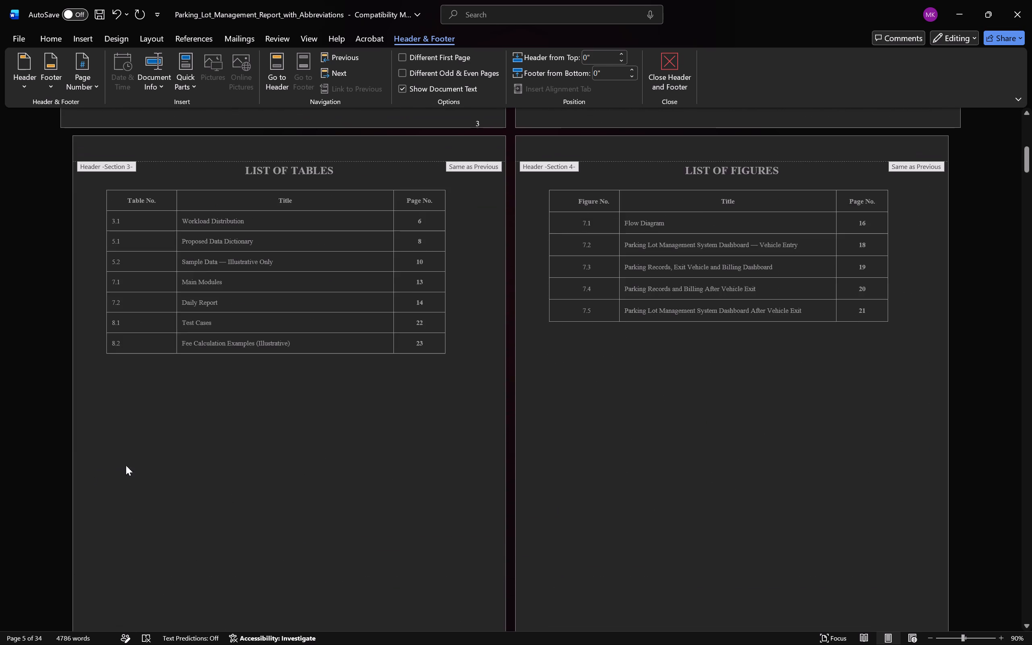
pyautogui.scroll(16, 177, 457)
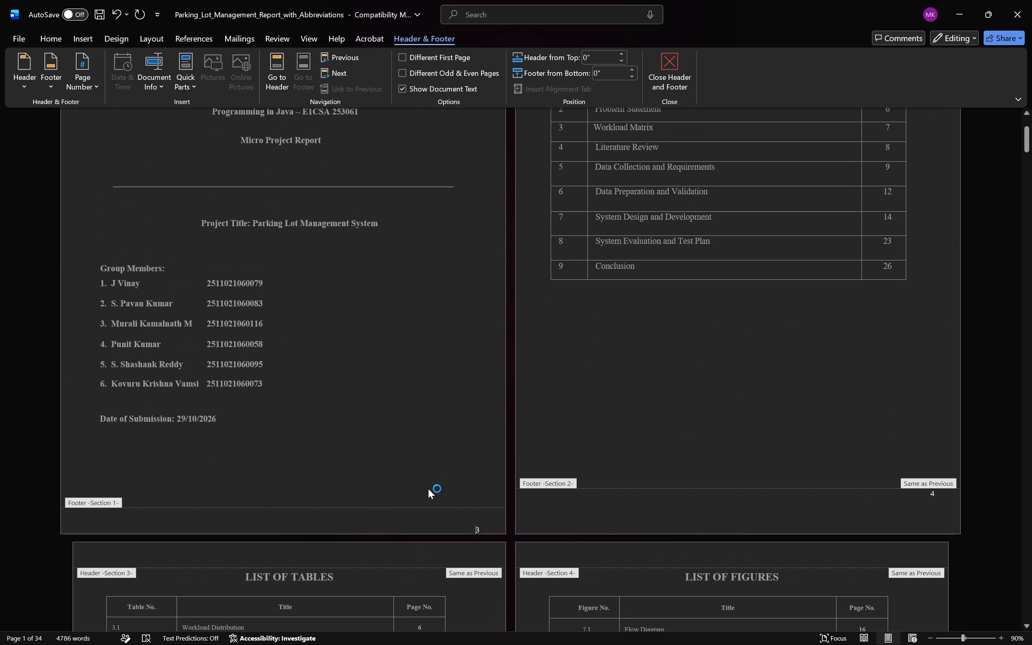
pyautogui.scroll(-2, 428, 489)
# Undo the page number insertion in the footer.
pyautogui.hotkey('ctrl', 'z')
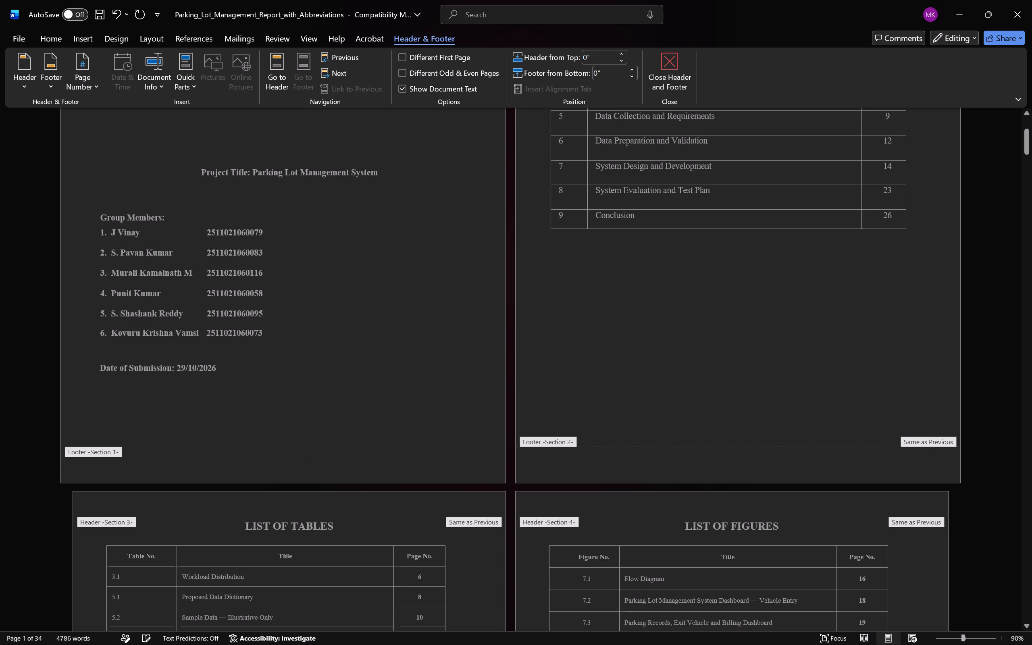
# Set the Section 1 page numbering to start at 1 in the page number format.
pyautogui.scroll(1, 403, 507)
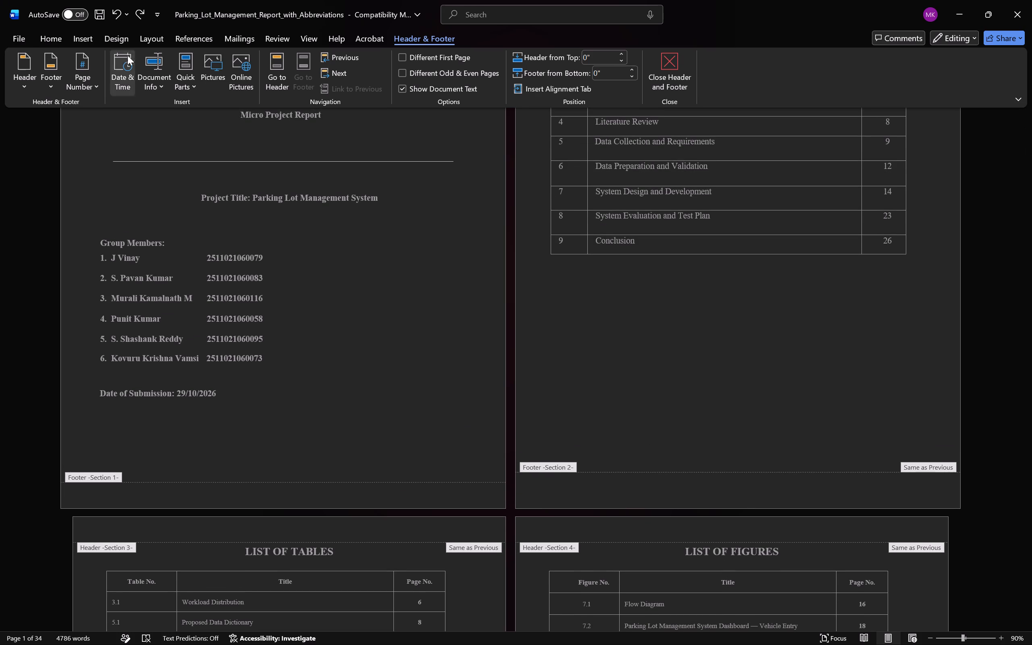
pyautogui.click(85, 83)
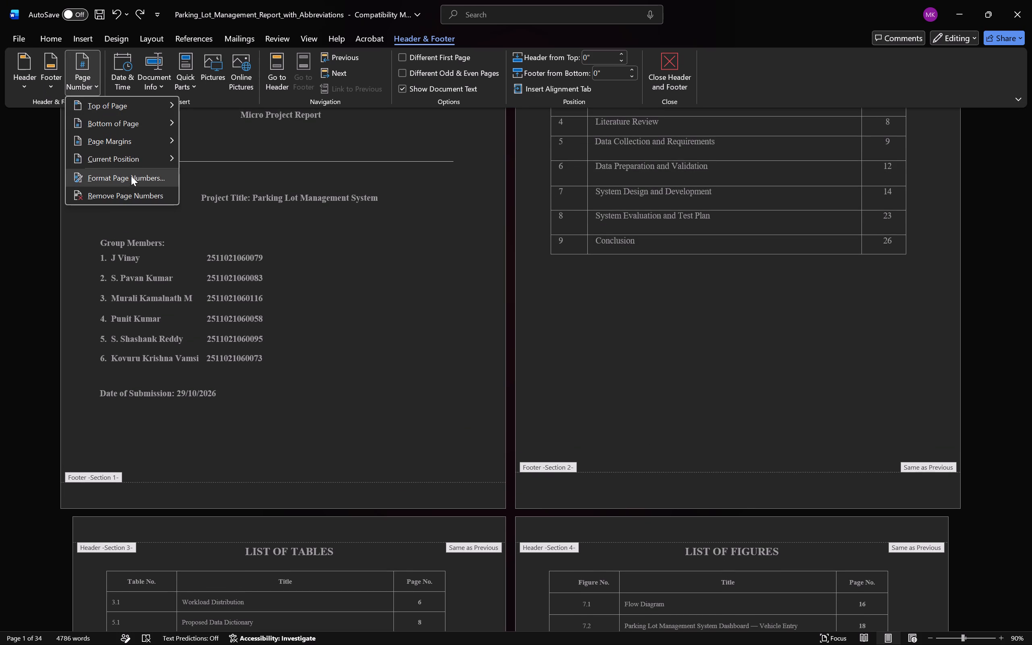
pyautogui.click(139, 181)
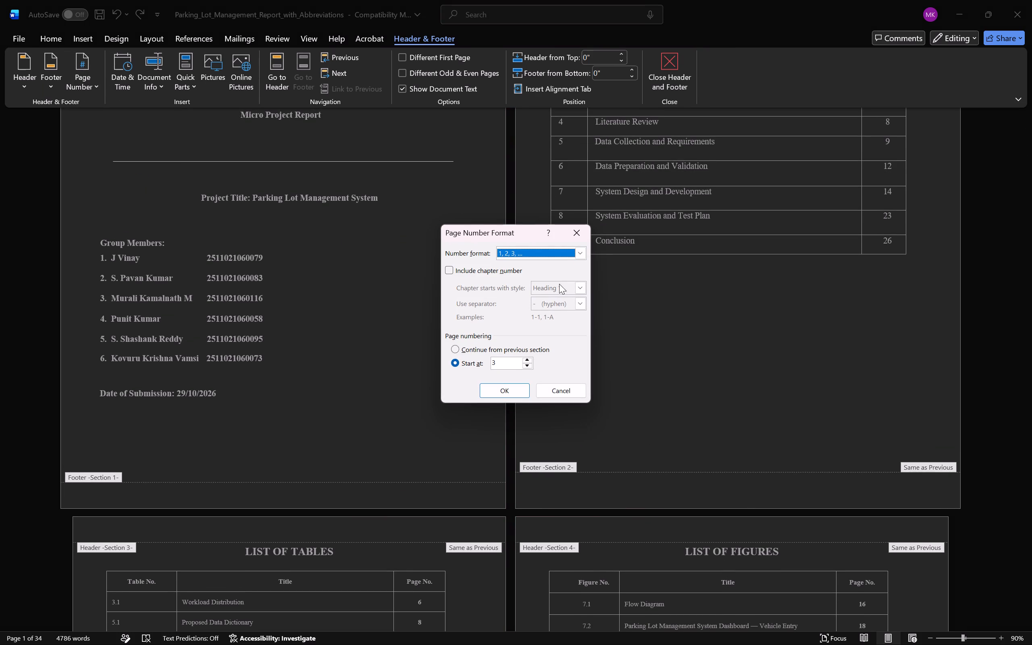
pyautogui.click(504, 361)
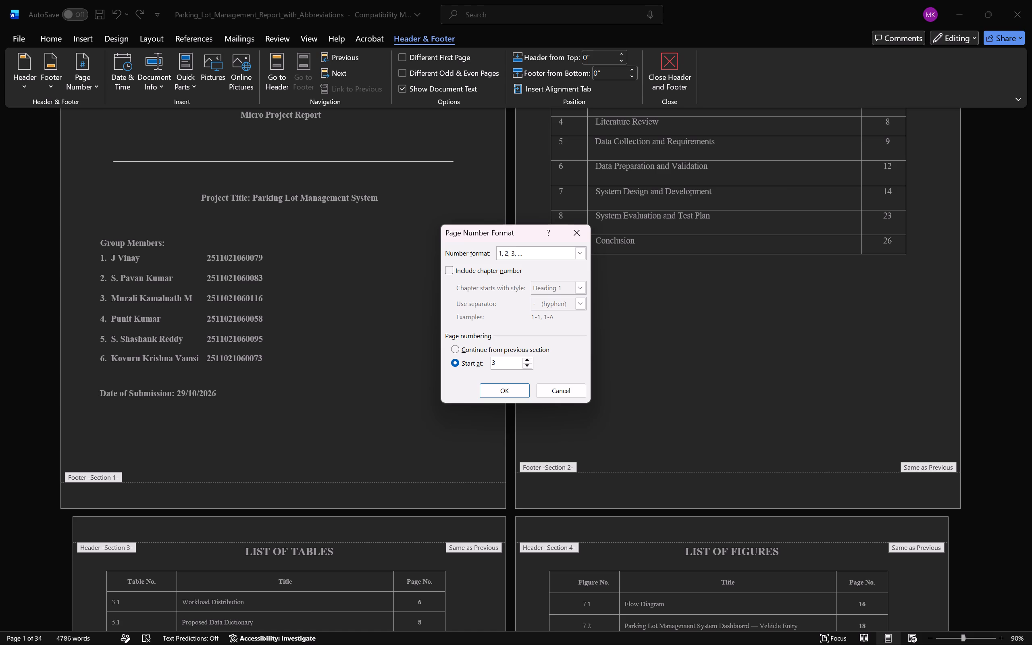
pyautogui.press('BackSpace')
pyautogui.press('1')
pyautogui.click(507, 394)
# Examine the footers of Sections 1 to 6 for page numbers, from the cover page to the Abstract page.
pyautogui.scroll(-6, 521, 412)
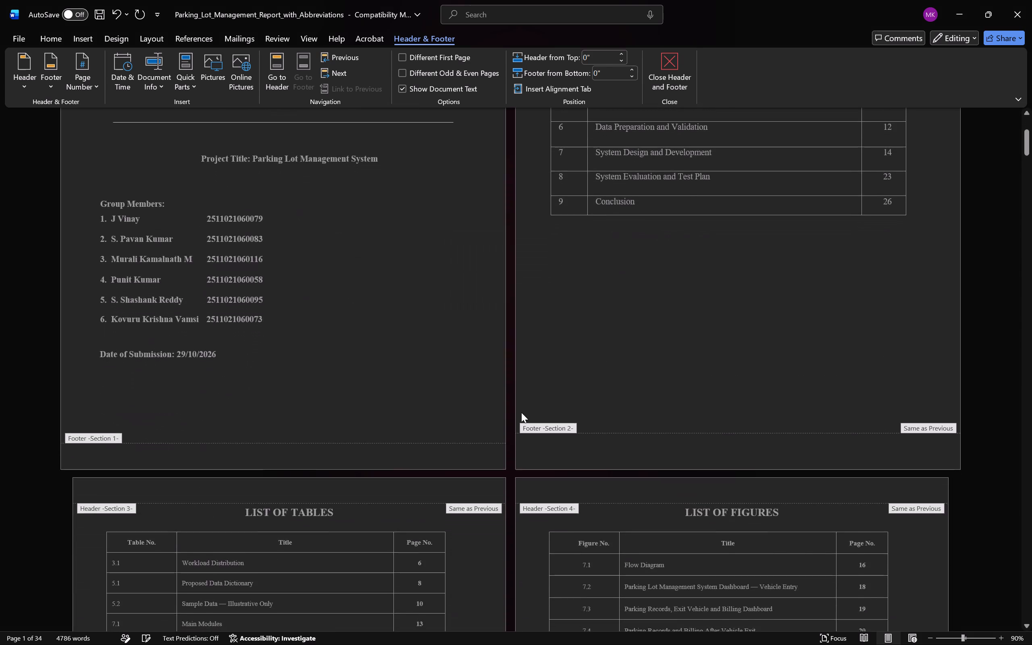
pyautogui.scroll(-19, 524, 445)
pyautogui.scroll(-13, 524, 445)
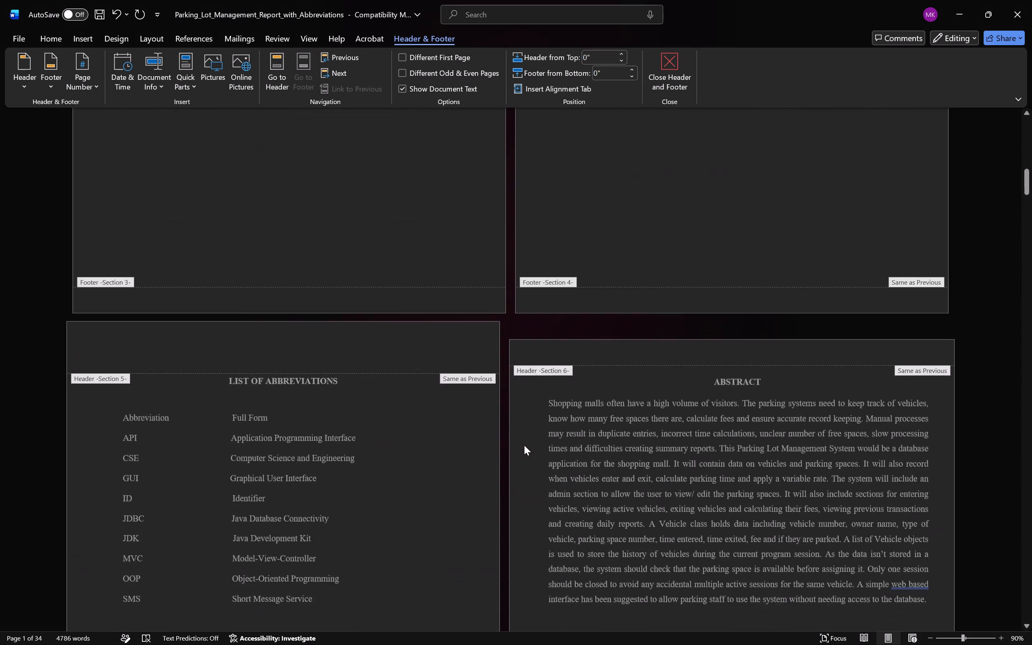
pyautogui.scroll(-19, 524, 445)
pyautogui.scroll(6, 525, 448)
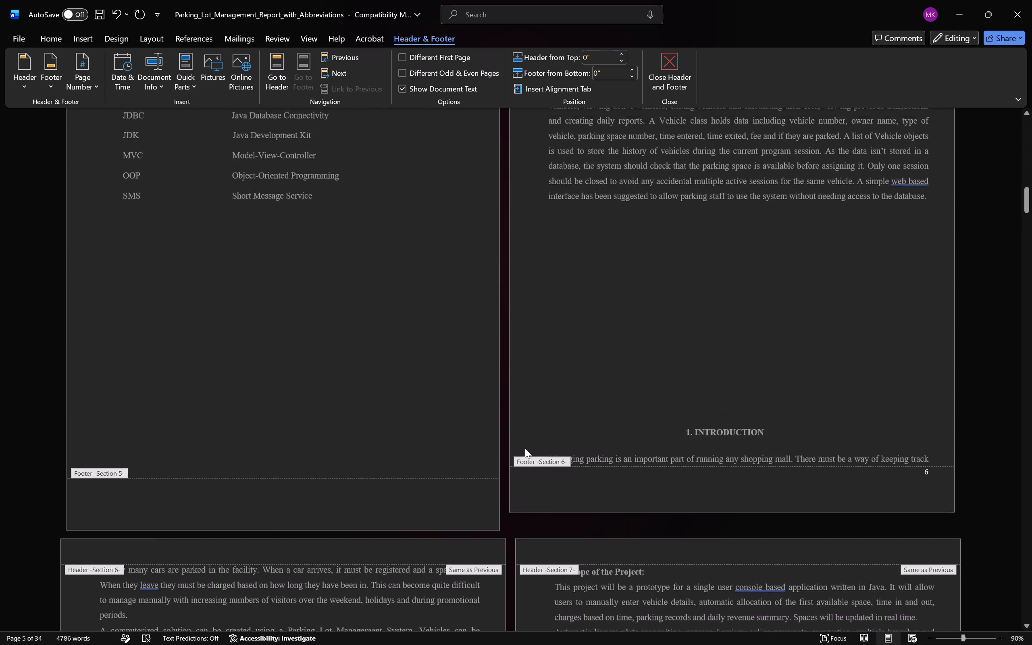
pyautogui.scroll(20, 525, 448)
pyautogui.scroll(20, 525, 448)
pyautogui.scroll(5, 525, 448)
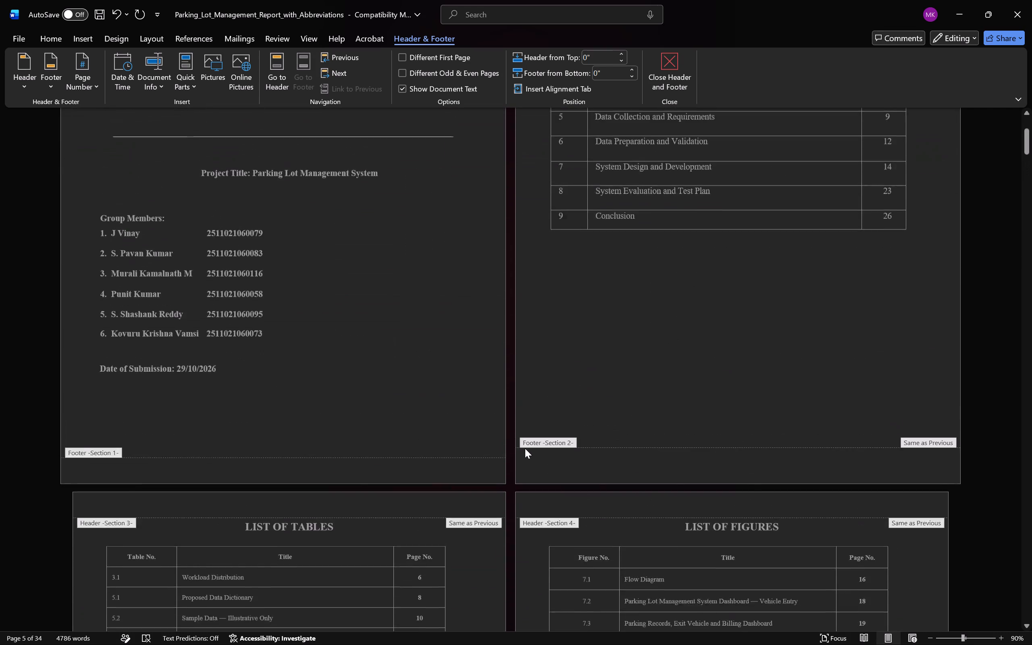
pyautogui.scroll(8, 525, 448)
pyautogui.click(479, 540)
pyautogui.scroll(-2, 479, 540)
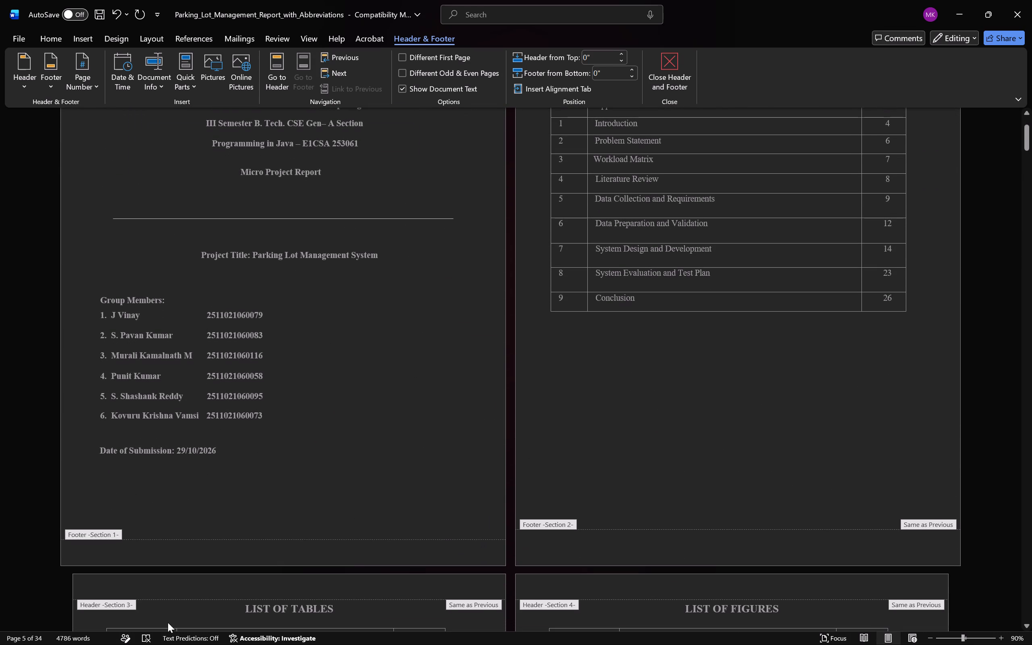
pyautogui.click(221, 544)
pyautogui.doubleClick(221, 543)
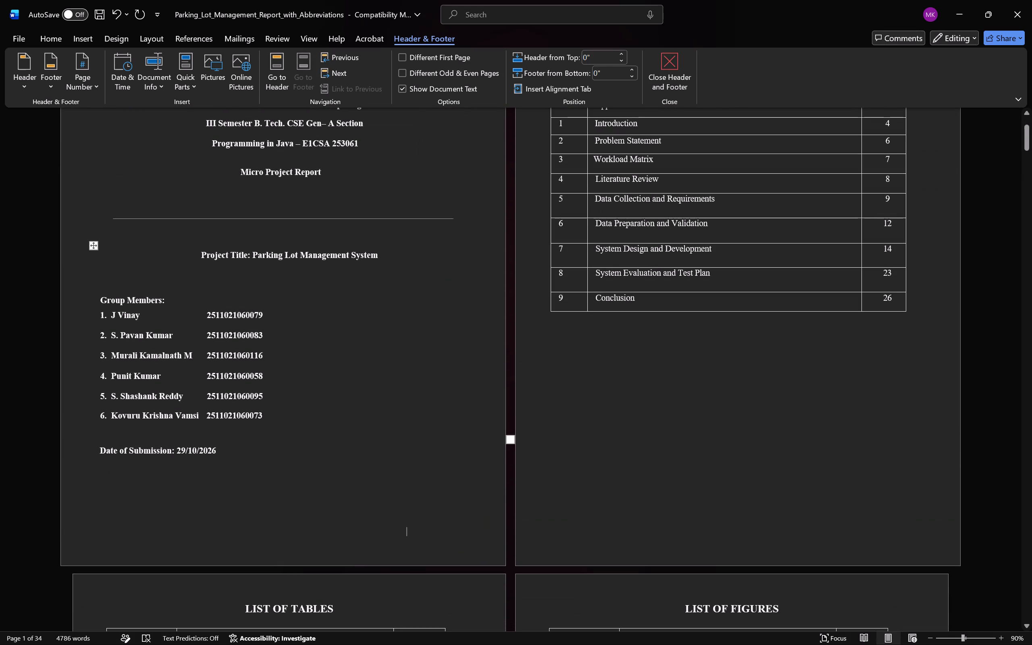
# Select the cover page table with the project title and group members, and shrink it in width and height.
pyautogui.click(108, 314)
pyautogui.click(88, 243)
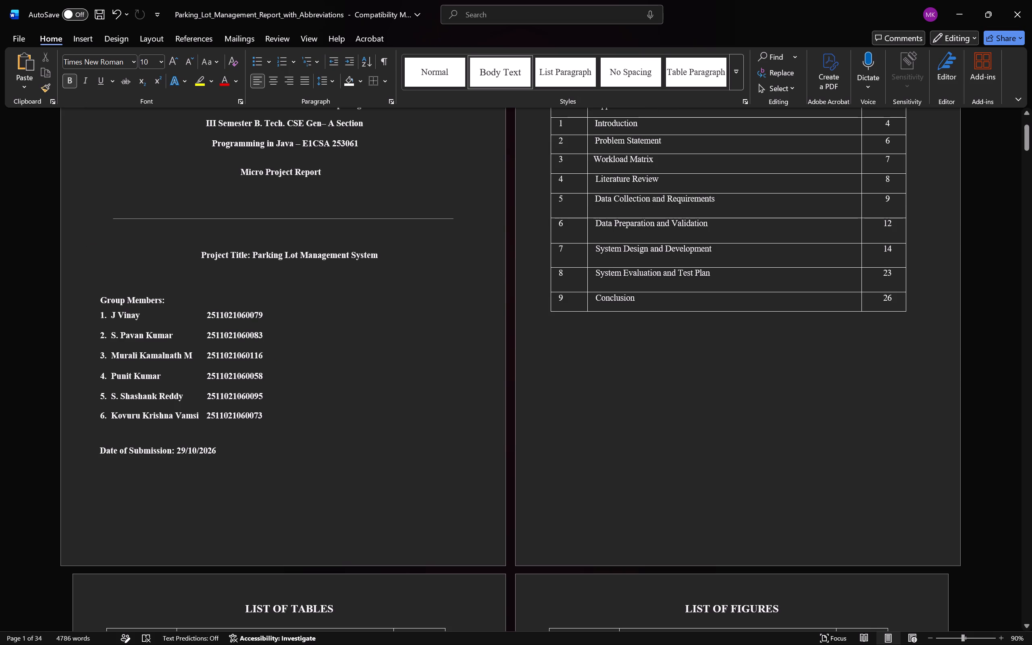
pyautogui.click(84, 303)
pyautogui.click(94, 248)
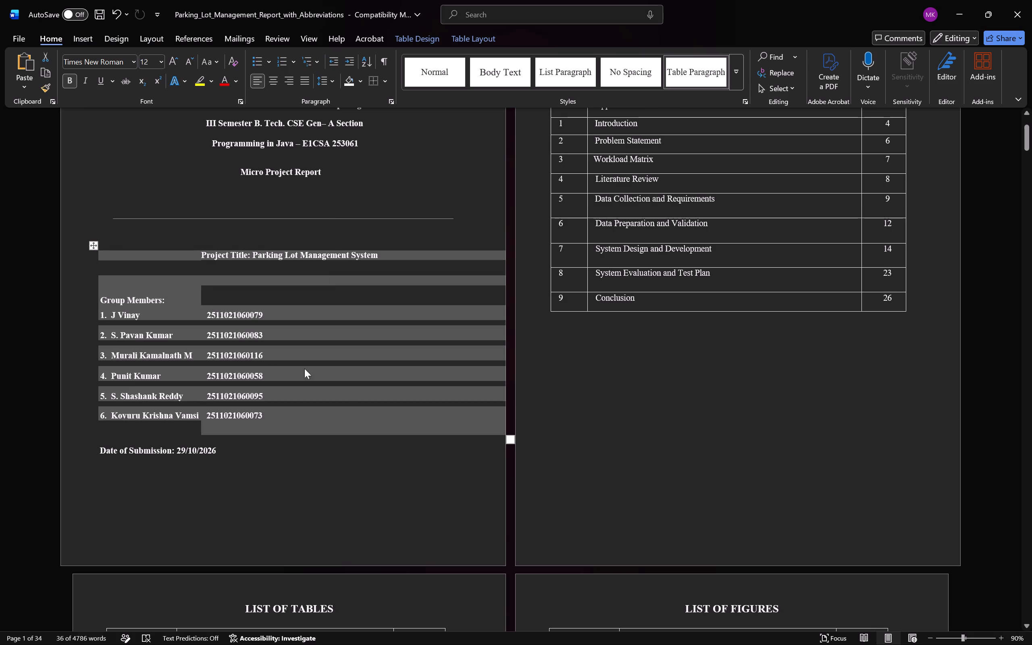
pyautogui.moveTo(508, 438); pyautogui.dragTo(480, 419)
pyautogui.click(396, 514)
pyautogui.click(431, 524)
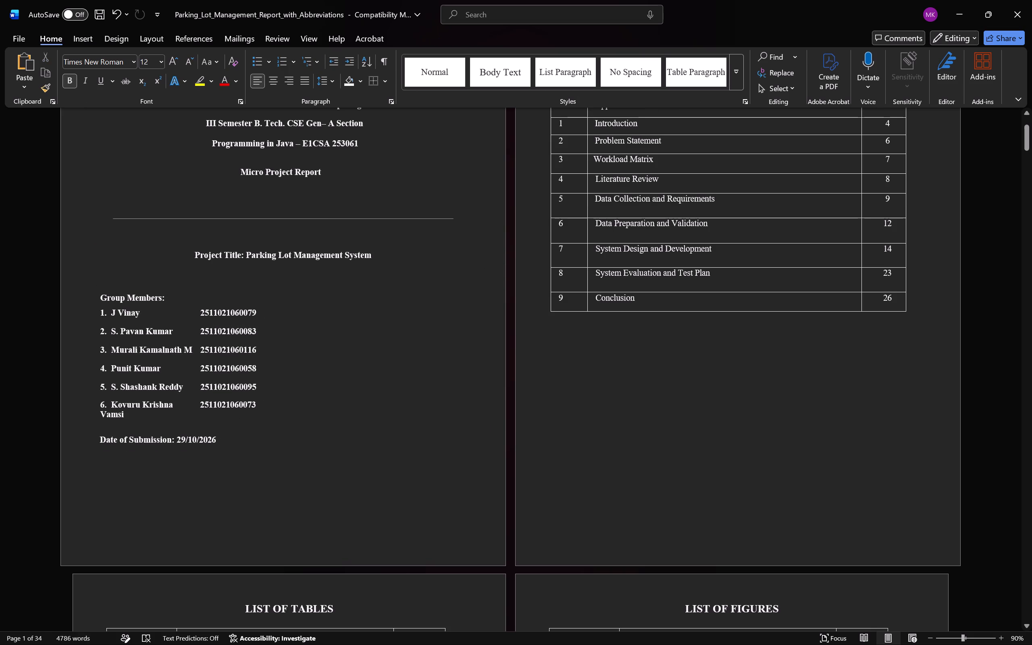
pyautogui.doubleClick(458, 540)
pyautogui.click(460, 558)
# Widen the cover page table so that each group member's name fits on a single line.
pyautogui.moveTo(485, 428); pyautogui.dragTo(528, 419)
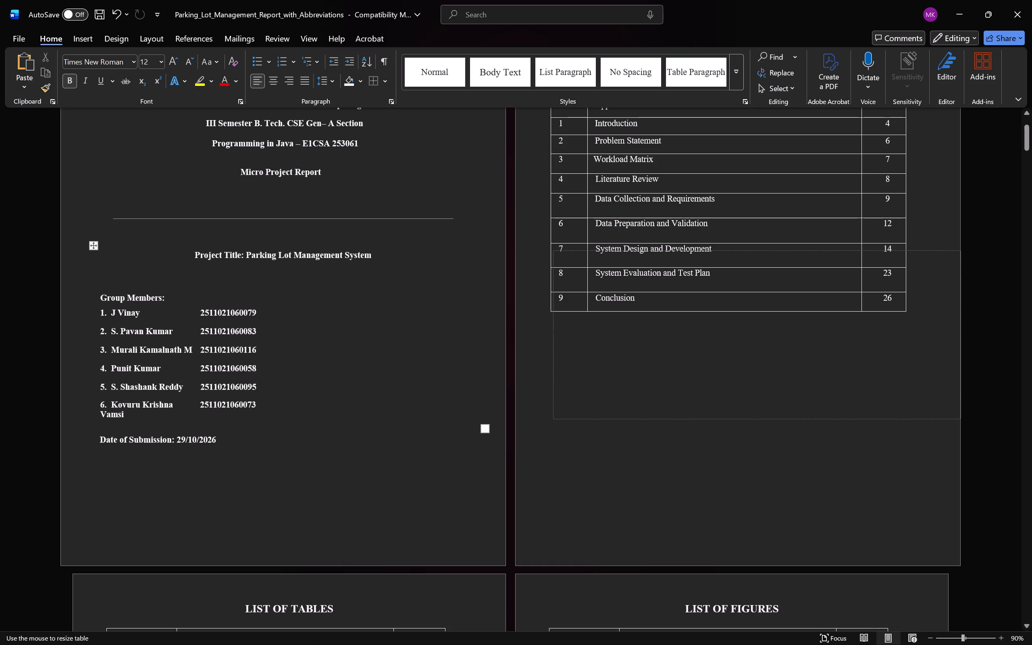
pyautogui.moveTo(528, 419); pyautogui.dragTo(542, 420)
pyautogui.click(291, 473)
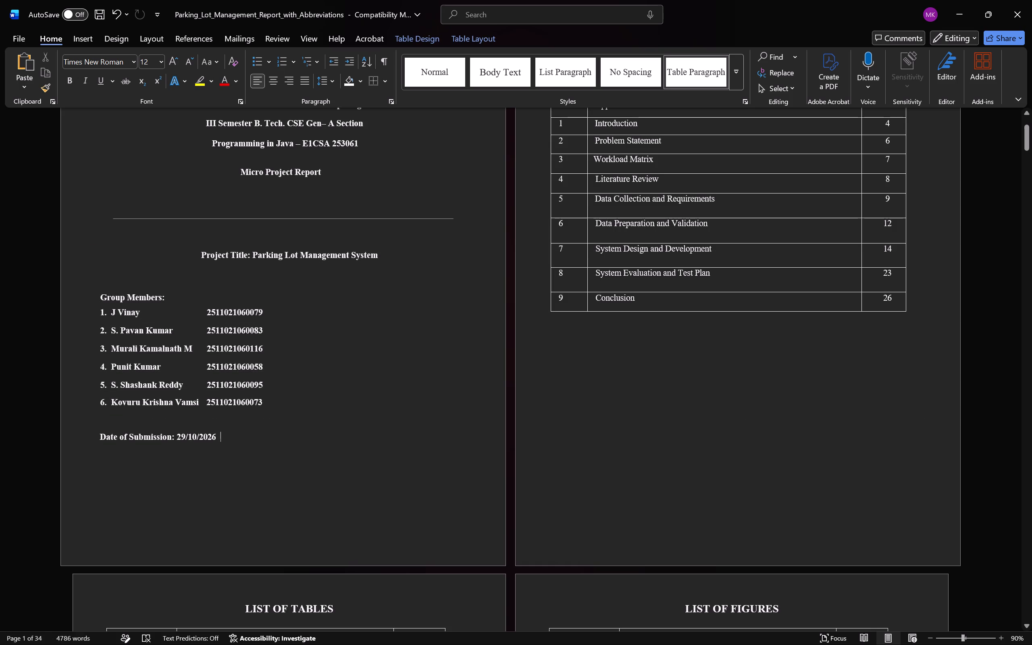
# Open the cover page footer for editing and remove its page numbers.
pyautogui.click(424, 546)
pyautogui.moveTo(427, 546); pyautogui.dragTo(430, 549)
pyautogui.tripleClick(431, 554)
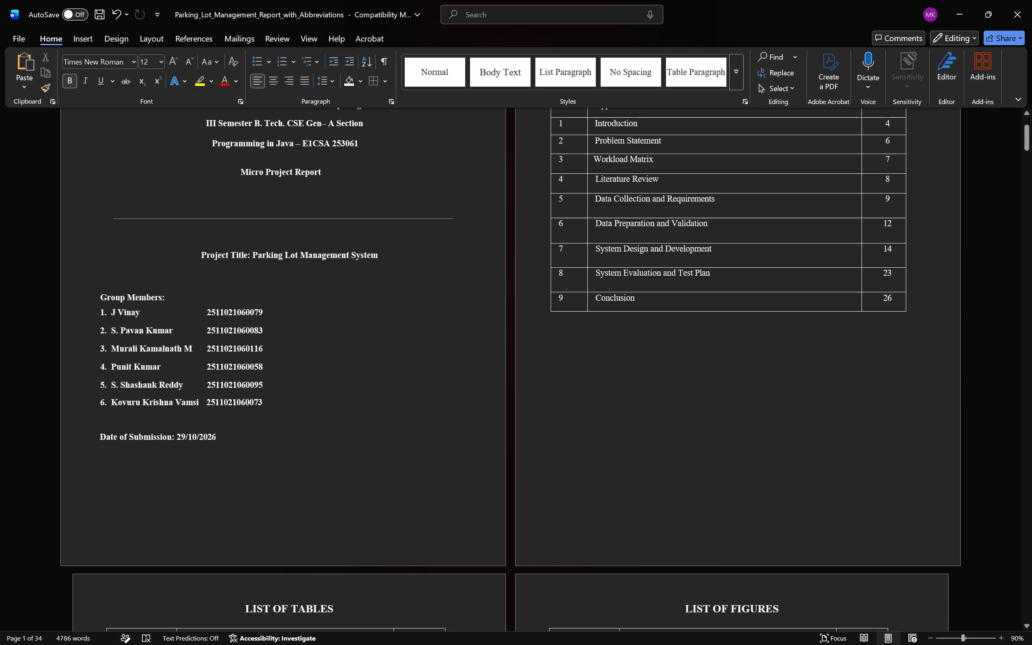
pyautogui.doubleClick(463, 550)
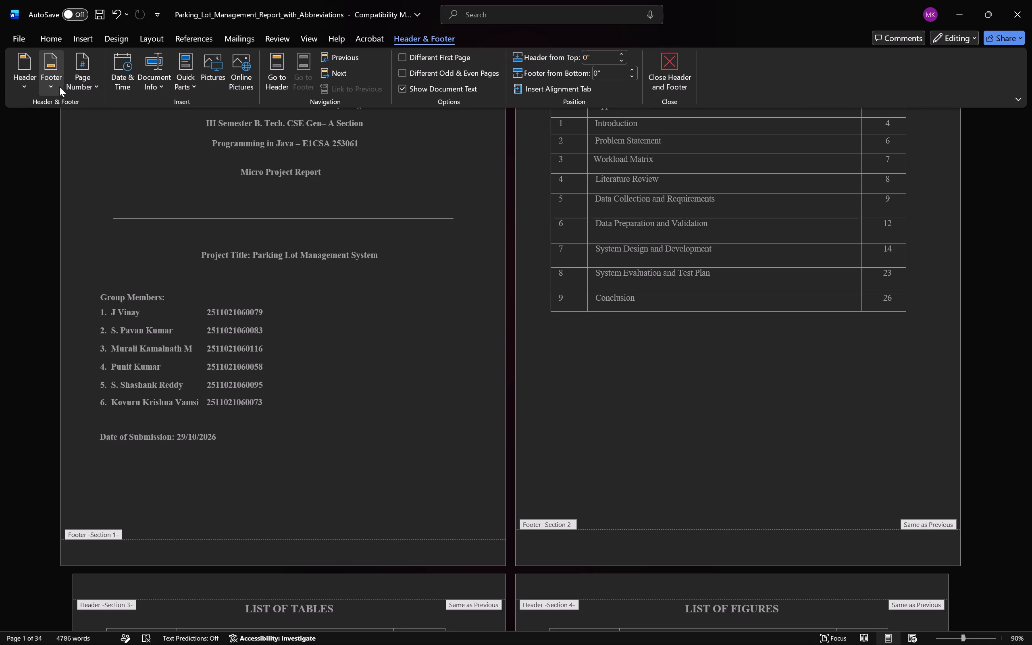
pyautogui.click(78, 89)
pyautogui.click(111, 190)
# Insert a Plain Number 3 page number at the bottom of the page in the Section 1 footer.
pyautogui.click(92, 84)
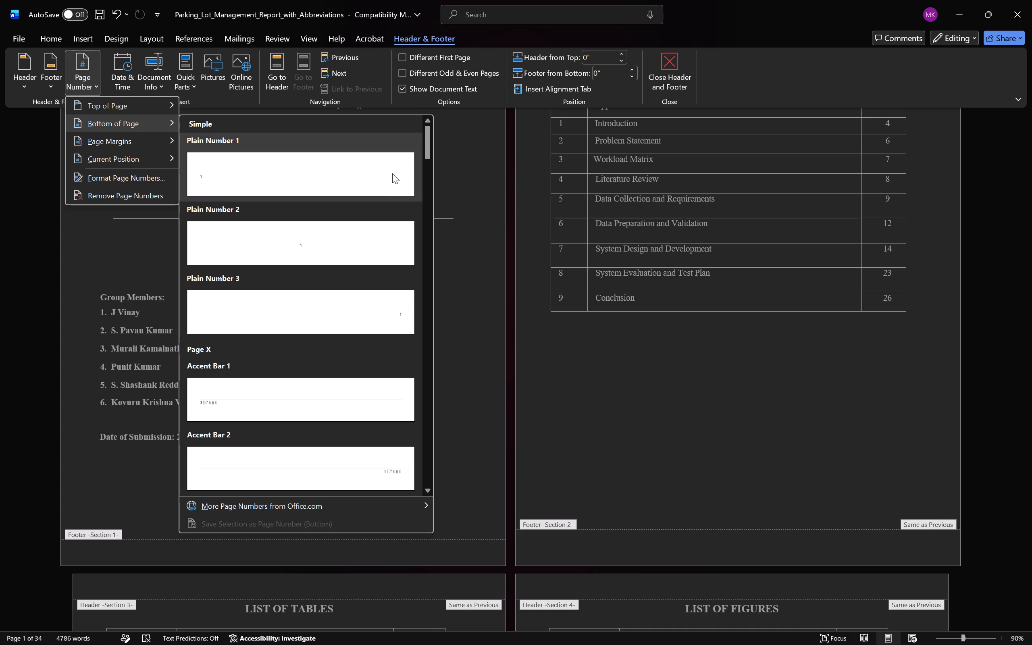
pyautogui.click(307, 321)
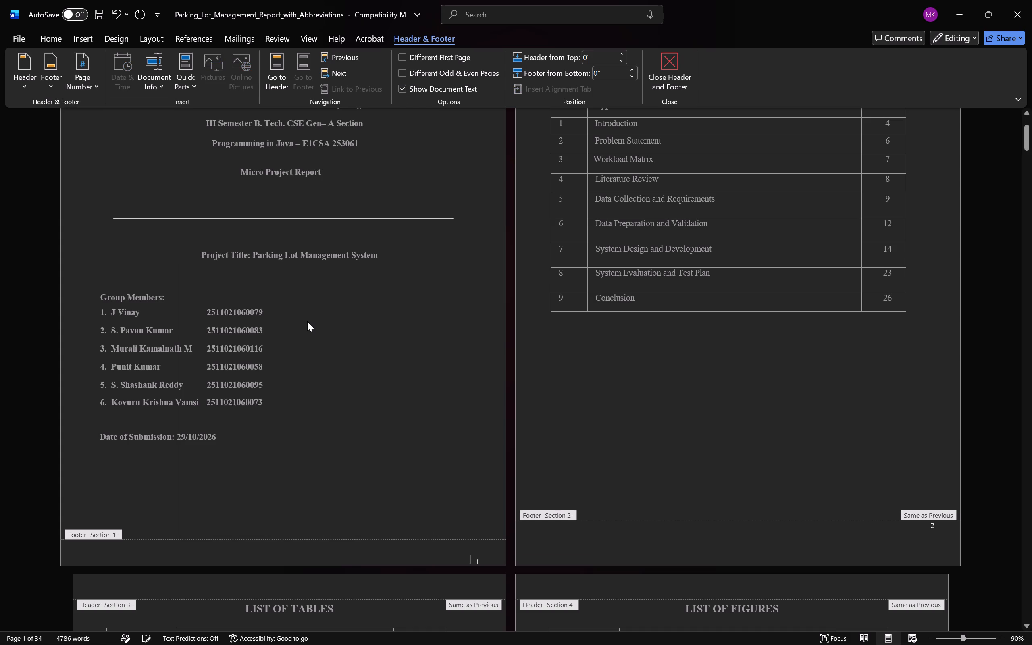
# Turn off the Show Document Text option for header and footer editing.
pyautogui.click(404, 92)
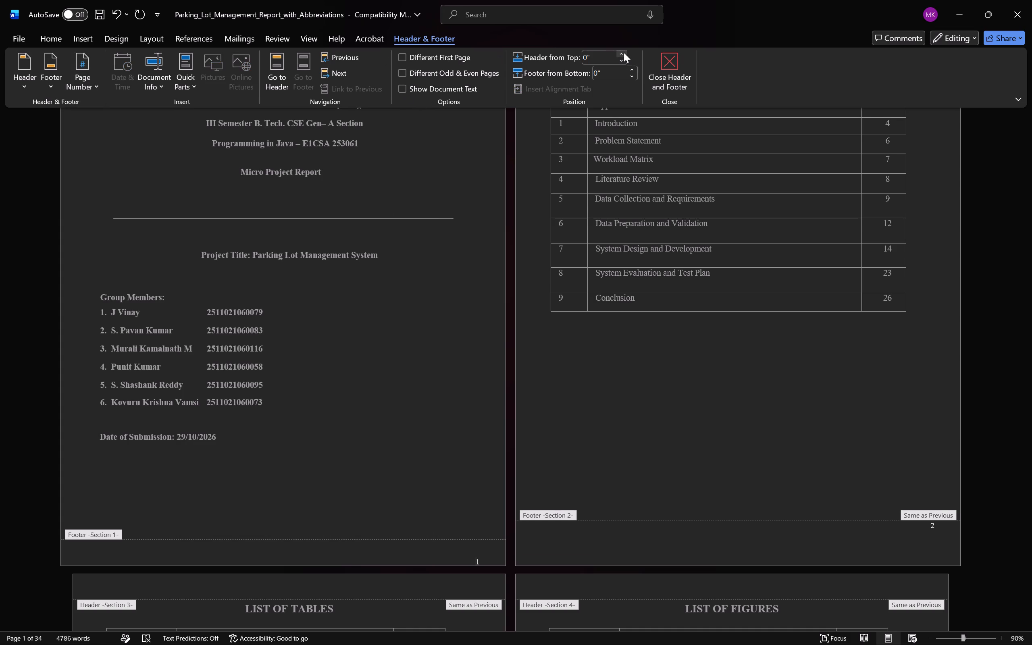
# Set the Section 1 header distance from top to 0.1 inch and the footer distance from bottom to 0.7 inch.
pyautogui.doubleClick(623, 52)
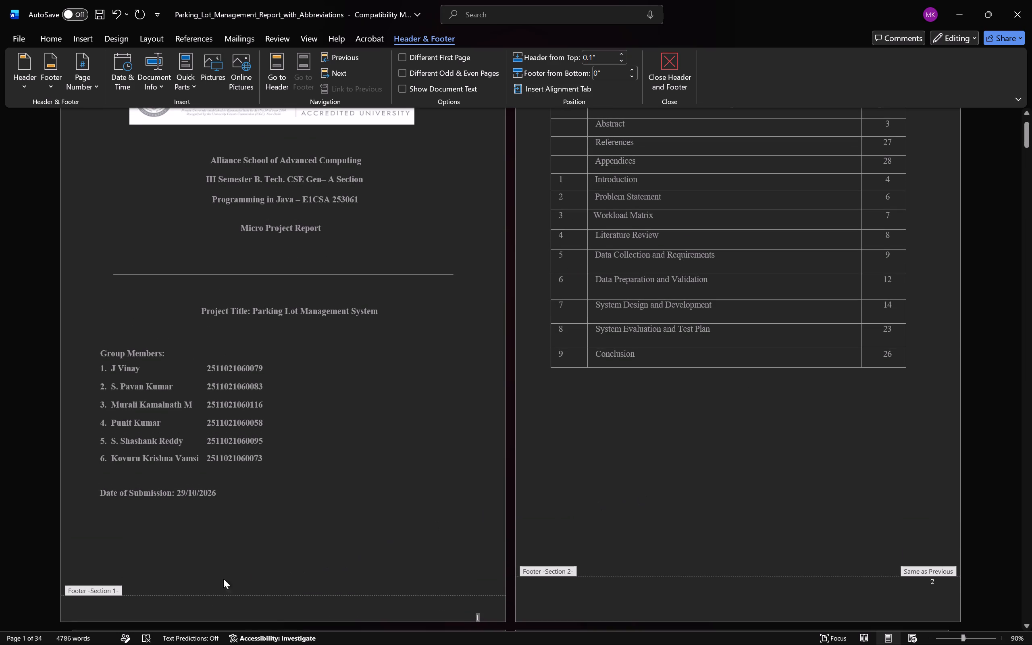
pyautogui.click(632, 68)
pyautogui.tripleClick(632, 68)
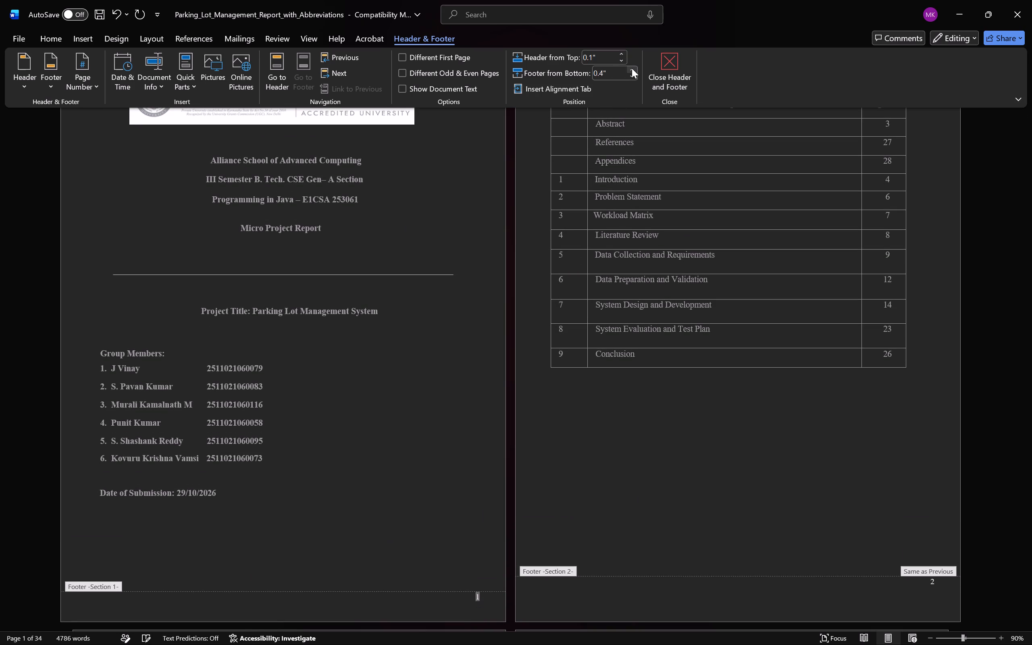
pyautogui.click(632, 68)
pyautogui.click(632, 68)
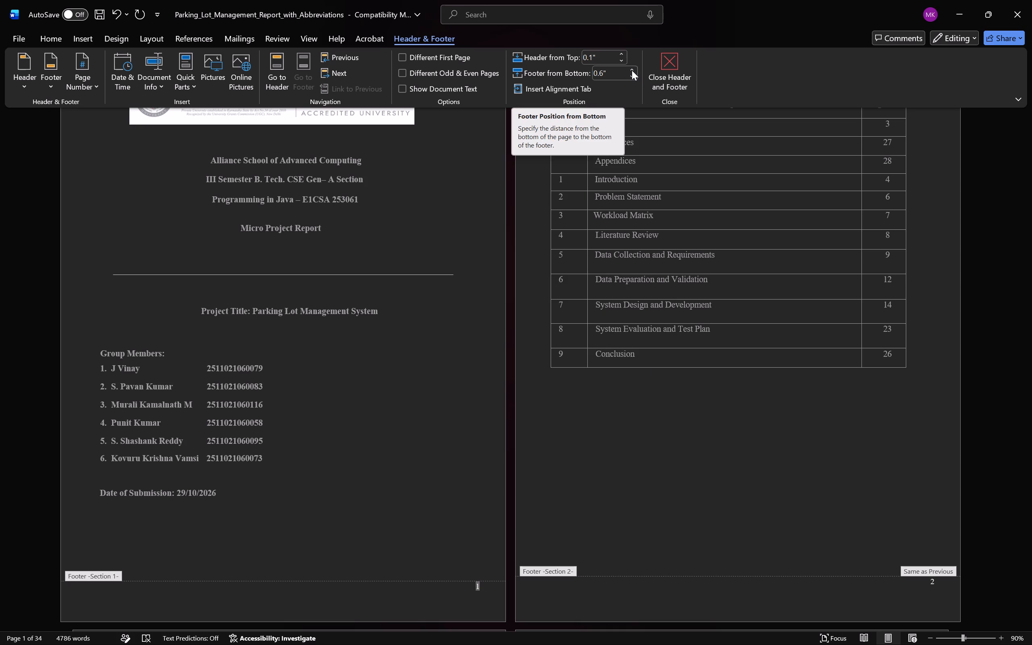
pyautogui.click(632, 70)
# Check the headers and footers from the List of Tables page to the Abstract page for page numbering and section links.
pyautogui.scroll(-7, 636, 228)
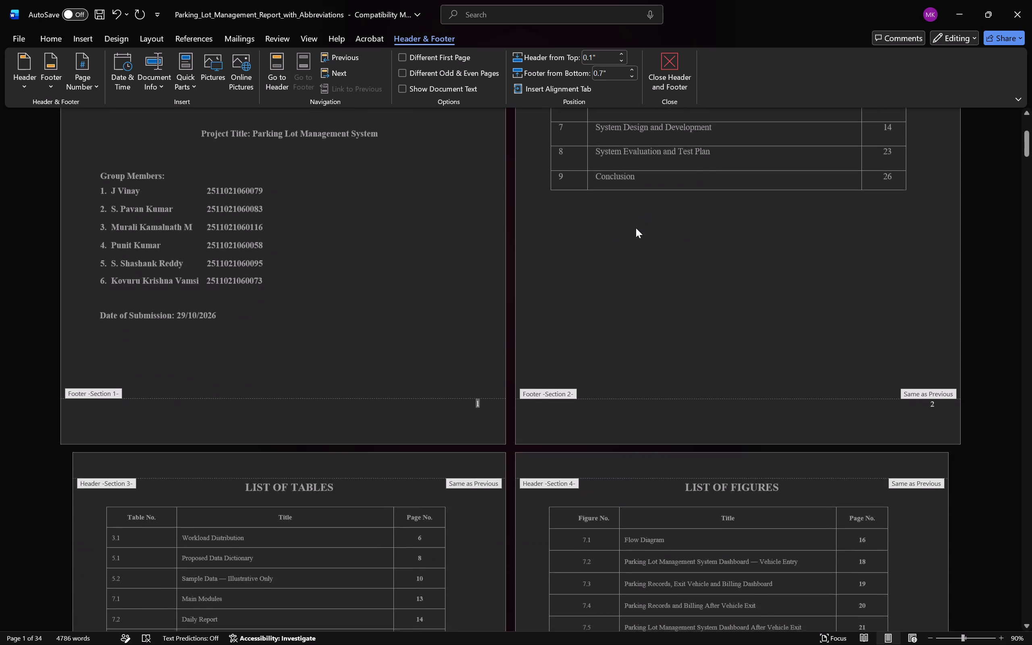
pyautogui.scroll(-19, 636, 228)
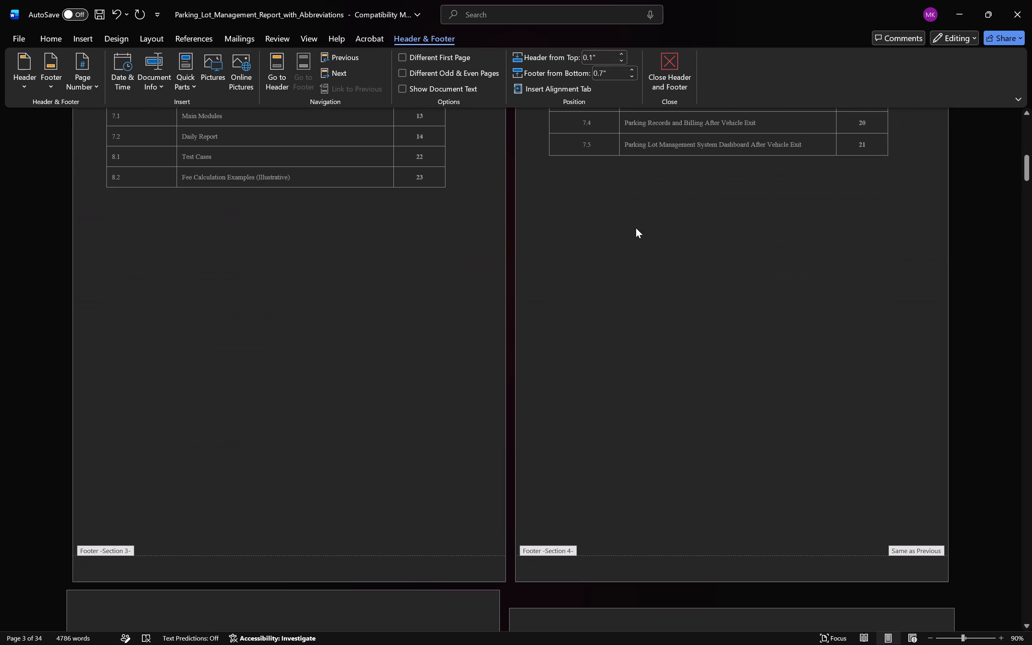
pyautogui.scroll(-8, 615, 277)
pyautogui.scroll(-7, 580, 302)
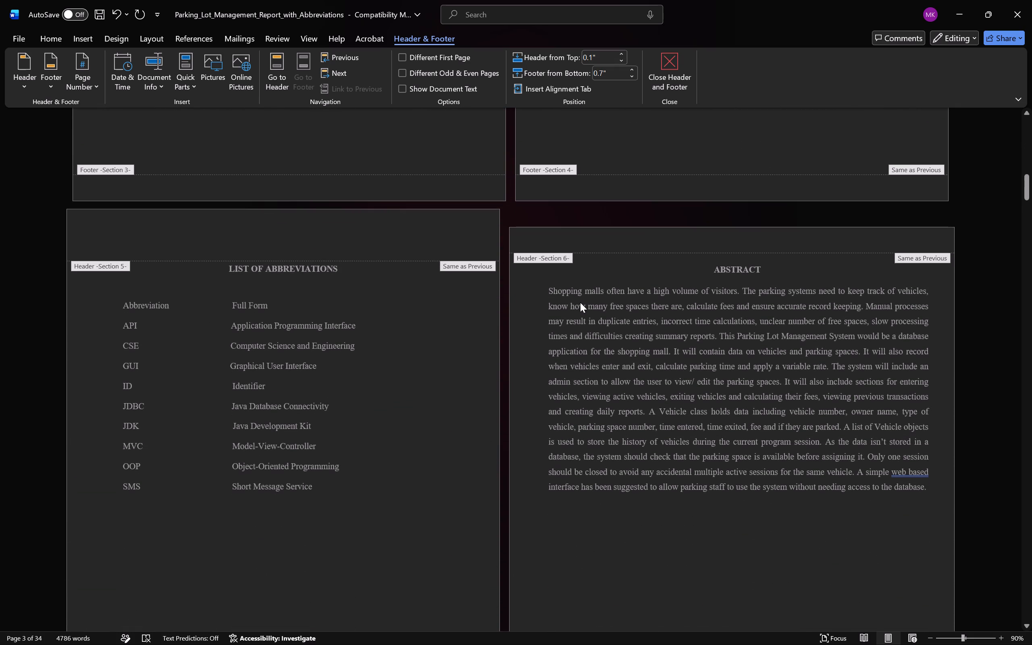
pyautogui.hotkey('ctrl', 'a')
pyautogui.click(472, 269)
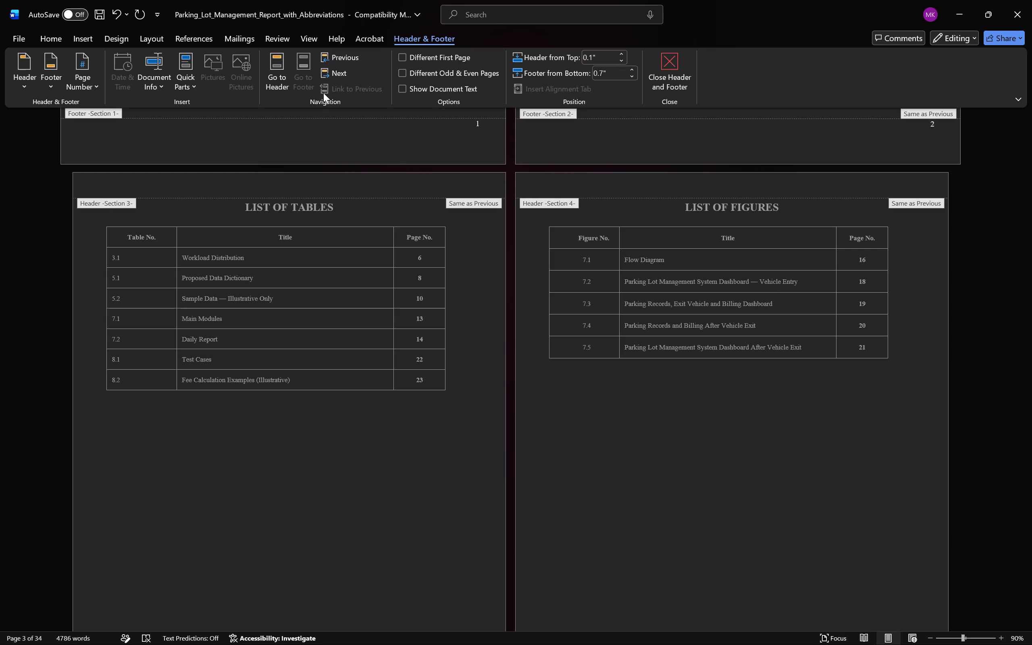
pyautogui.click(191, 92)
pyautogui.click(191, 92)
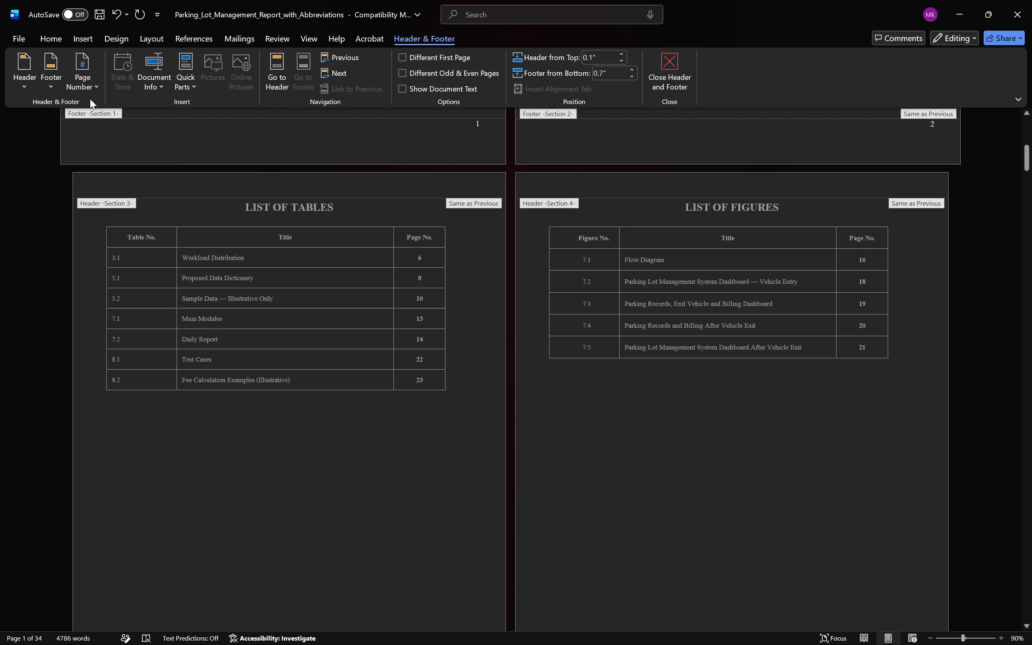
# Set the Section 1 page numbering to continue from the previous section, keeping the 1, 2, 3 number format.
pyautogui.click(85, 91)
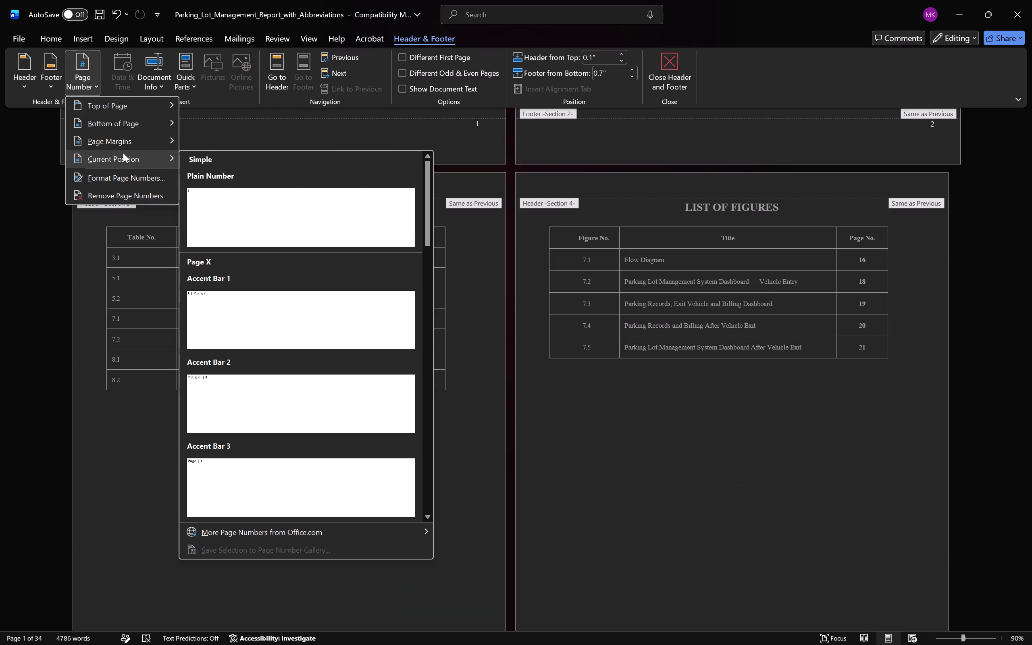
pyautogui.click(132, 179)
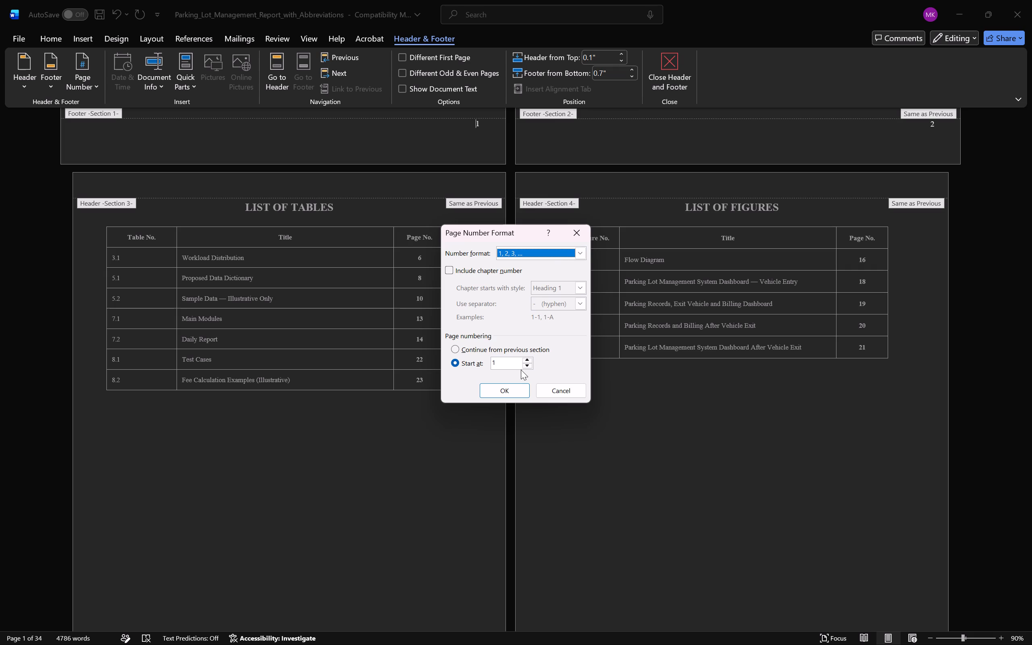
pyautogui.click(495, 351)
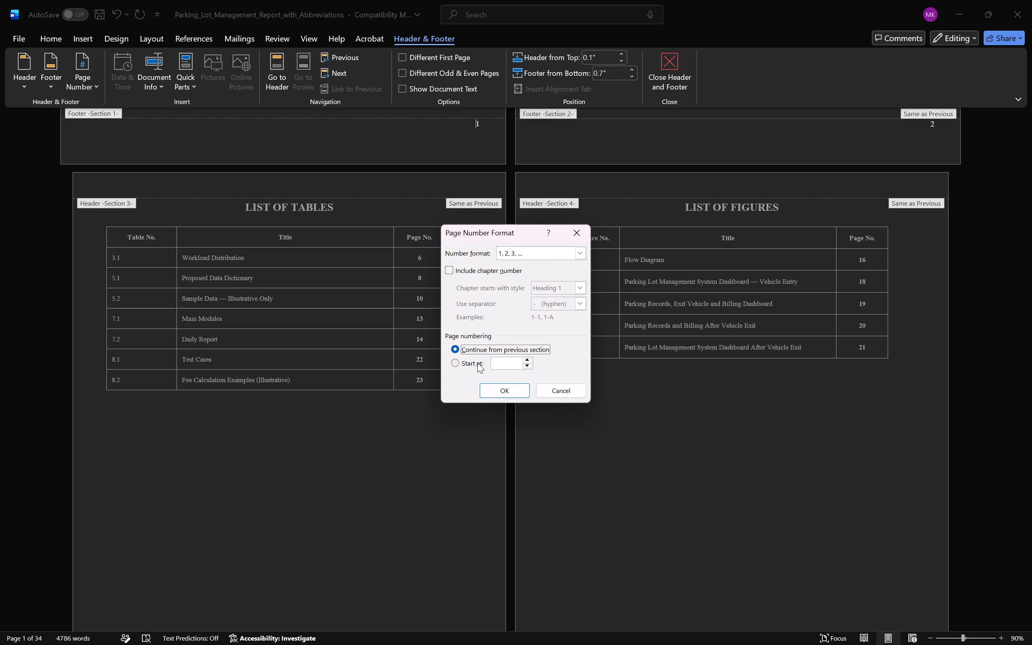
pyautogui.click(477, 363)
pyautogui.click(457, 351)
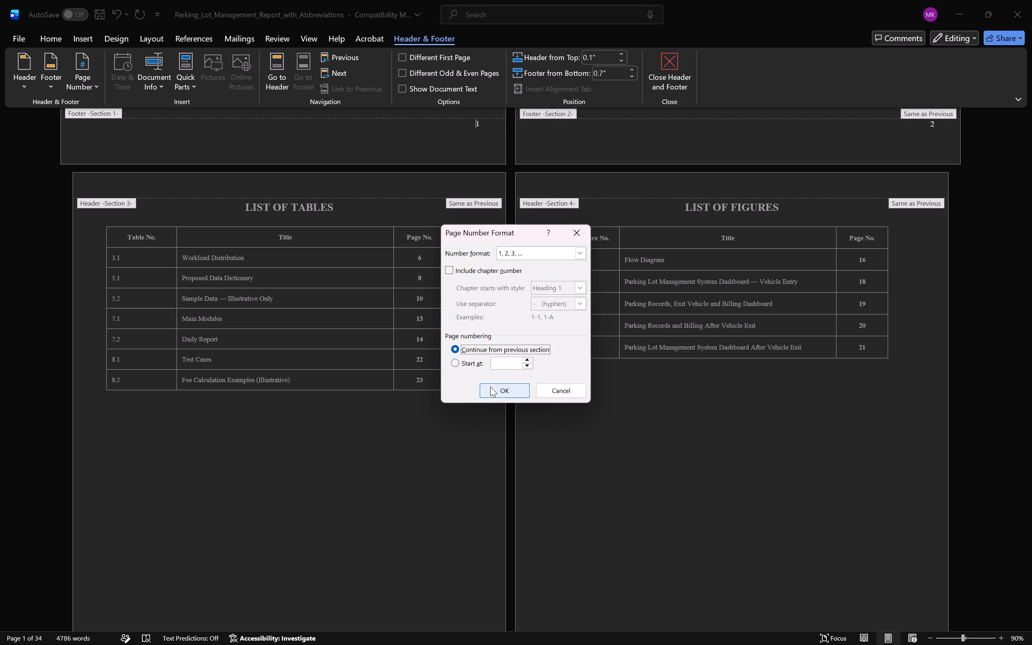
pyautogui.click(490, 387)
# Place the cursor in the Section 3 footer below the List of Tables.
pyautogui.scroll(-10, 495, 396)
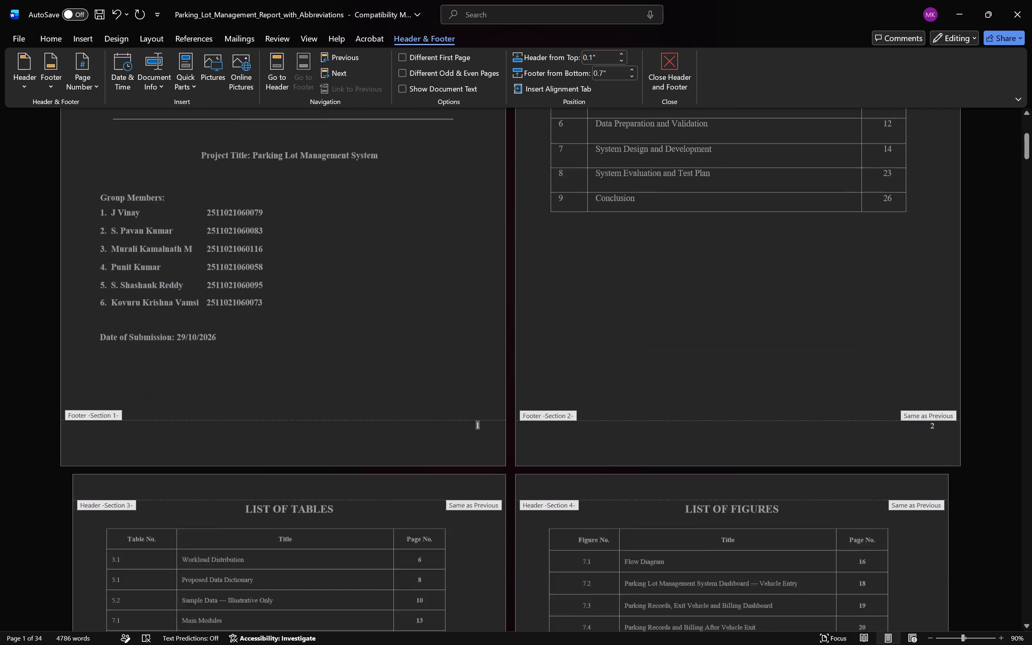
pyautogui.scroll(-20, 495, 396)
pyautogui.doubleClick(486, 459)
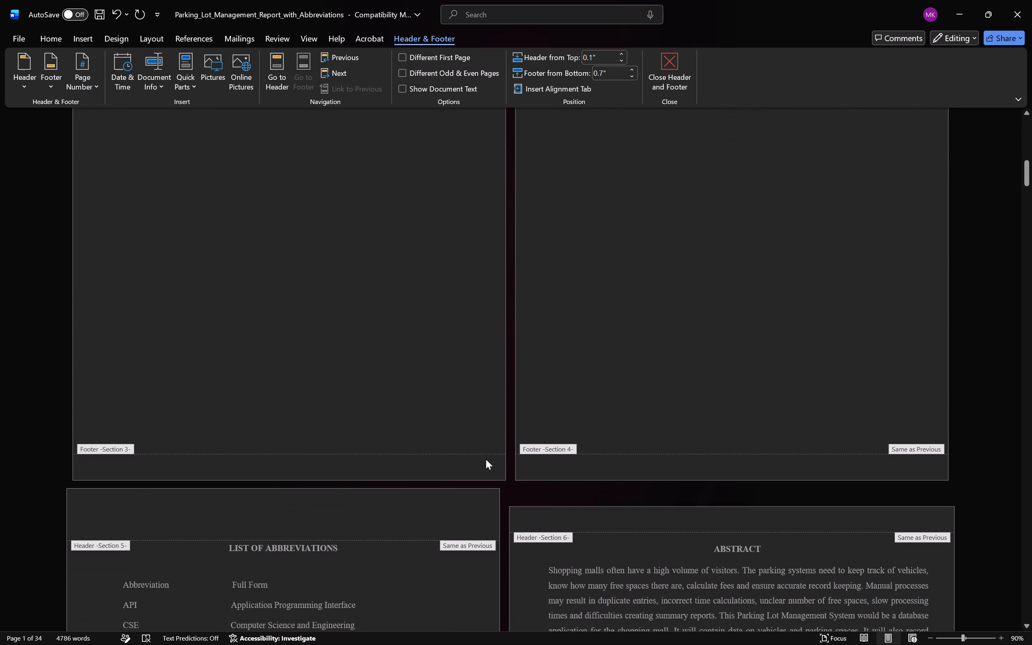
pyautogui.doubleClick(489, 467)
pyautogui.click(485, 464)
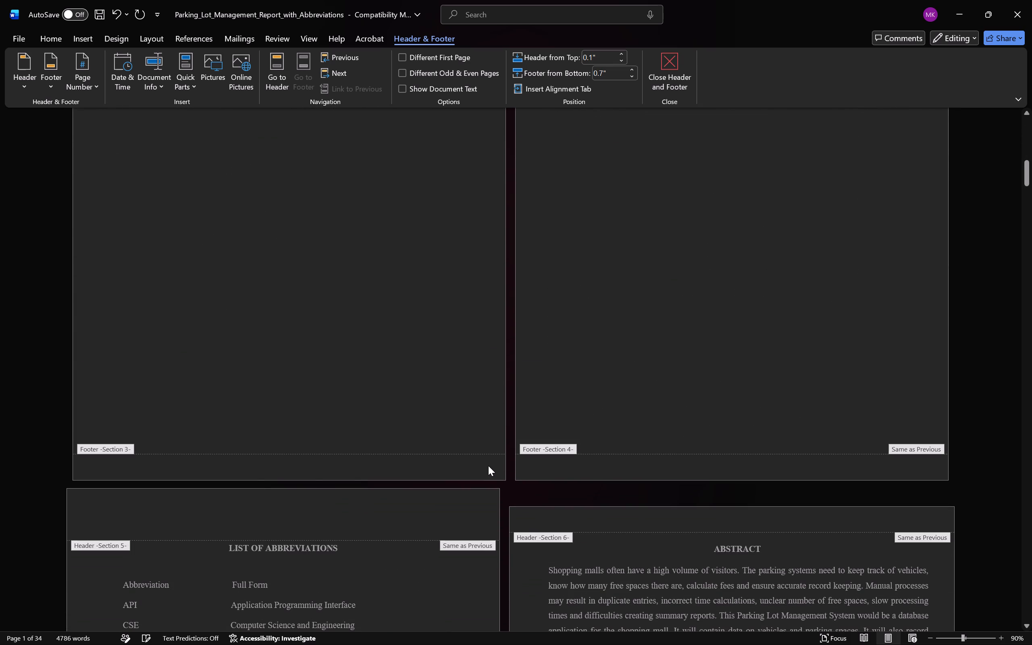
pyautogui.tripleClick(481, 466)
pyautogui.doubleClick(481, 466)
# Go to the Abstract page and close header and footer editing.
pyautogui.scroll(-14, 481, 466)
pyautogui.scroll(-6, 654, 339)
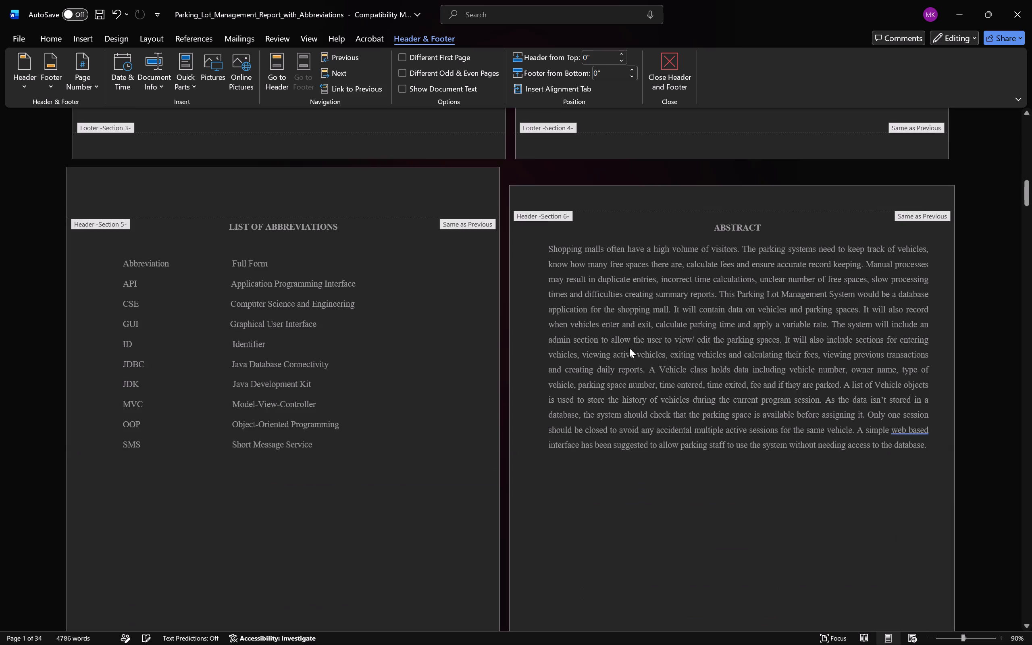
pyautogui.scroll(-5, 651, 376)
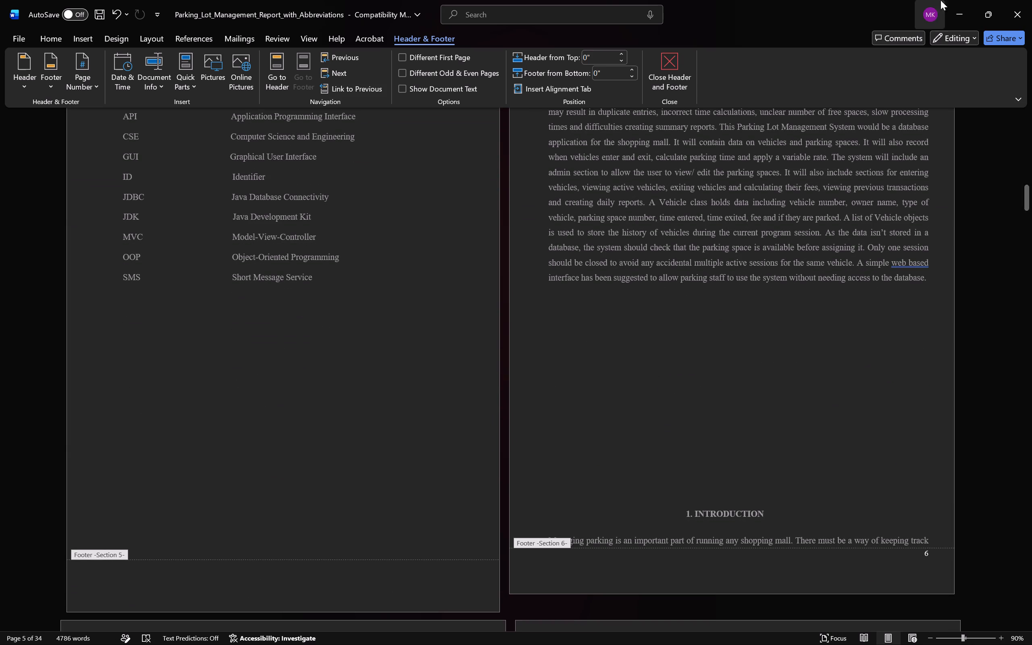
pyautogui.click(714, 423)
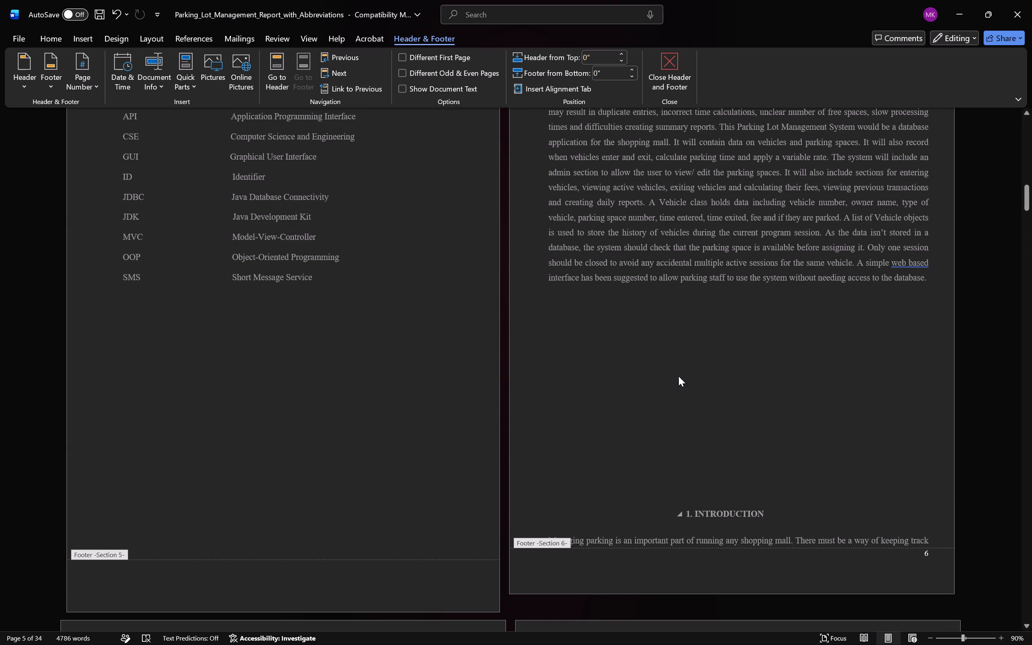
pyautogui.click(662, 422)
pyautogui.click(587, 547)
pyautogui.press('Escape')
# Insert four blank lines above the "1. INTRODUCTION" heading on the Abstract page to push it onto the following page.
pyautogui.click(613, 471)
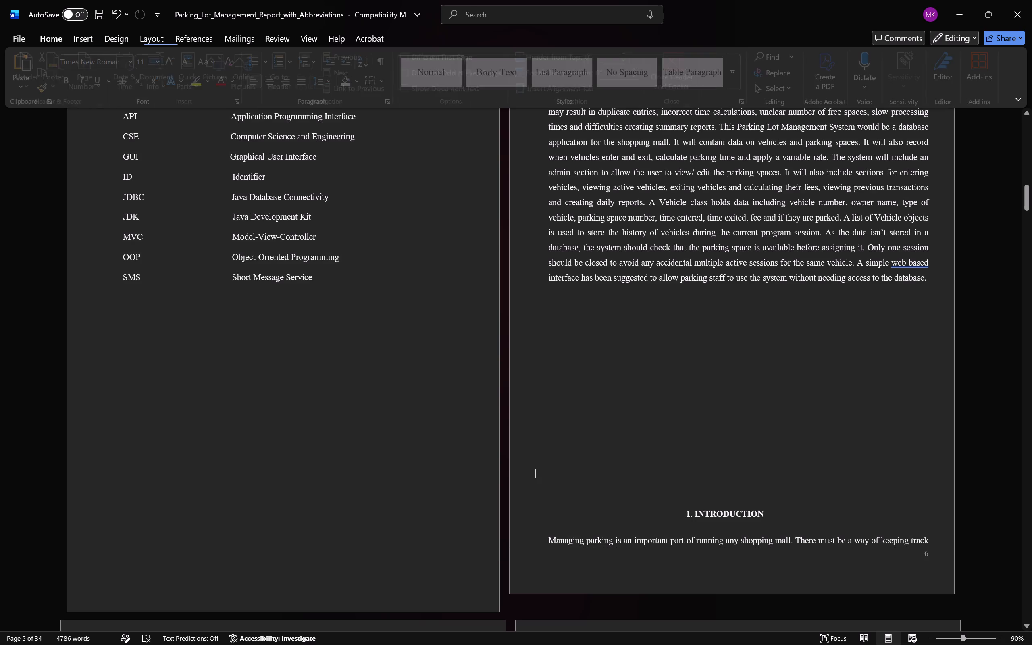
pyautogui.click(669, 470)
pyautogui.press('Return')
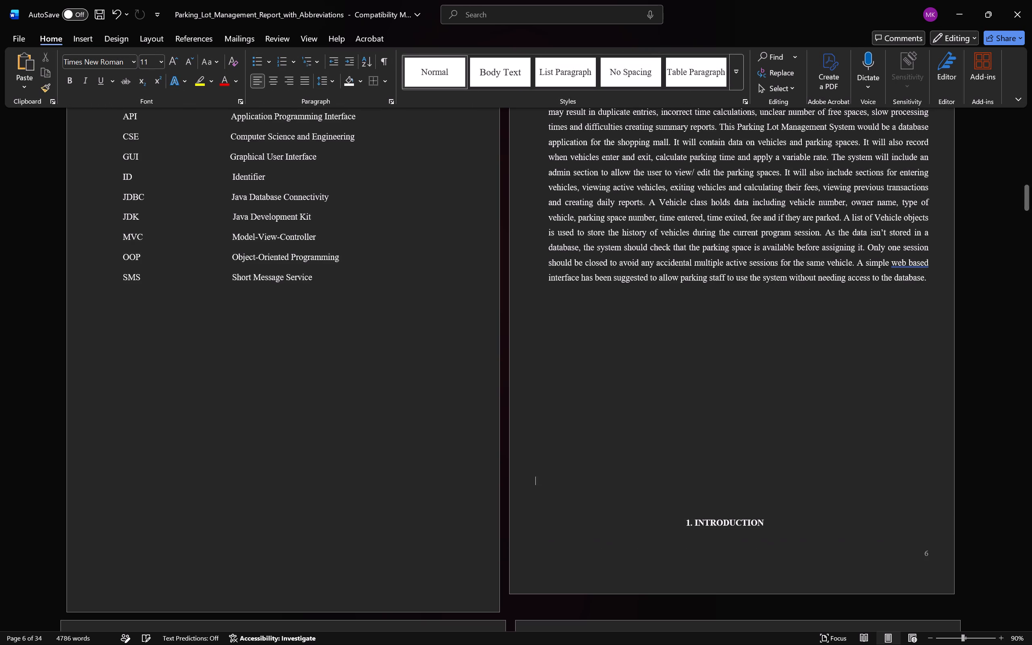
pyautogui.press('Return')
pyautogui.press('Return')
pyautogui.press('Return')
# Justify the Introduction text from its first paragraph through item 8 of the Project Objective list.
pyautogui.scroll(-10, 670, 472)
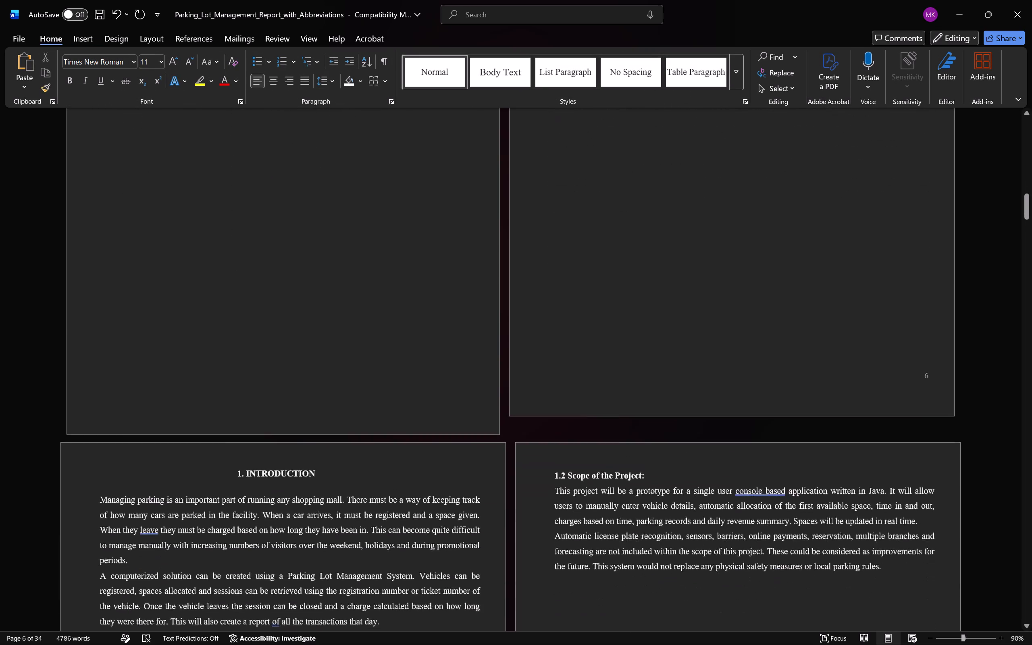
pyautogui.scroll(-9, 633, 431)
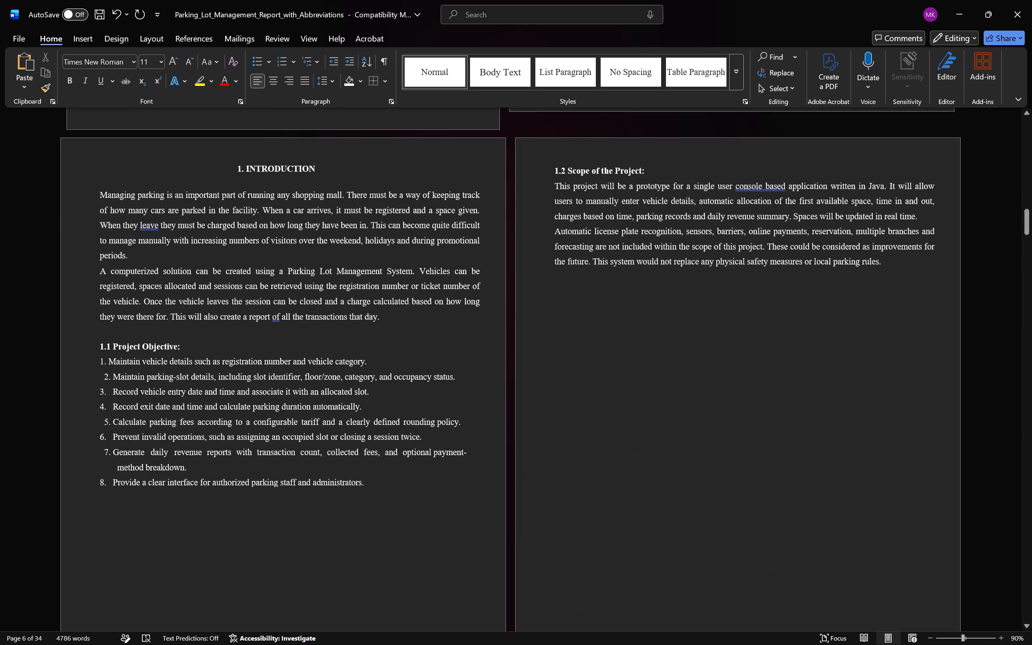
pyautogui.scroll(-8, 820, 248)
pyautogui.scroll(-13, 454, 314)
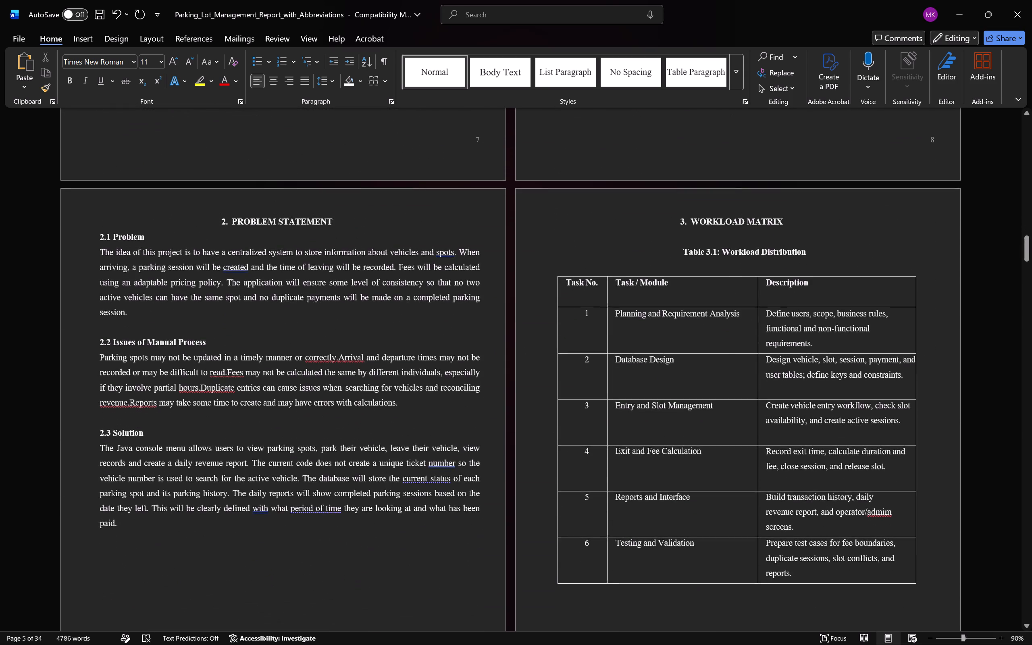
pyautogui.scroll(16, 442, 324)
pyautogui.scroll(5, 444, 327)
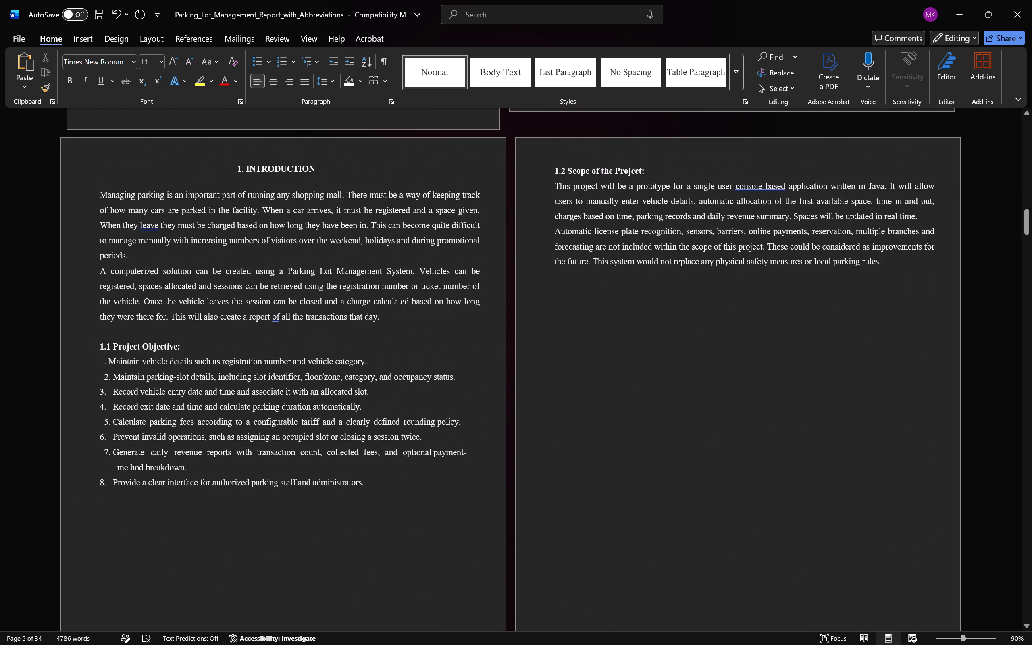
pyautogui.moveTo(384, 484); pyautogui.dragTo(92, 179)
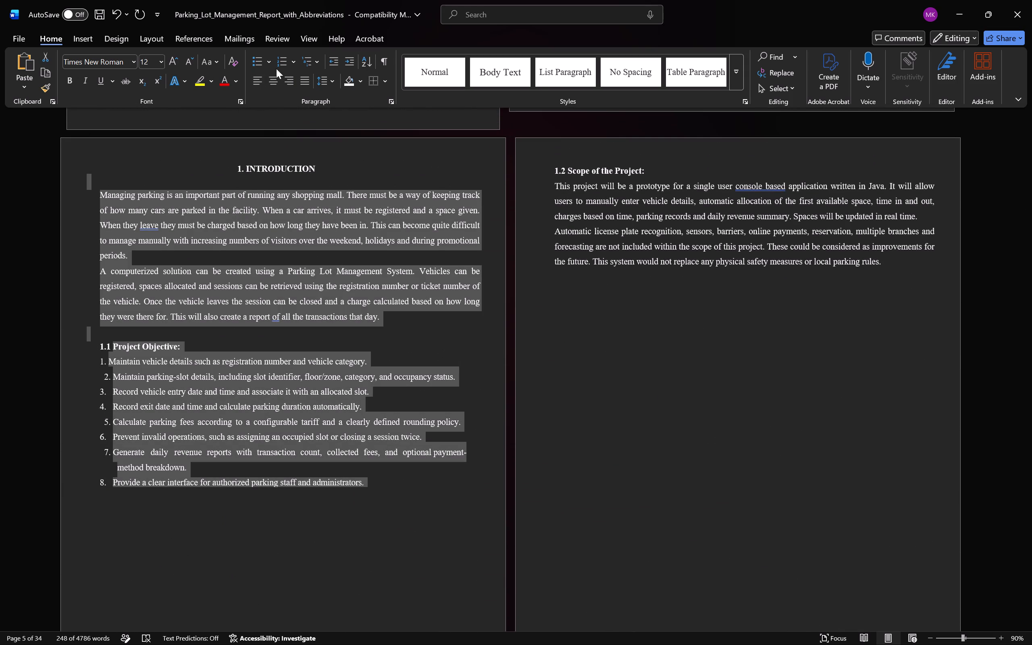
pyautogui.click(308, 85)
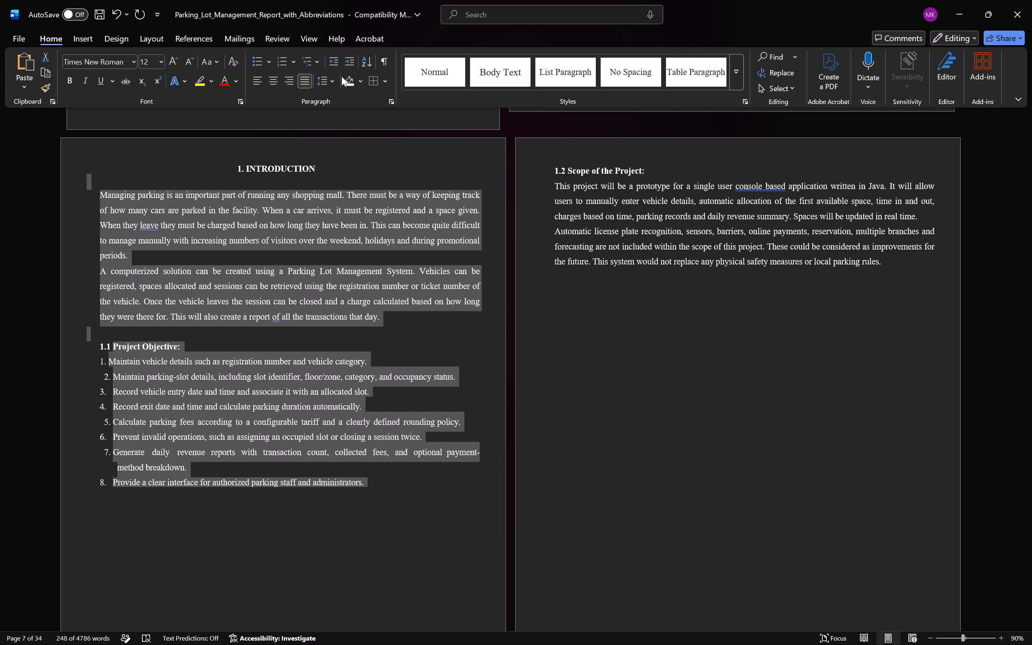
# Set the right indent of the selected Introduction text to 0.3 inch.
pyautogui.click(145, 41)
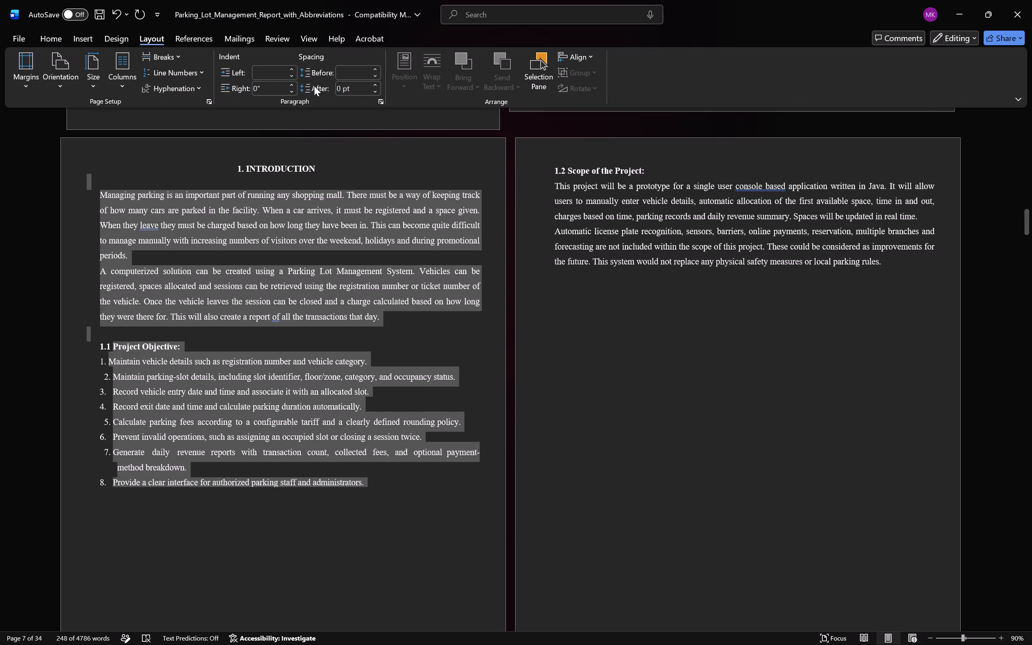
pyautogui.doubleClick(291, 86)
pyautogui.click(291, 86)
# Review the layout of the pages from Problem Statement through Data Collection.
pyautogui.scroll(-7, 540, 296)
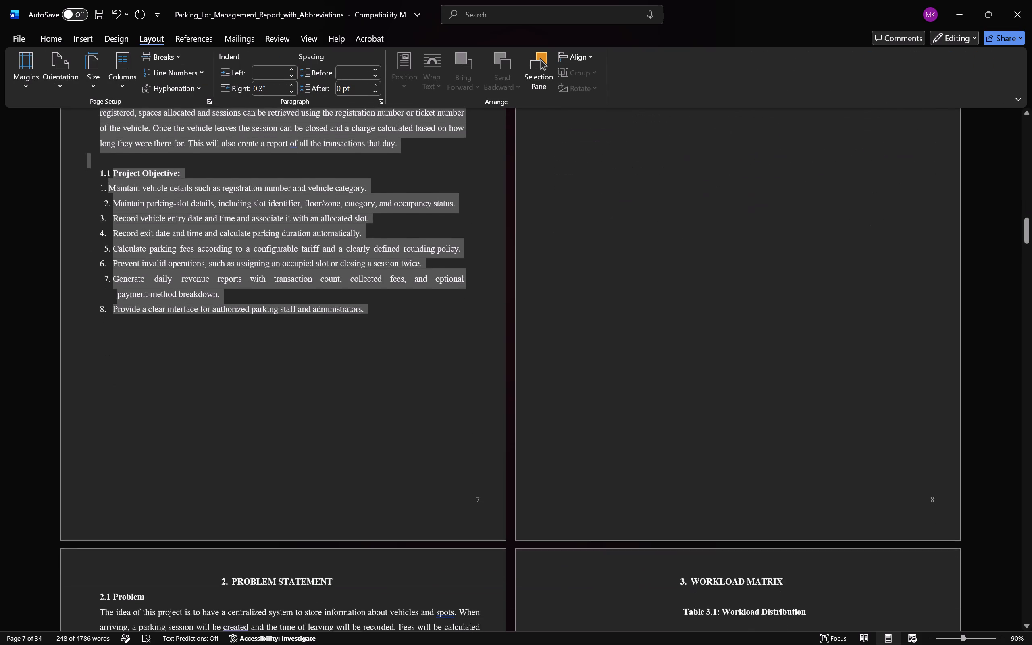
pyautogui.scroll(-3, 541, 300)
pyautogui.scroll(-18, 479, 532)
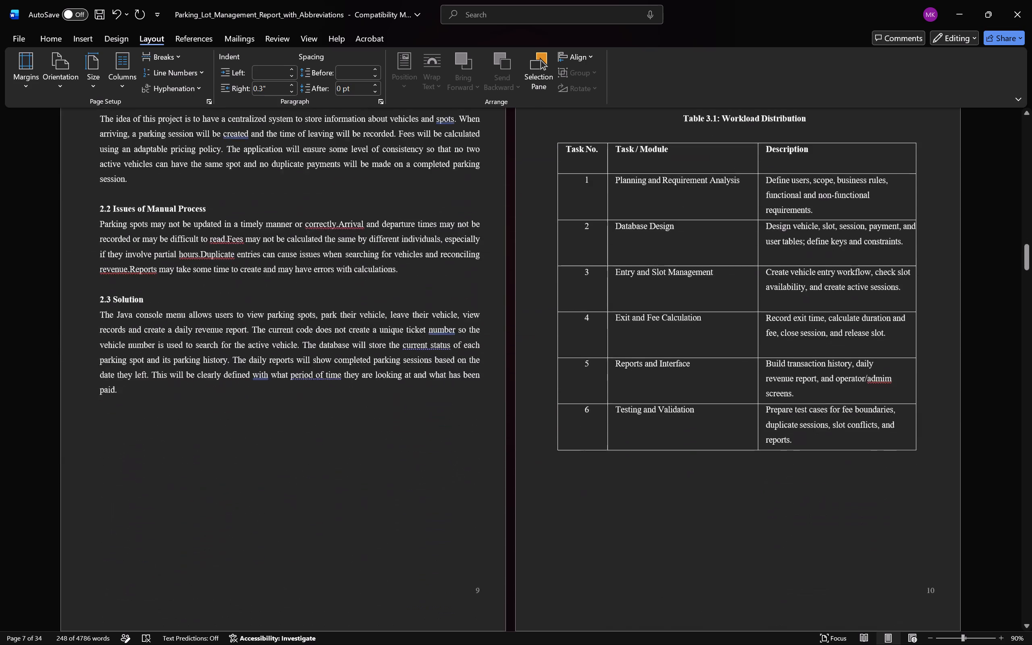
pyautogui.scroll(-20, 472, 521)
pyautogui.scroll(-6, 472, 521)
pyautogui.scroll(1, 472, 521)
pyautogui.scroll(-18, 472, 521)
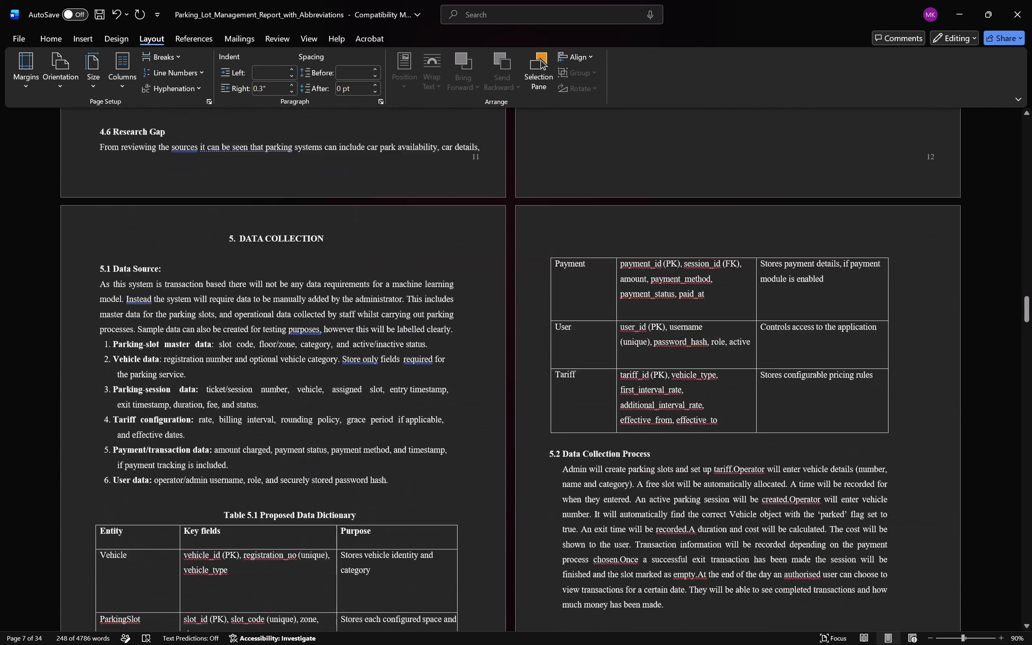
pyautogui.scroll(7, 472, 519)
pyautogui.scroll(-3, 472, 519)
pyautogui.scroll(7, 472, 519)
pyautogui.scroll(-7, 472, 519)
pyautogui.scroll(15, 472, 519)
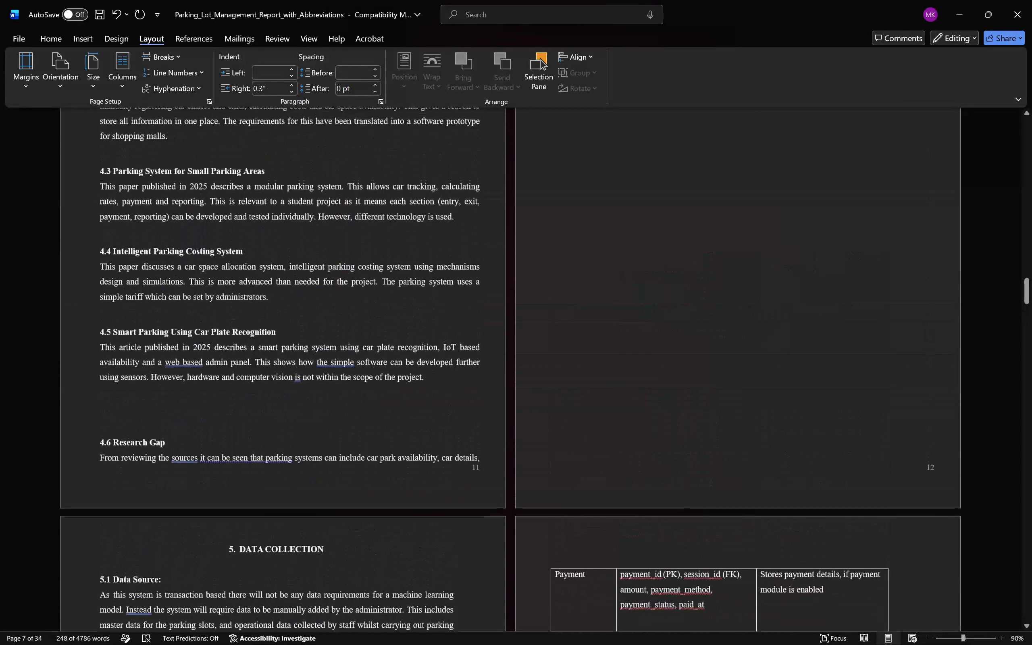
# Examine the layout of the Problem Statement, Workload Matrix and Literature Review pages, including where the Literature Review text breaks across pages.
pyautogui.scroll(3, 472, 519)
pyautogui.click(317, 528)
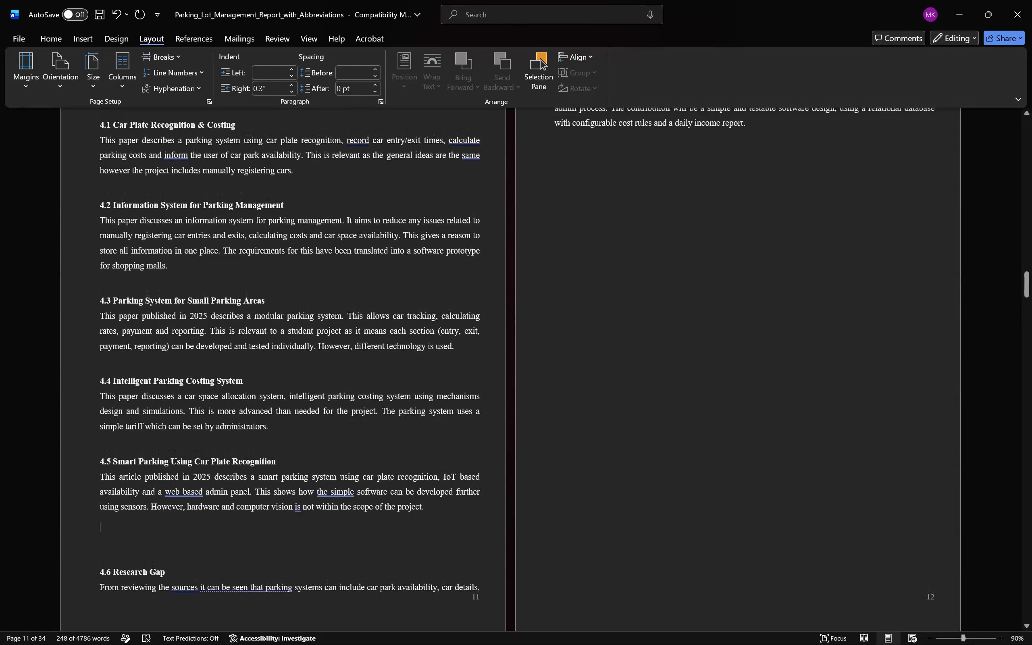
pyautogui.scroll(20, 317, 528)
pyautogui.scroll(14, 317, 528)
pyautogui.scroll(-2, 455, 409)
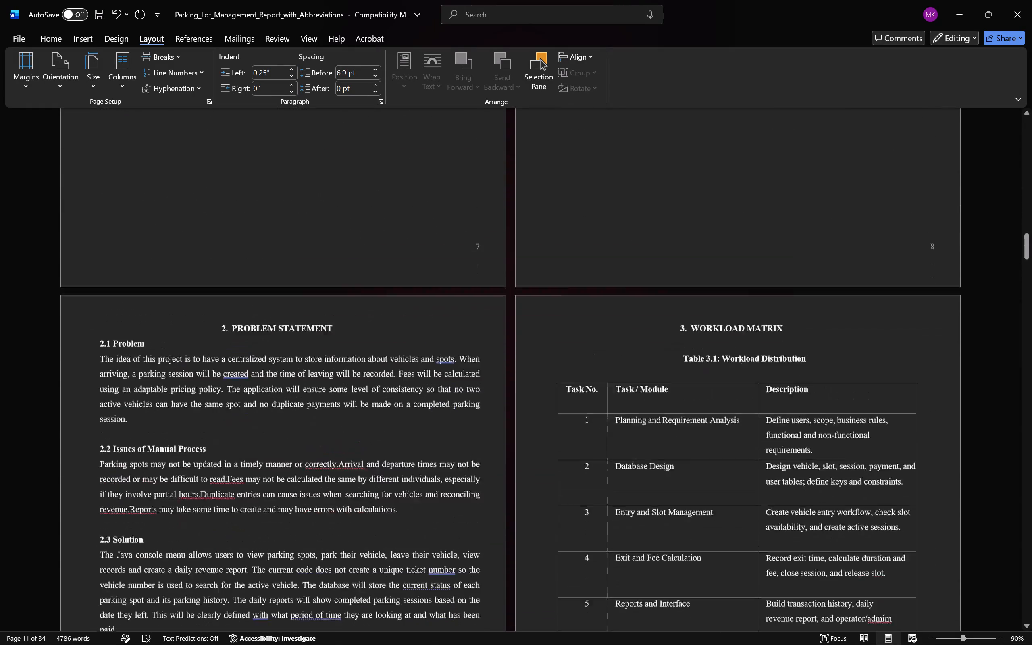
pyautogui.scroll(-8, 455, 409)
pyautogui.scroll(1, 455, 409)
pyautogui.scroll(-12, 455, 409)
pyautogui.click(879, 484)
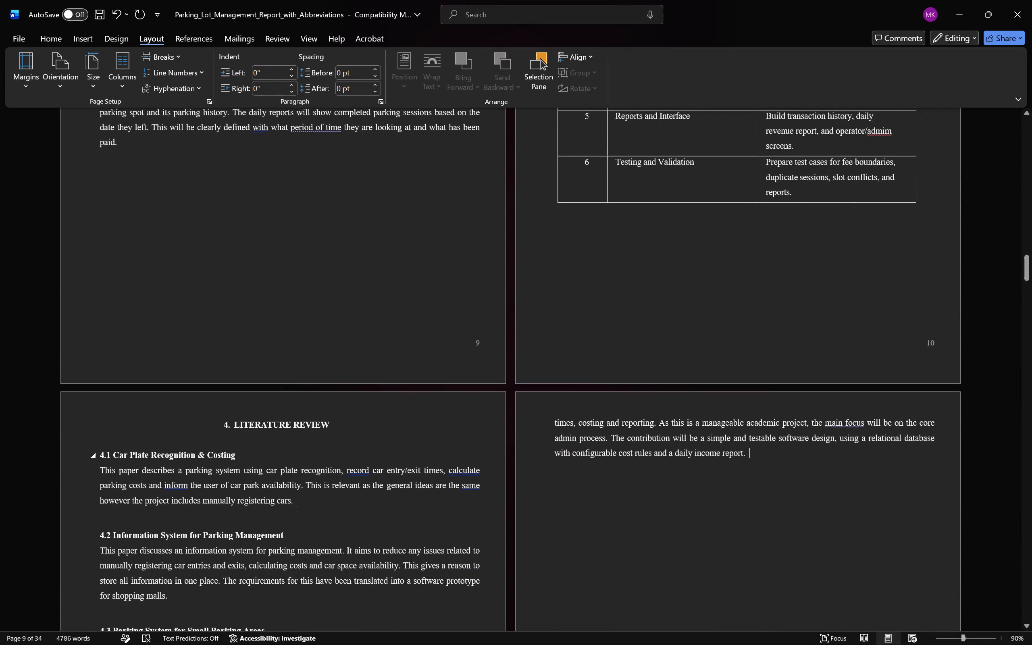
# Save the report.
pyautogui.scroll(5, 438, 397)
pyautogui.hotkey('ctrl', 's')
# Insert a blank line below section 4.5 to push the "4.6 Research Gap" heading onto the following page.
pyautogui.scroll(-7, 749, 477)
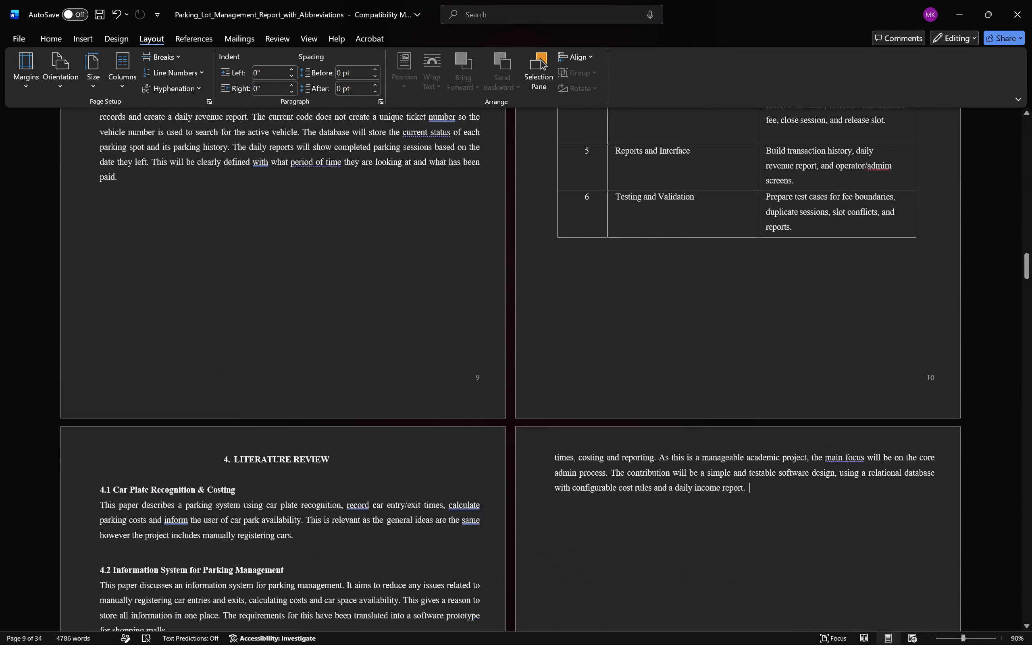
pyautogui.moveTo(759, 406); pyautogui.dragTo(558, 364)
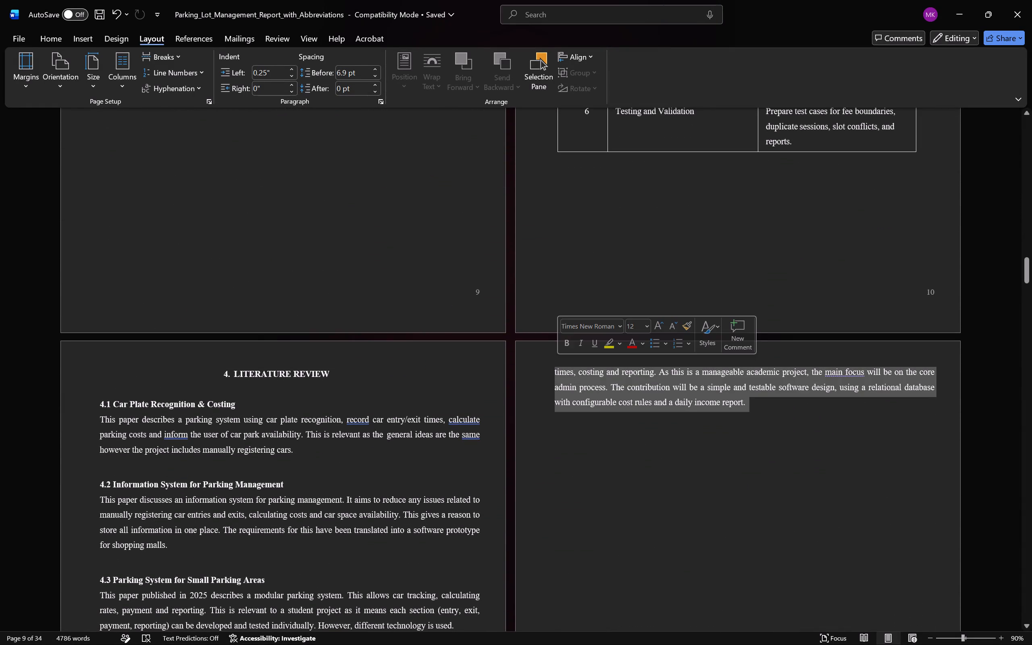
pyautogui.click(439, 327)
pyautogui.scroll(-13, 354, 445)
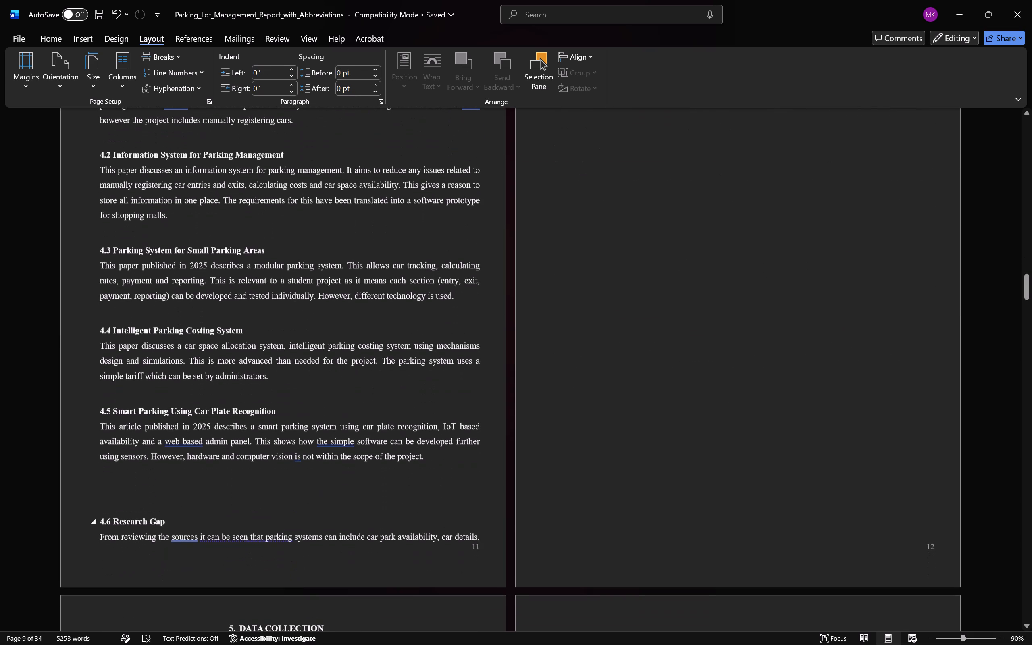
pyautogui.click(274, 479)
pyautogui.press('Return')
pyautogui.scroll(12, 371, 489)
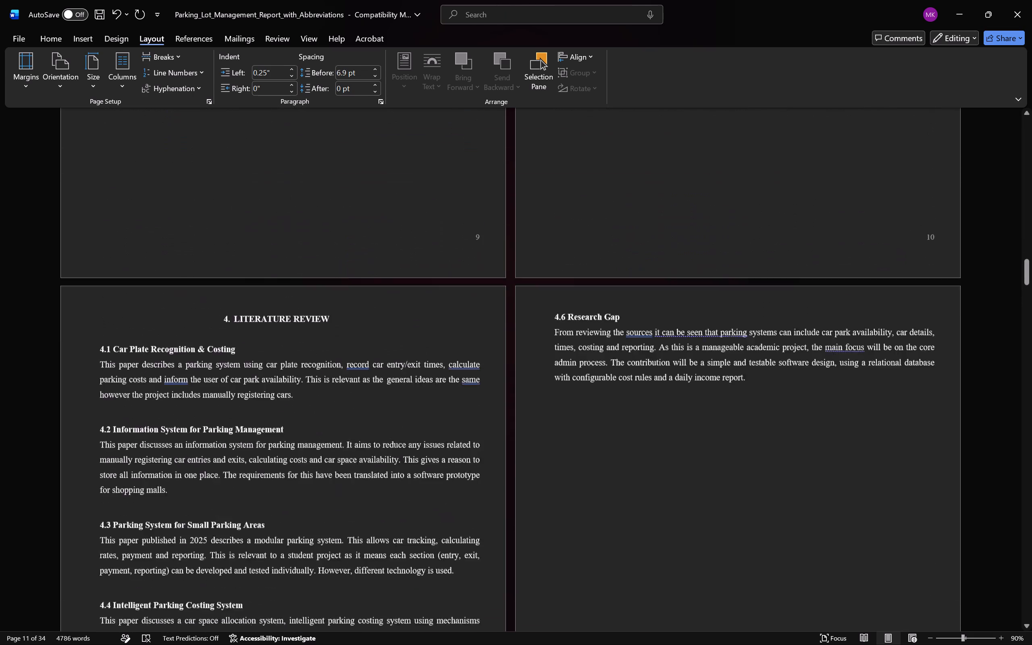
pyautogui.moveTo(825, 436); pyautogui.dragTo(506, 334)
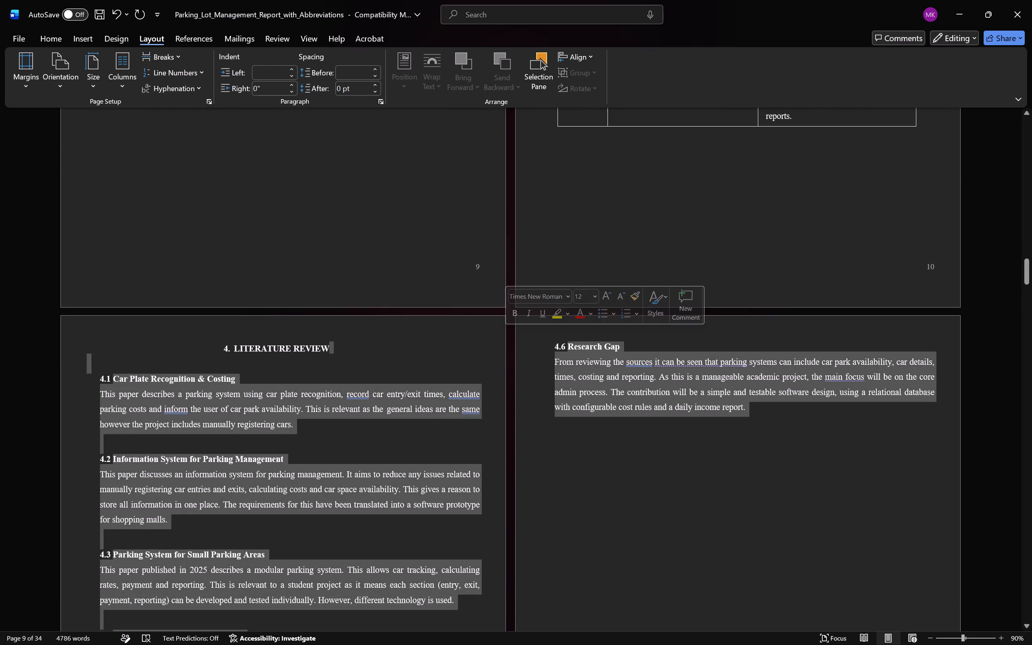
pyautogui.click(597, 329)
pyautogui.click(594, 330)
# Add an unnumbered blank line above the "4.6 Research Gap" heading, keeping the heading numbered 4.6.
pyautogui.click(574, 349)
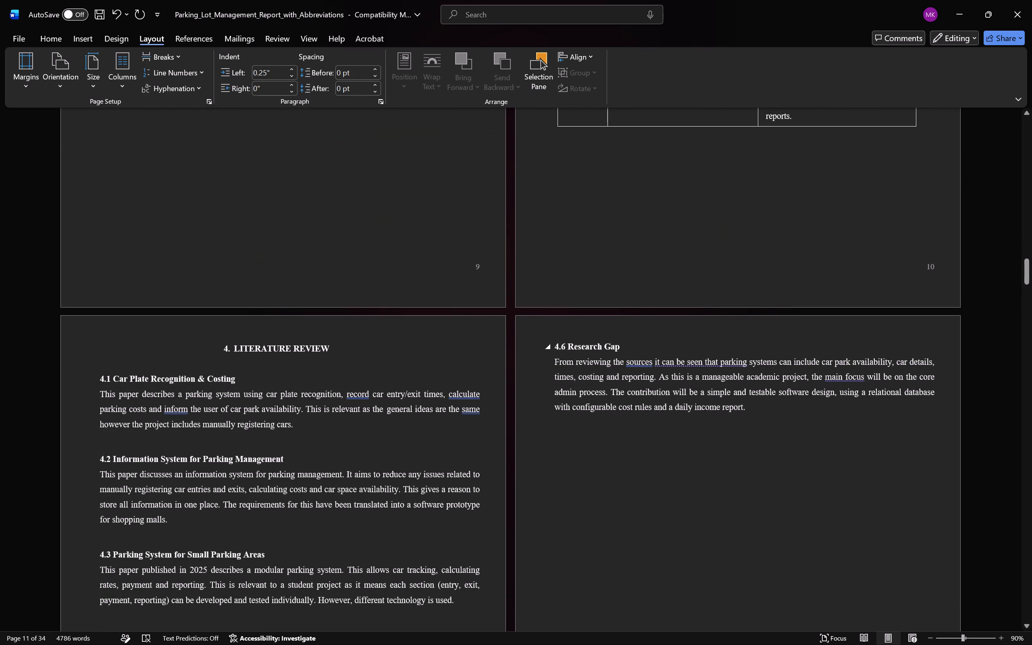
pyautogui.click(569, 350)
pyautogui.press('Return')
pyautogui.press('BackSpace')
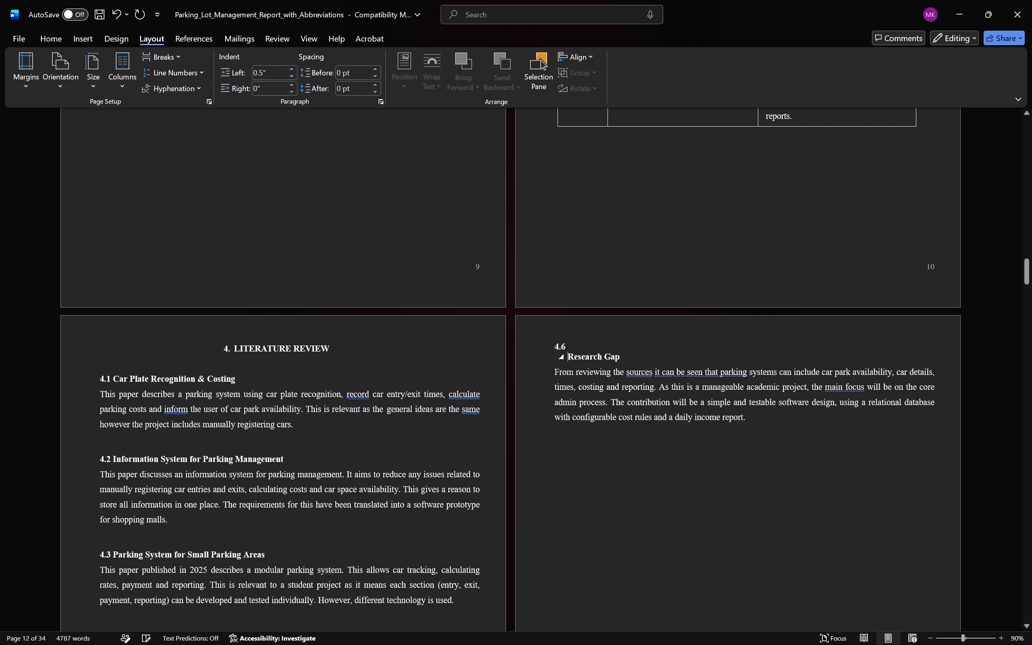
pyautogui.press('BackSpace')
pyautogui.press('BackSpace')
pyautogui.press('BackSpace')
pyautogui.press('BackSpace')
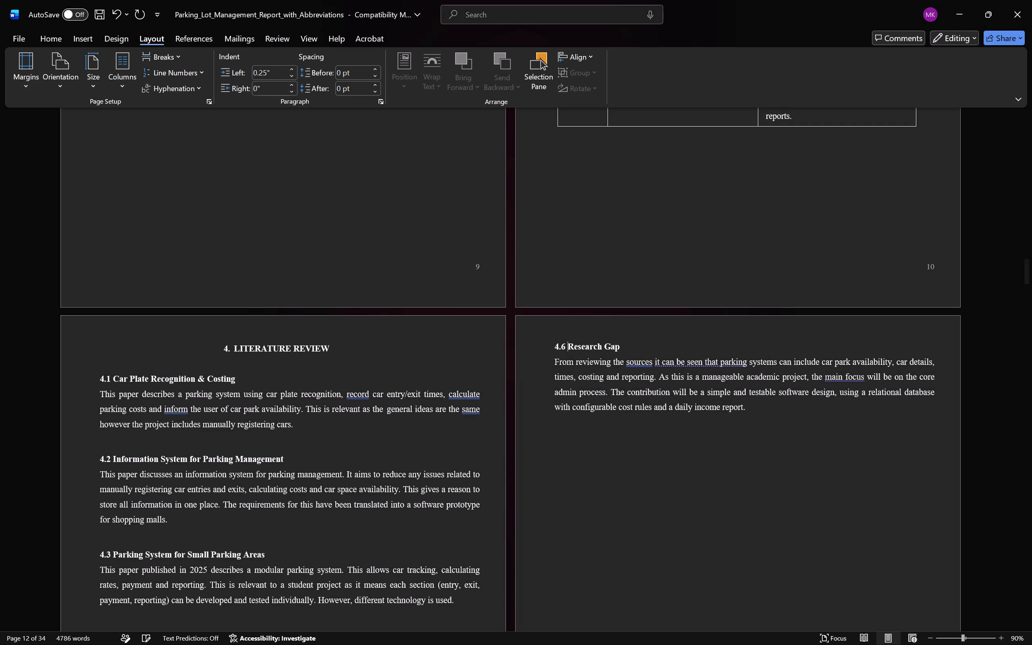
pyautogui.press('\\')
pyautogui.press('BackSpace')
pyautogui.press('Return')
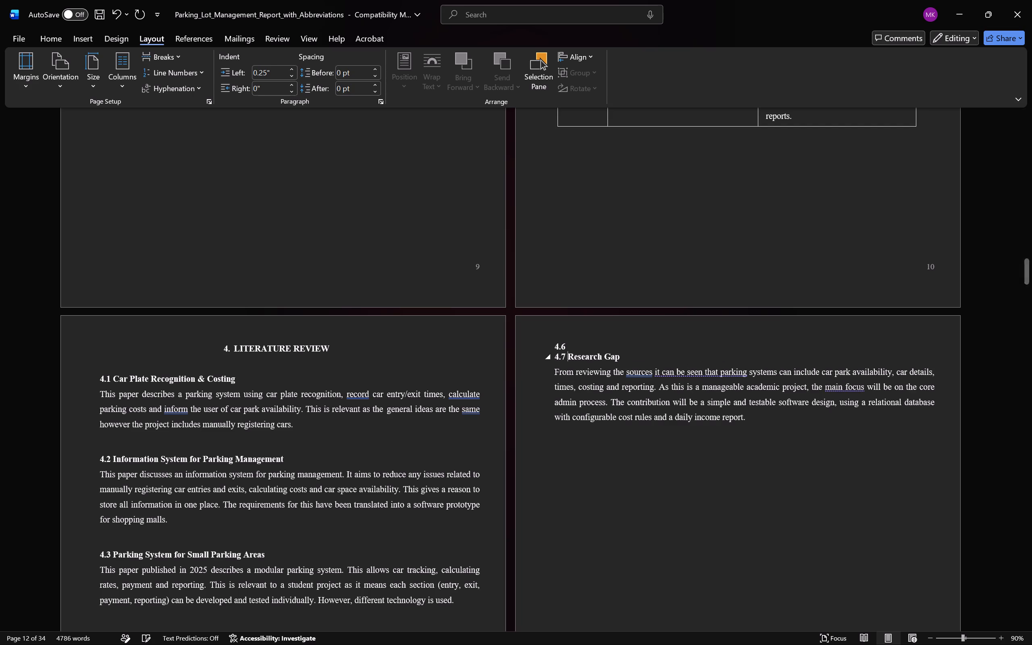
pyautogui.click(582, 346)
pyautogui.press('BackSpace')
pyautogui.click(649, 461)
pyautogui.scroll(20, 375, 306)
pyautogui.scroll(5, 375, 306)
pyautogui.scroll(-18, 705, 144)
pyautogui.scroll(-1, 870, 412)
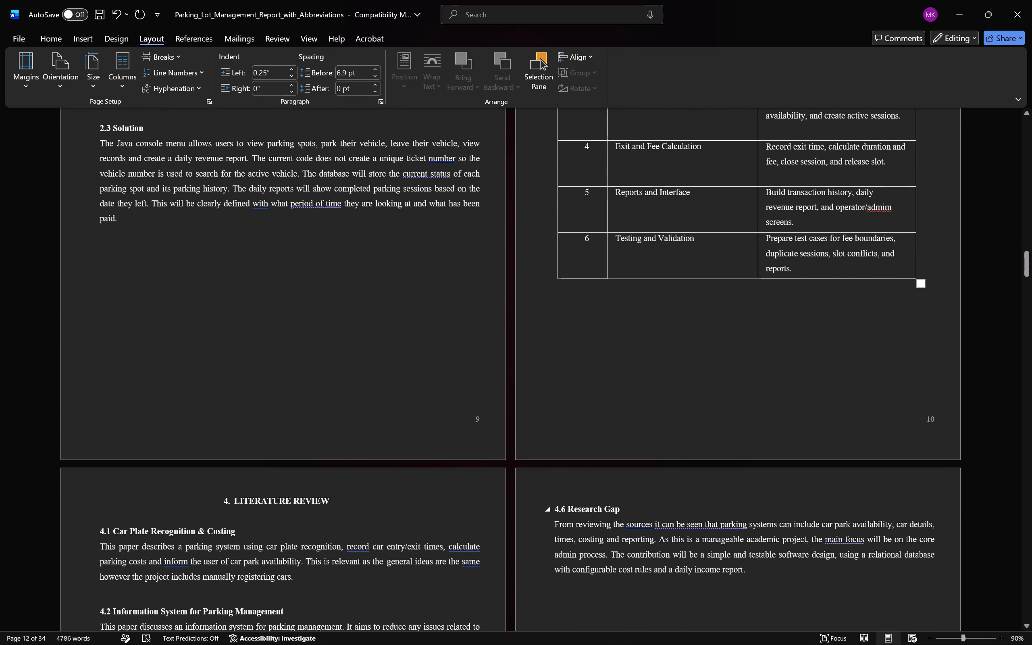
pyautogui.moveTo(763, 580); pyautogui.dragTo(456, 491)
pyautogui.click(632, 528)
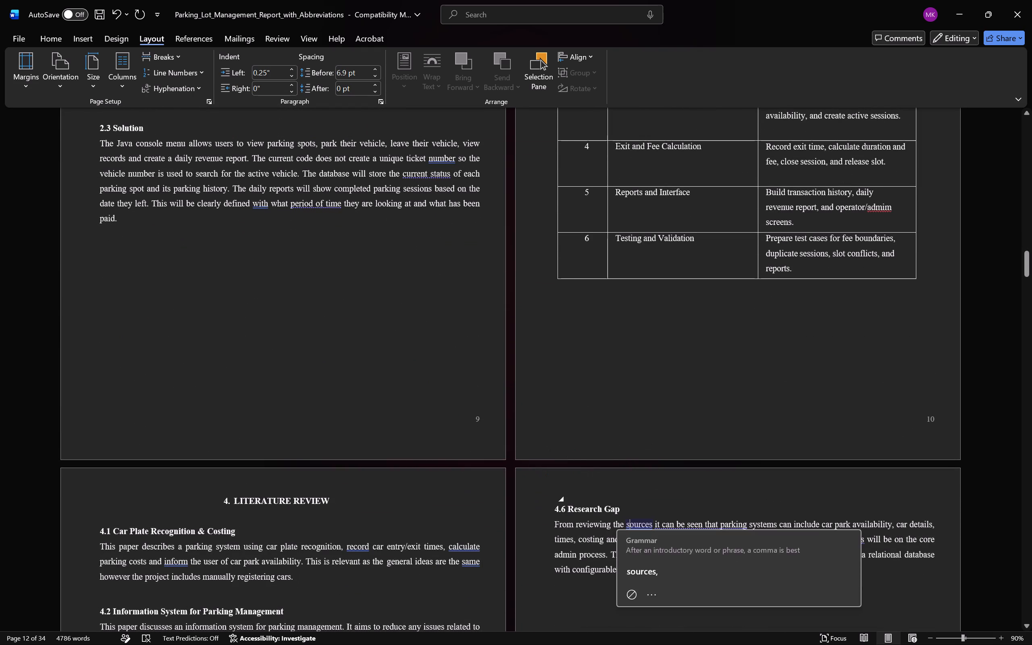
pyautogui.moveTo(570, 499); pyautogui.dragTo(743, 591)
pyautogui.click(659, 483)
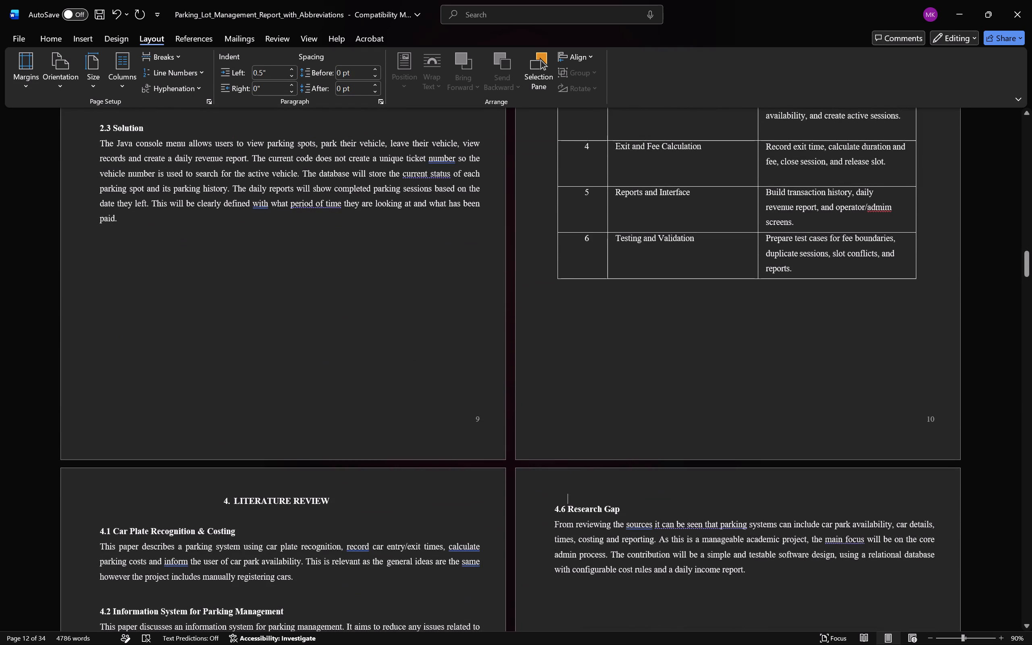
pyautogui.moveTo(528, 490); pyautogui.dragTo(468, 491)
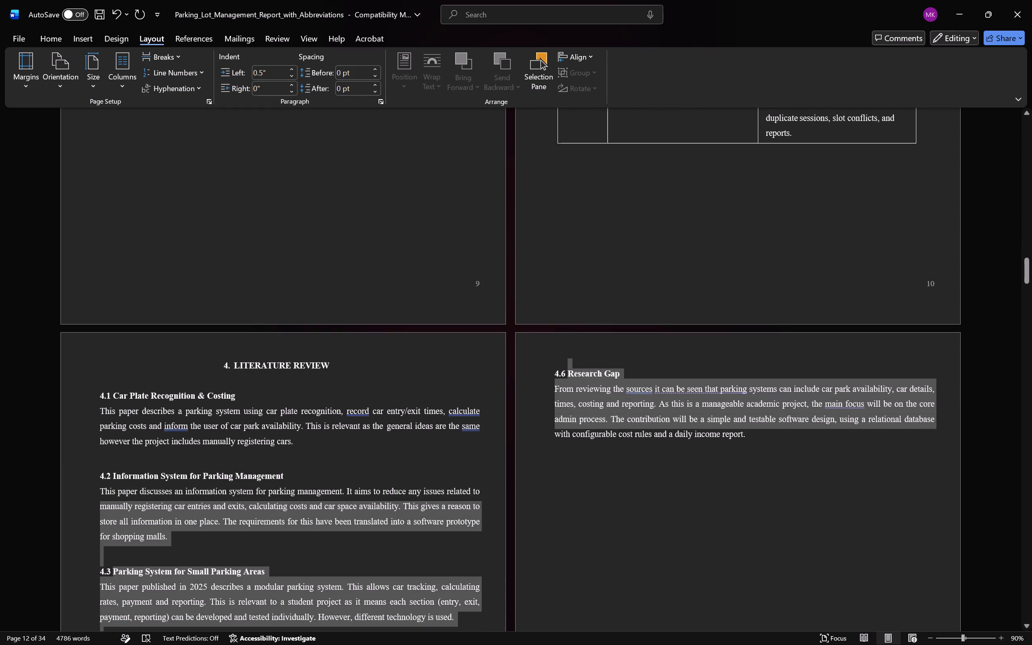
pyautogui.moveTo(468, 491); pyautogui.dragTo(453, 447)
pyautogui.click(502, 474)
# Set the right indent of the Literature Review text, from section 4.1 through the end of section 4.6, to 0.3 inch.
pyautogui.moveTo(823, 464); pyautogui.dragTo(312, 322)
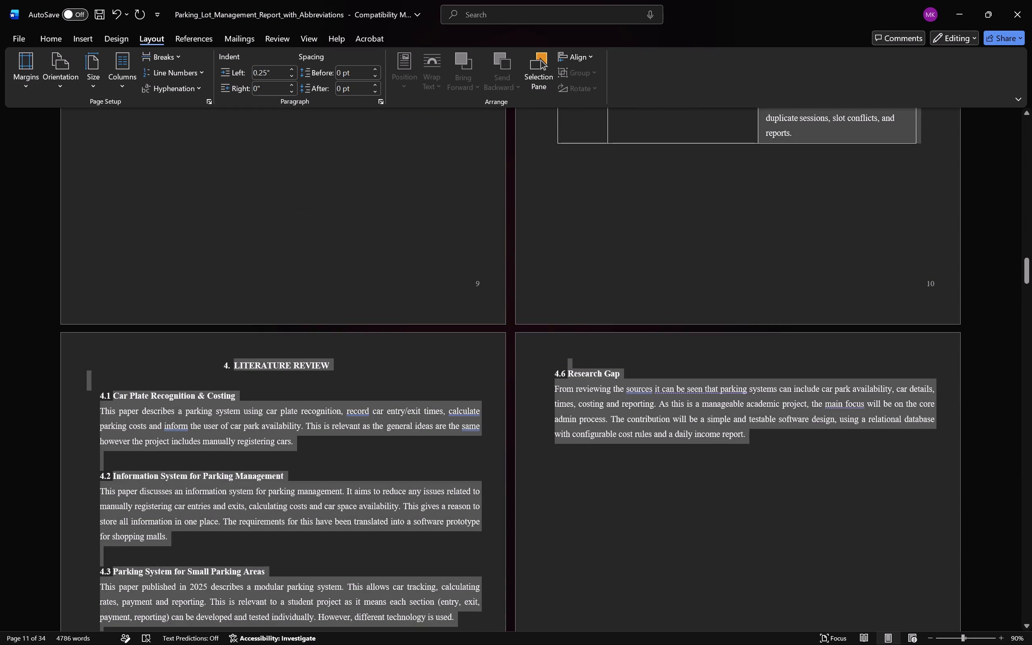
pyautogui.moveTo(312, 322); pyautogui.dragTo(292, 391)
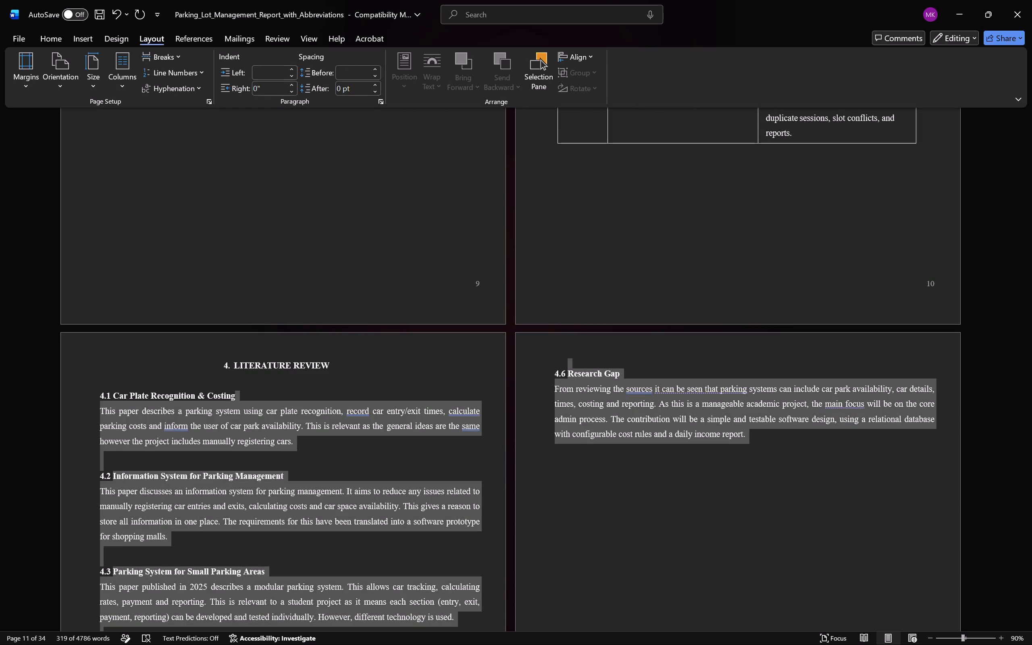
pyautogui.click(293, 84)
pyautogui.click(293, 84)
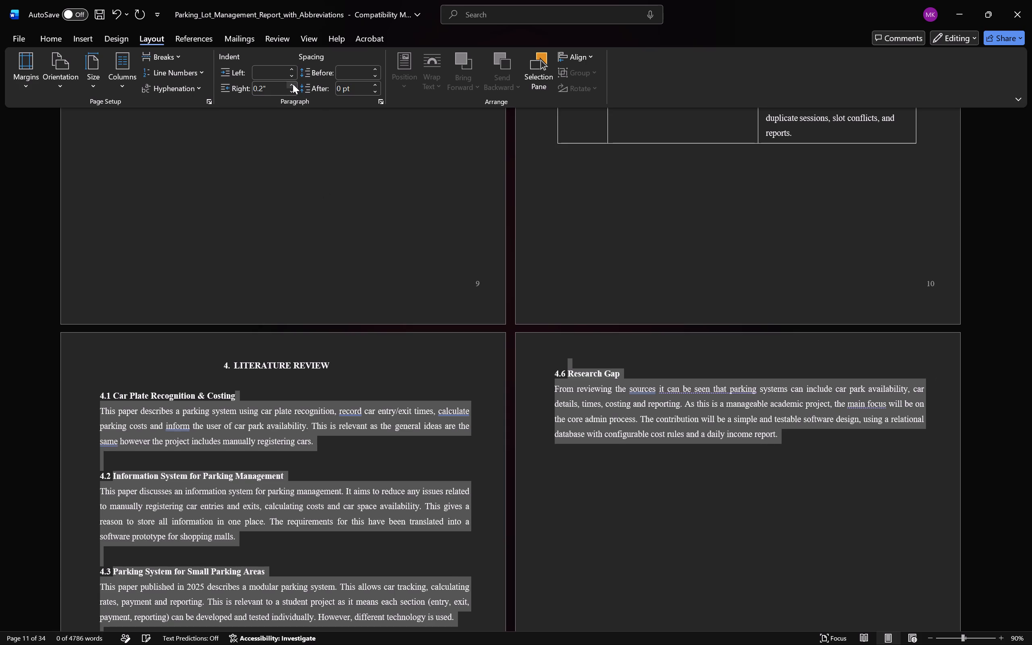
pyautogui.click(293, 84)
pyautogui.click(293, 84)
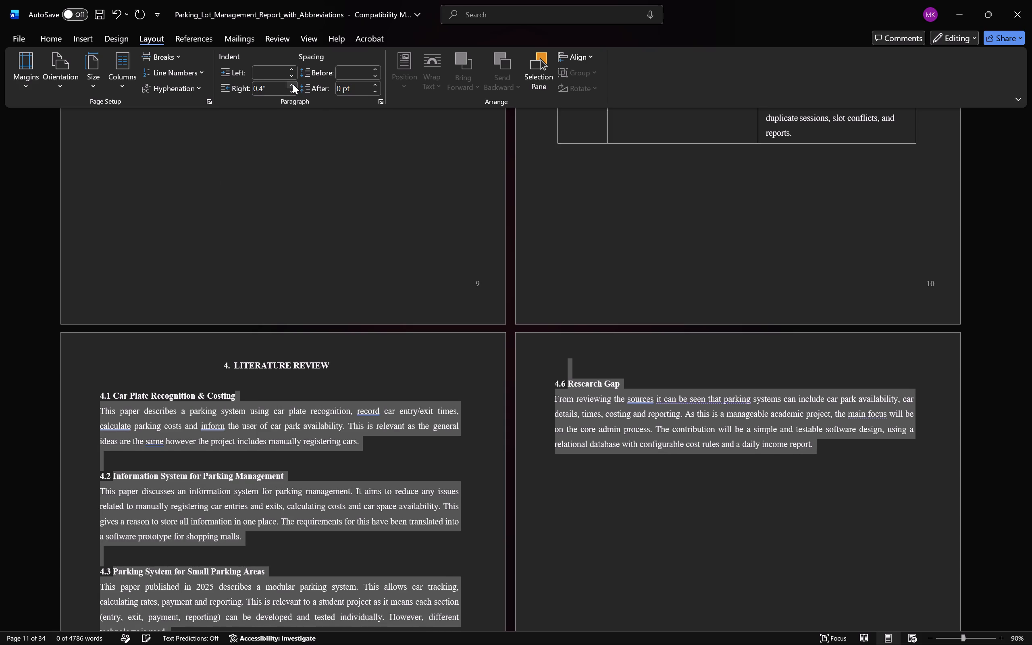
pyautogui.click(288, 94)
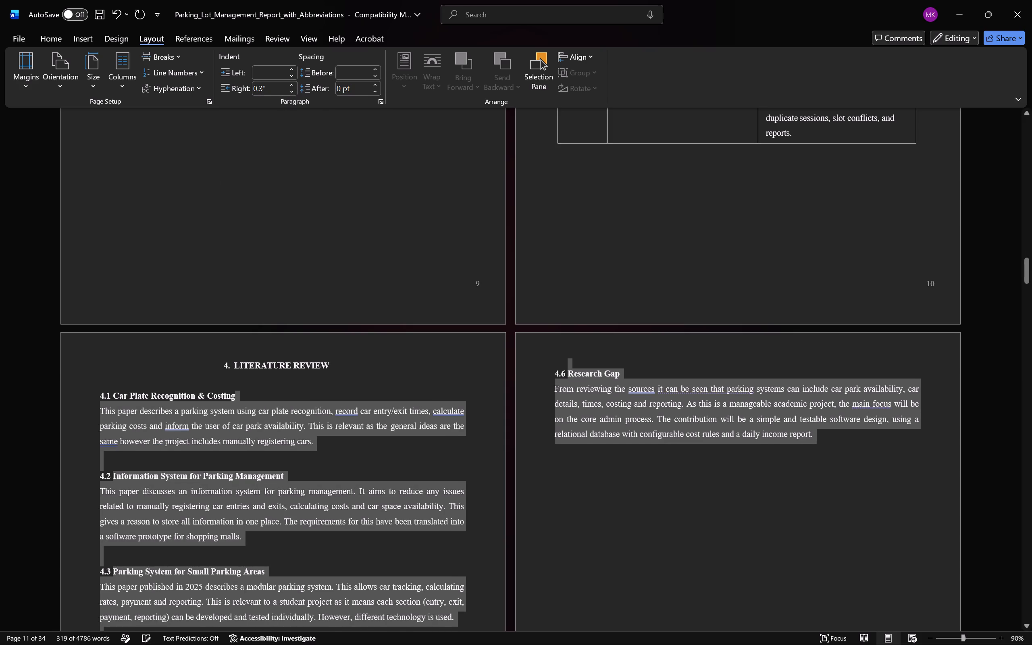
pyautogui.click(318, 214)
# Reduce the spacing between section 4.5 and the "4.6 Research Gap" heading to a single blank line.
pyautogui.scroll(-12, 452, 260)
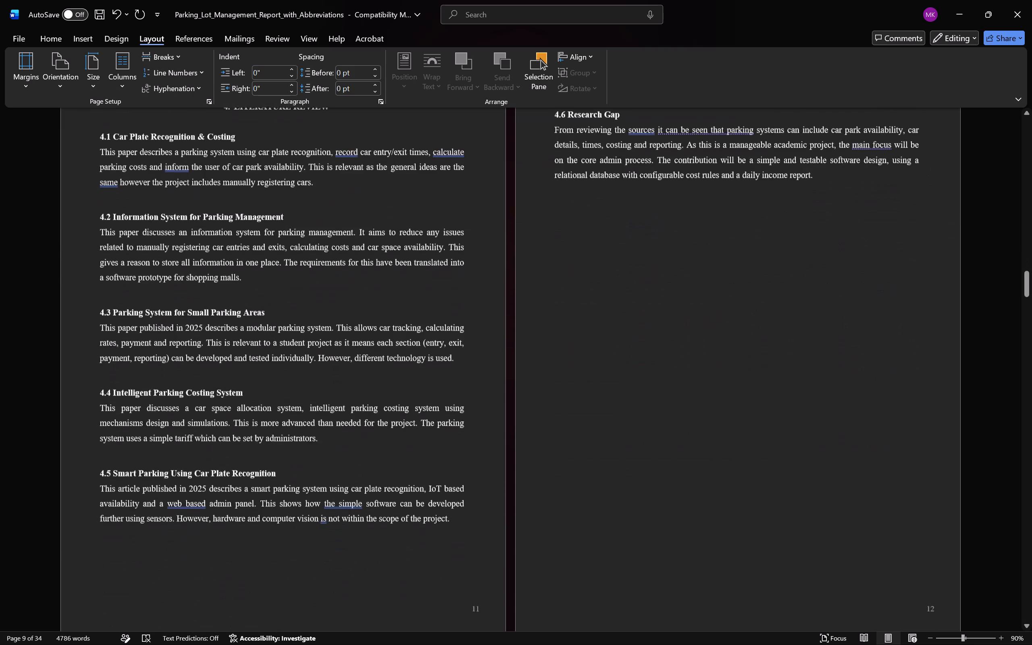
pyautogui.scroll(-5, 433, 278)
pyautogui.click(412, 433)
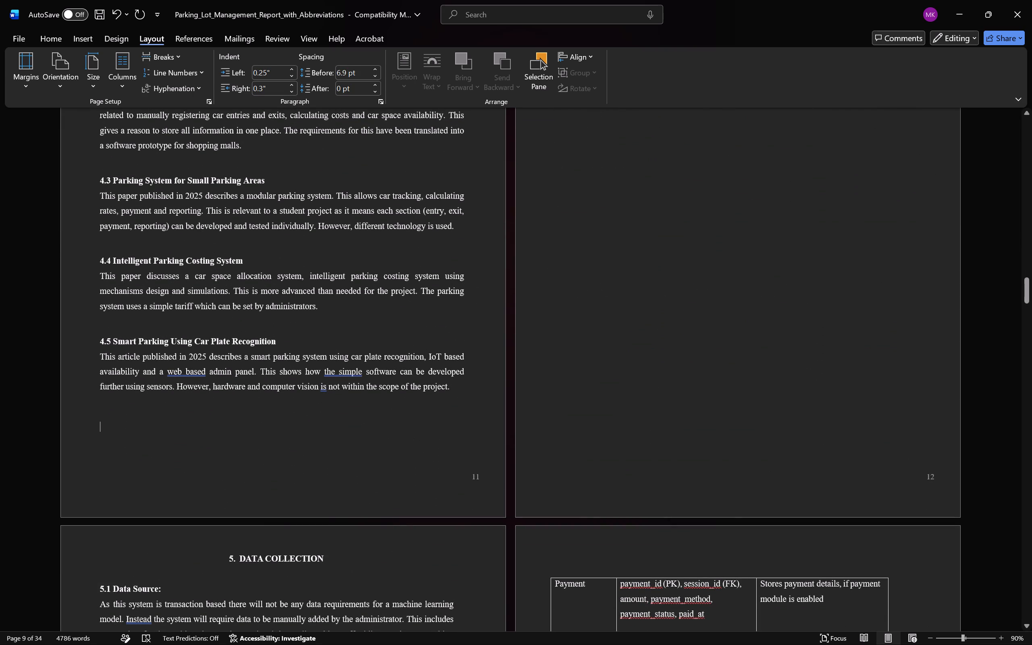
pyautogui.press('Down')
pyautogui.press('Down')
pyautogui.press('BackSpace')
pyautogui.press('BackSpace')
pyautogui.press('BackSpace')
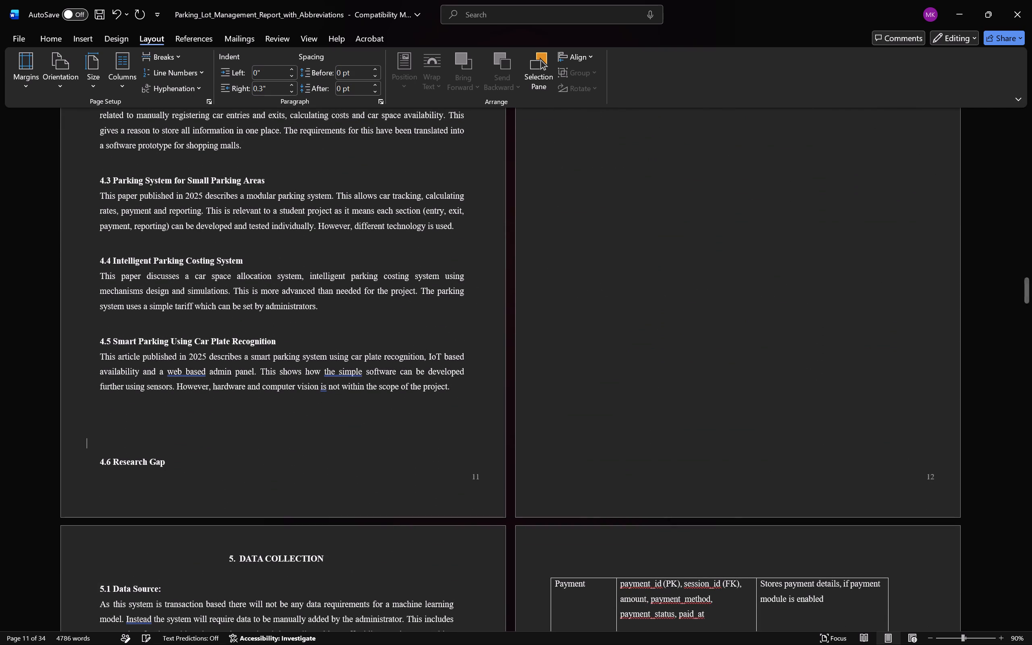
pyautogui.press('BackSpace')
pyautogui.press('BackSpace')
pyautogui.press('BackSpace')
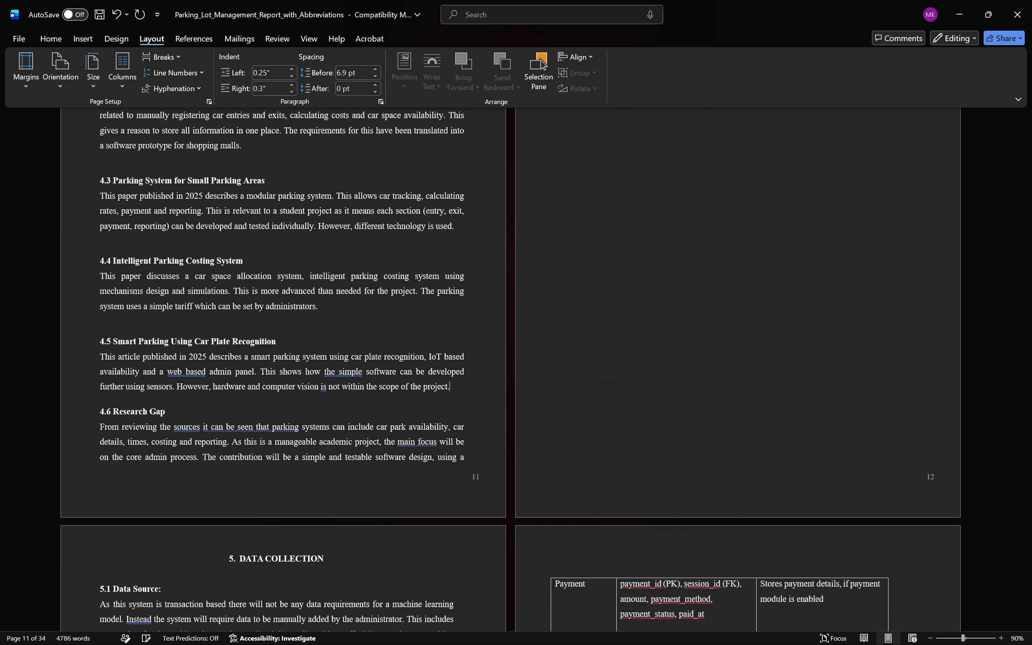
pyautogui.press('Return')
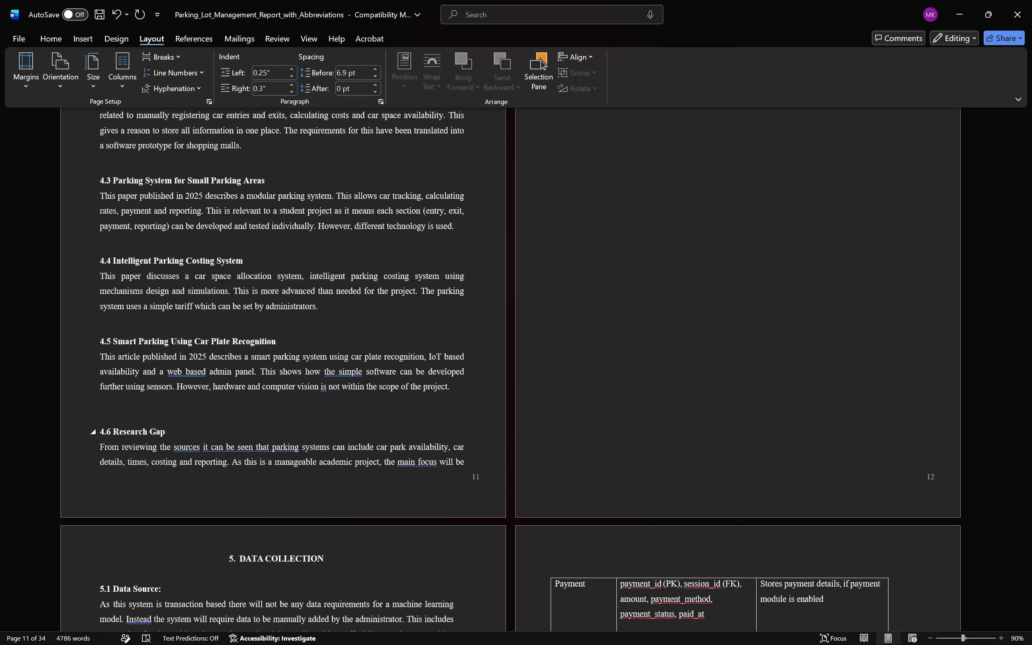
# Undo the last five spacing edits above the "4.6 Research Gap" heading.
pyautogui.scroll(11, 526, 398)
pyautogui.hotkey('ctrl', 'z')
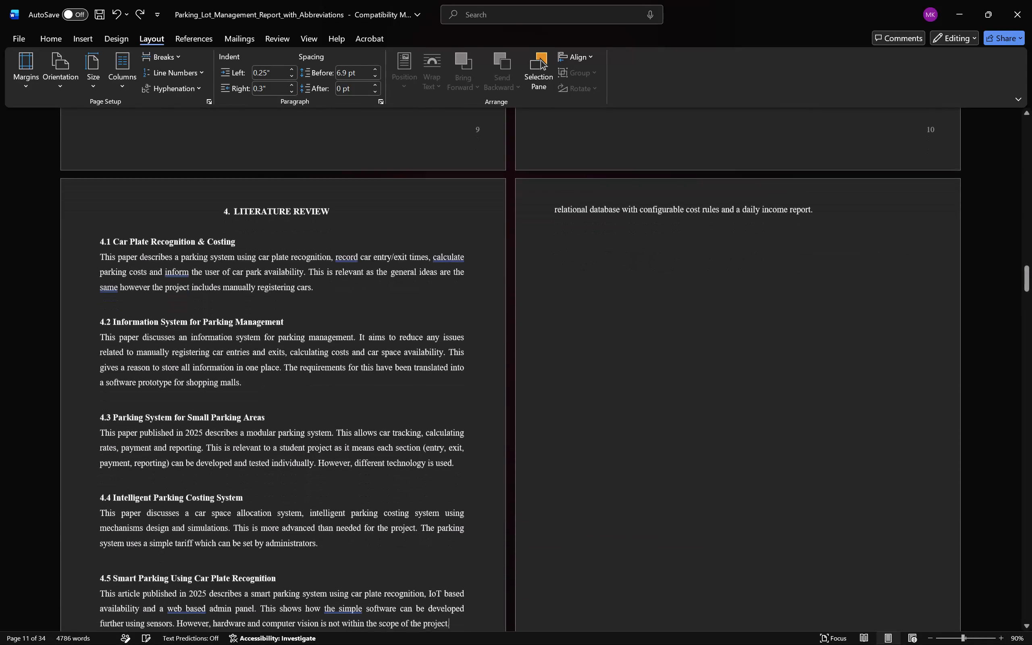
pyautogui.hotkey('ctrl', 'z')
pyautogui.hotkey('ctrl', 'z')
pyautogui.hotkey('ctrl', 'z')
pyautogui.hotkey('ctrl', 'z')
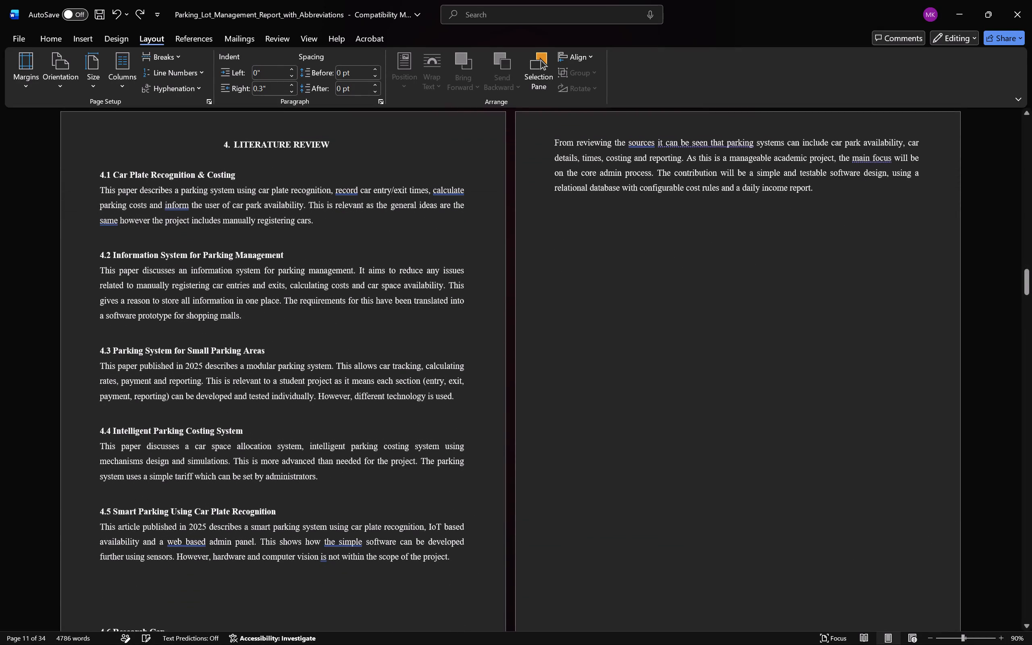
# Replace the centering of the "Table 3.1: Workload Distribution" caption with leading spaces that place it over the middle of the table.
pyautogui.scroll(20, 643, 366)
pyautogui.scroll(3, 643, 366)
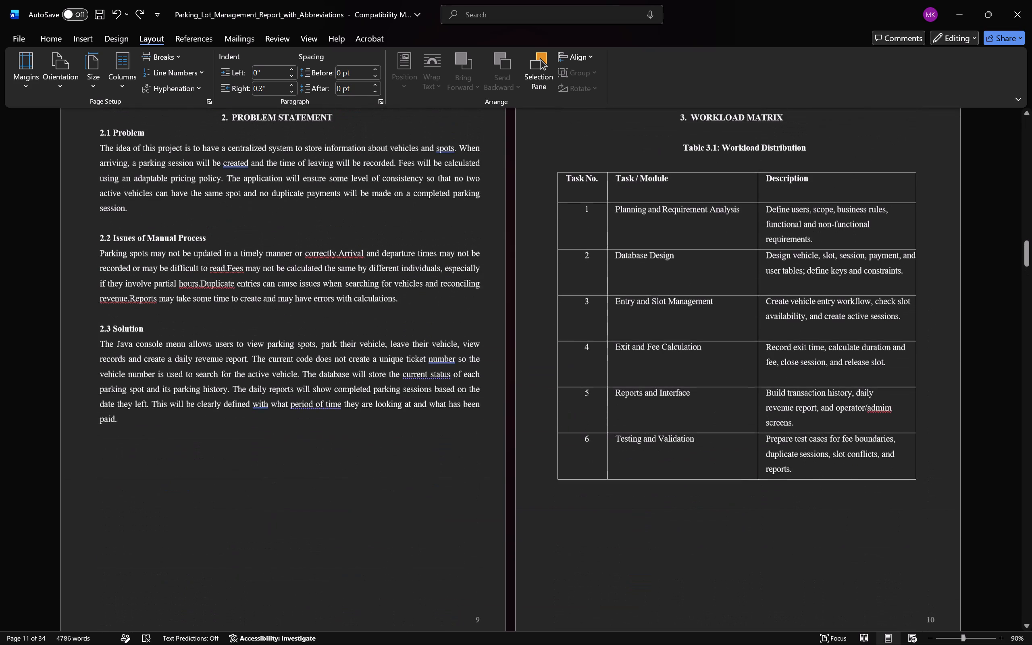
pyautogui.scroll(6, 652, 609)
pyautogui.scroll(6, 571, 460)
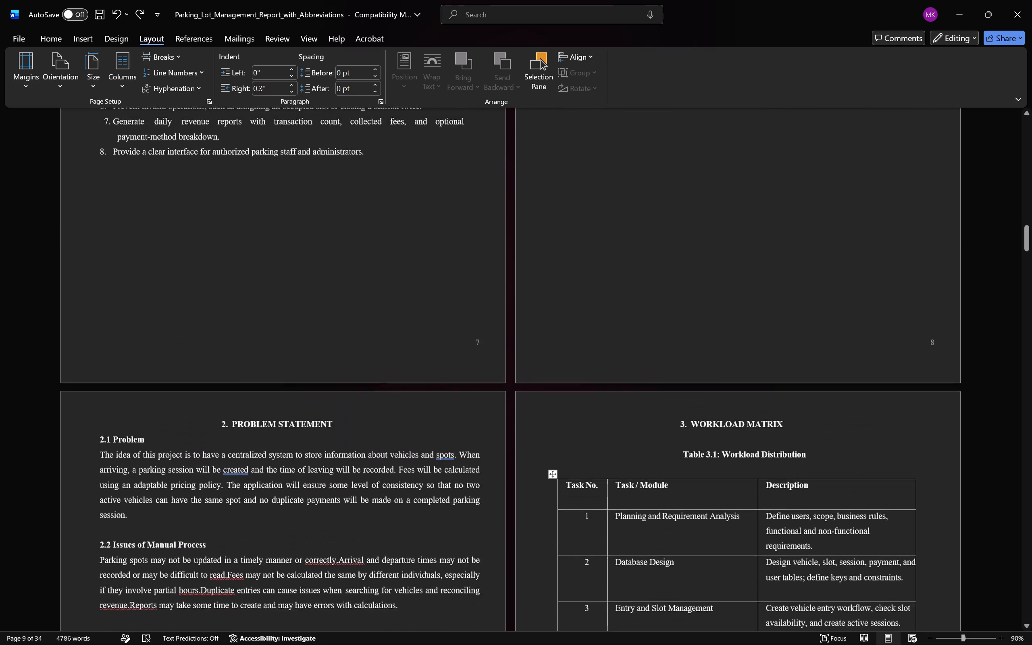
pyautogui.scroll(-4, 579, 500)
pyautogui.click(684, 357)
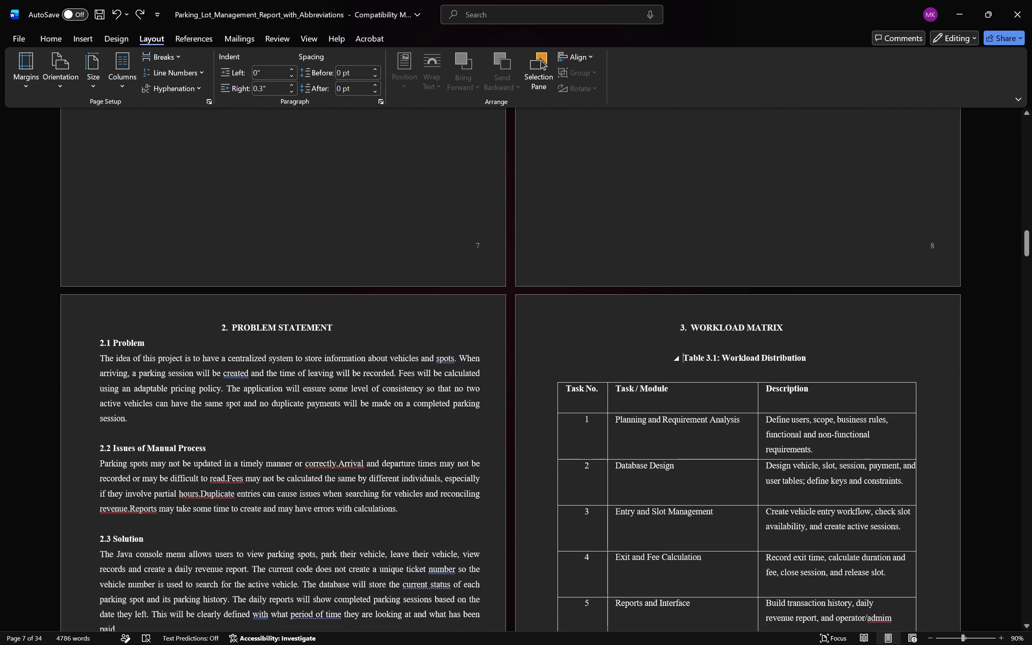
pyautogui.press('BackSpace')
pyautogui.press('space')
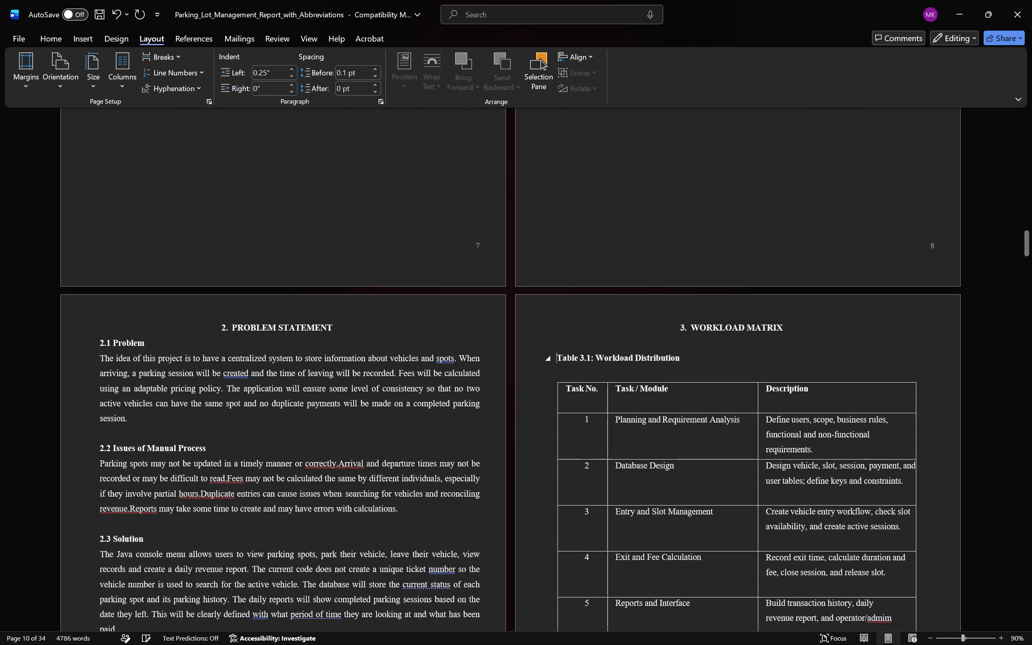
pyautogui.press('space')
pyautogui.press('space')
pyautogui.press('space')
pyautogui.press('space')
pyautogui.press('space')
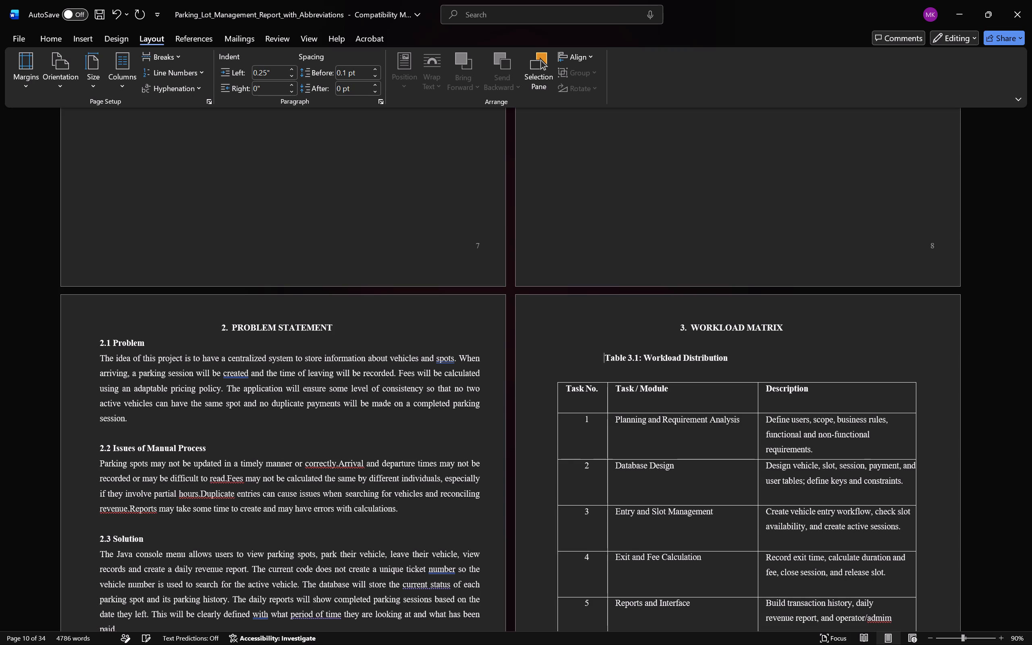
pyautogui.press('BackSpace')
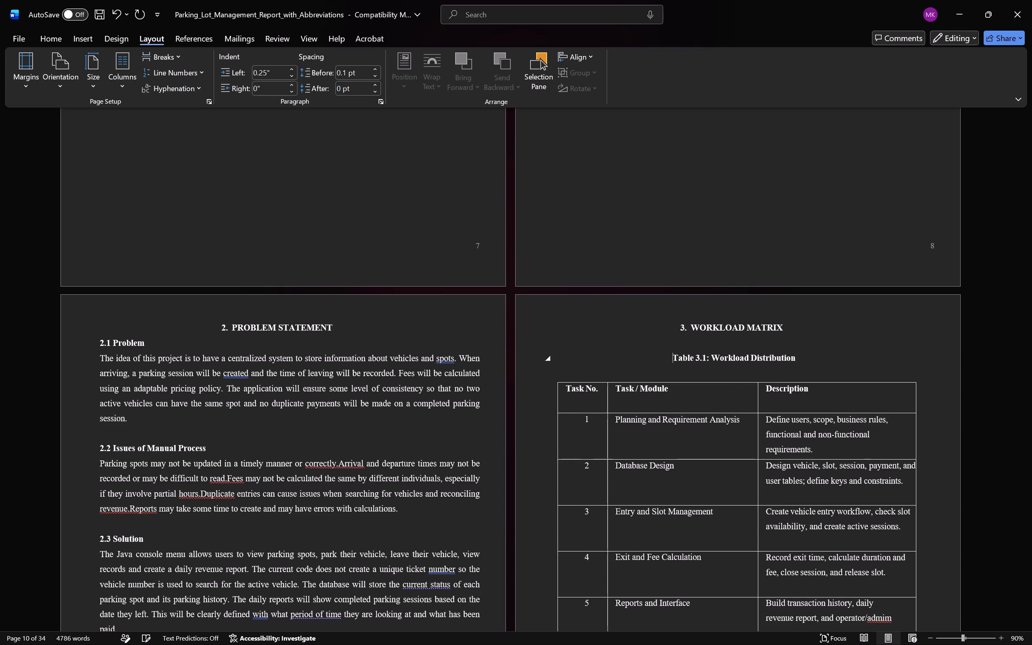
# Remove one leading space before the "Table 3.1: Workload Distribution" caption.
pyautogui.press('BackSpace')
# Review the page layout and right text edges across the report, from the List of Abbreviations and Abstract through the Literature Review and following chapters.
pyautogui.scroll(-6, 276, 384)
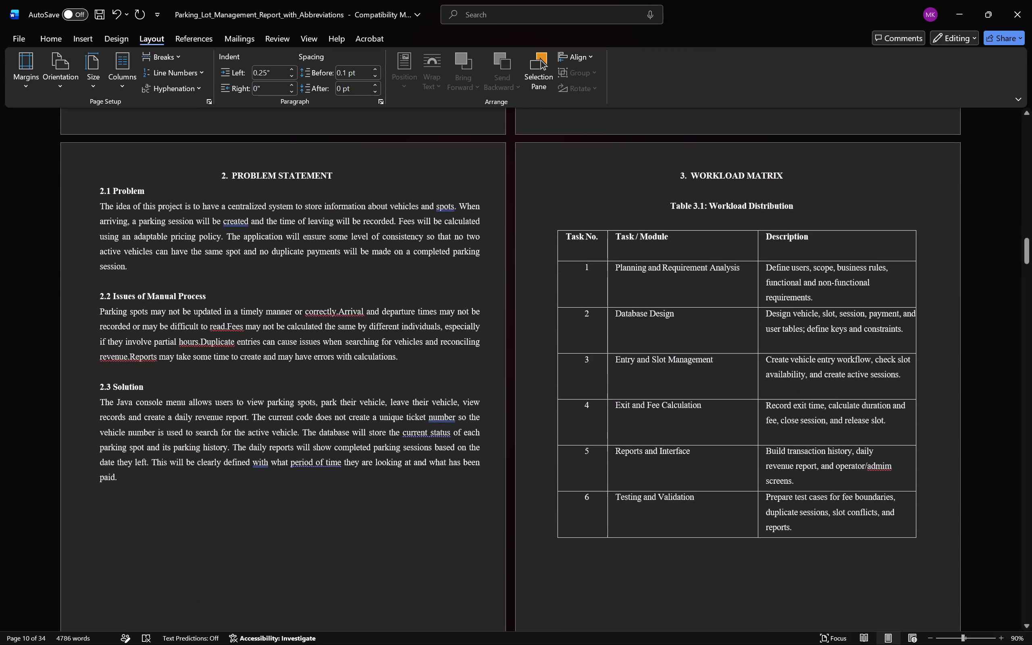
pyautogui.scroll(-4, 141, 405)
pyautogui.scroll(20, 141, 404)
pyautogui.scroll(9, 141, 404)
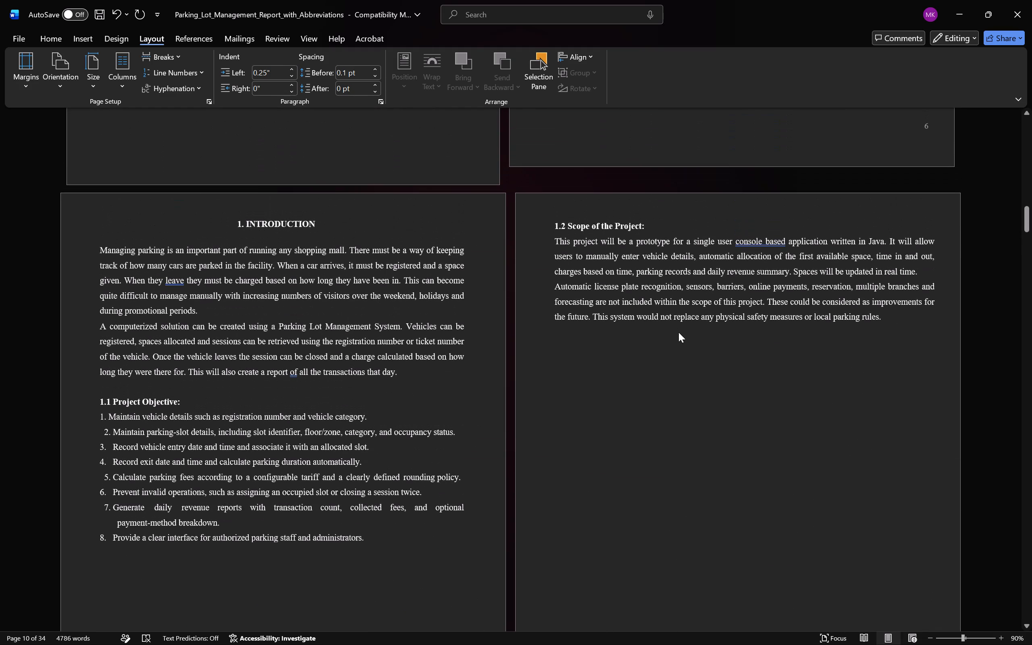
pyautogui.scroll(6, 584, 370)
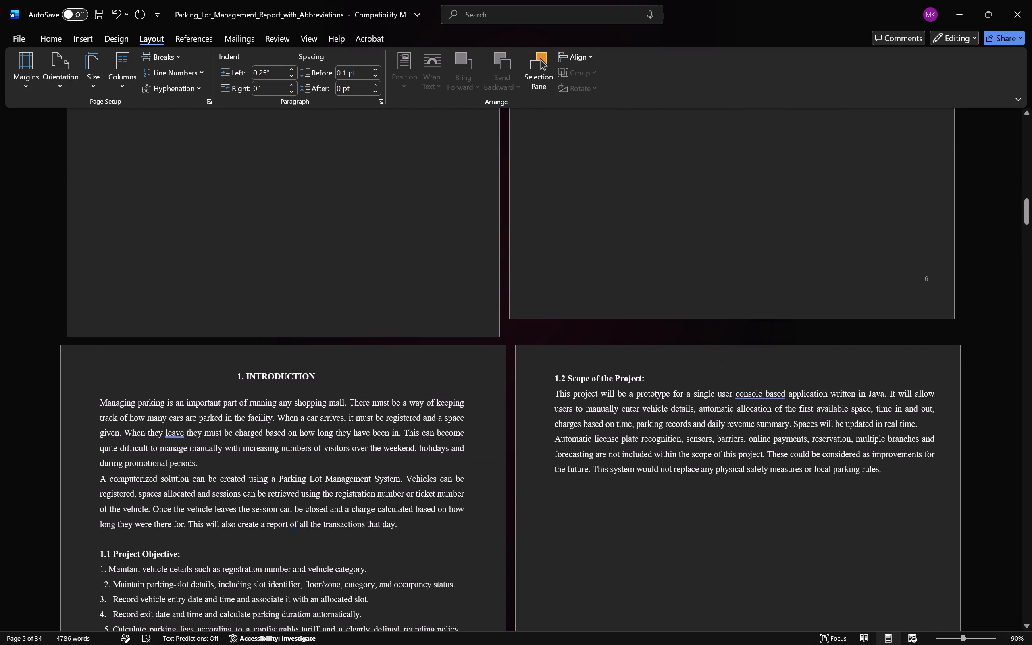
pyautogui.scroll(-5, 625, 372)
pyautogui.scroll(8, 625, 372)
pyautogui.scroll(13, 444, 380)
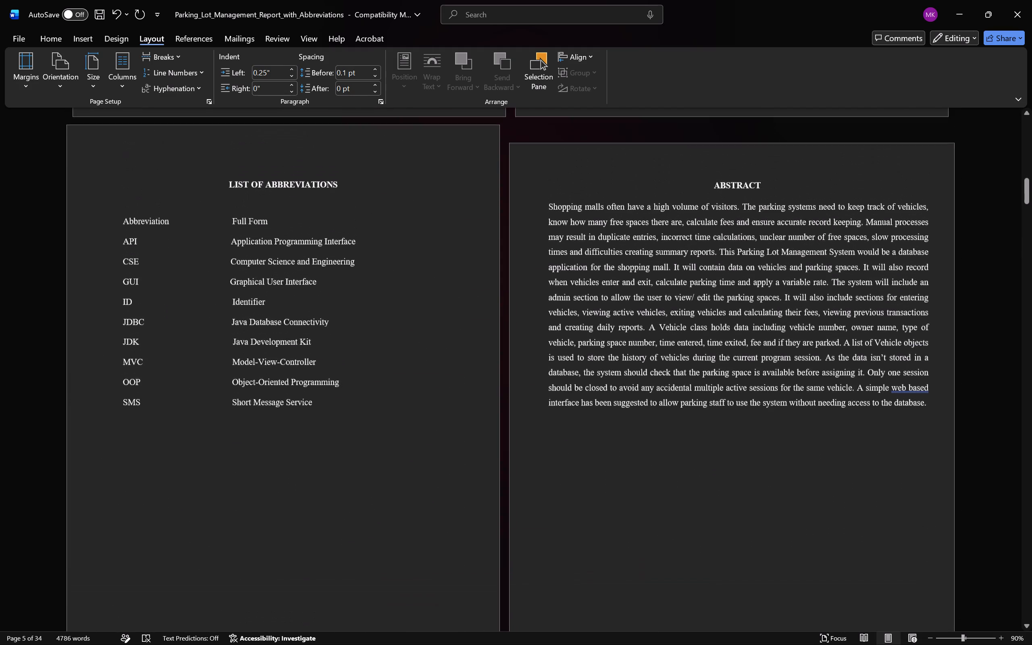
pyautogui.scroll(3, 444, 380)
pyautogui.scroll(-7, 881, 364)
pyautogui.tripleClick(701, 213)
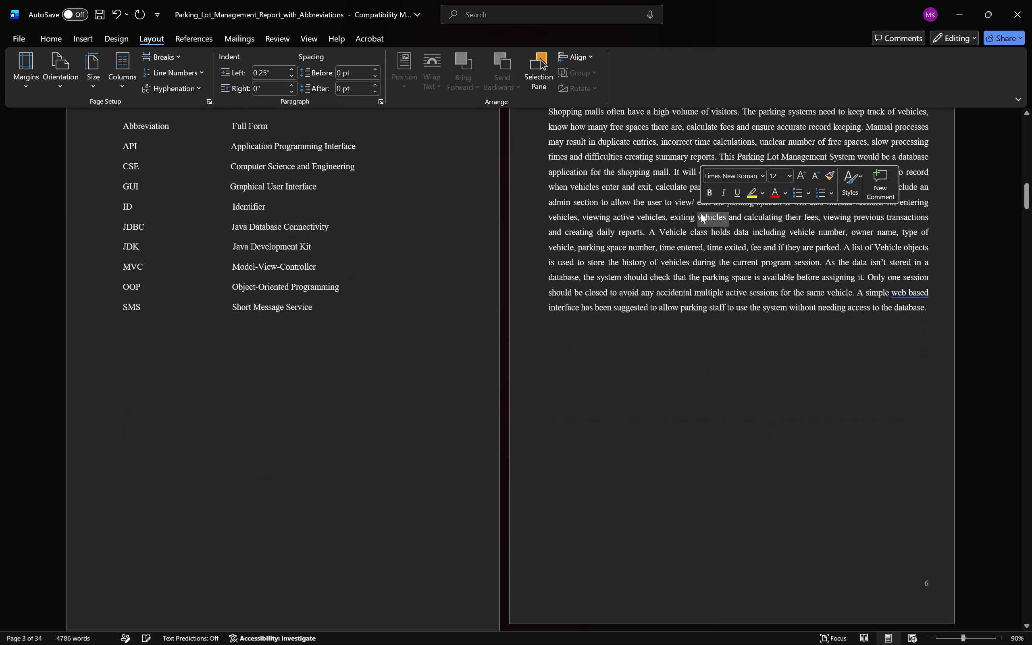
pyautogui.scroll(-8, 705, 243)
pyautogui.scroll(3, 713, 269)
pyautogui.scroll(-12, 713, 269)
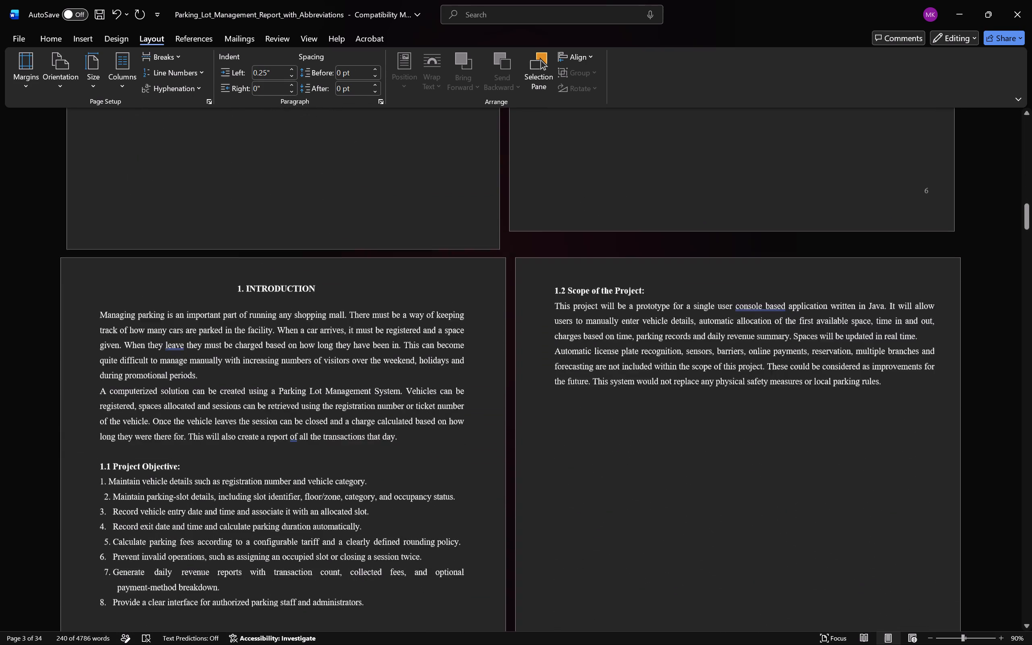
pyautogui.scroll(-12, 713, 269)
pyautogui.keyDown('ctrl'); pyautogui.scroll(3, 714, 270); pyautogui.keyUp('ctrl')
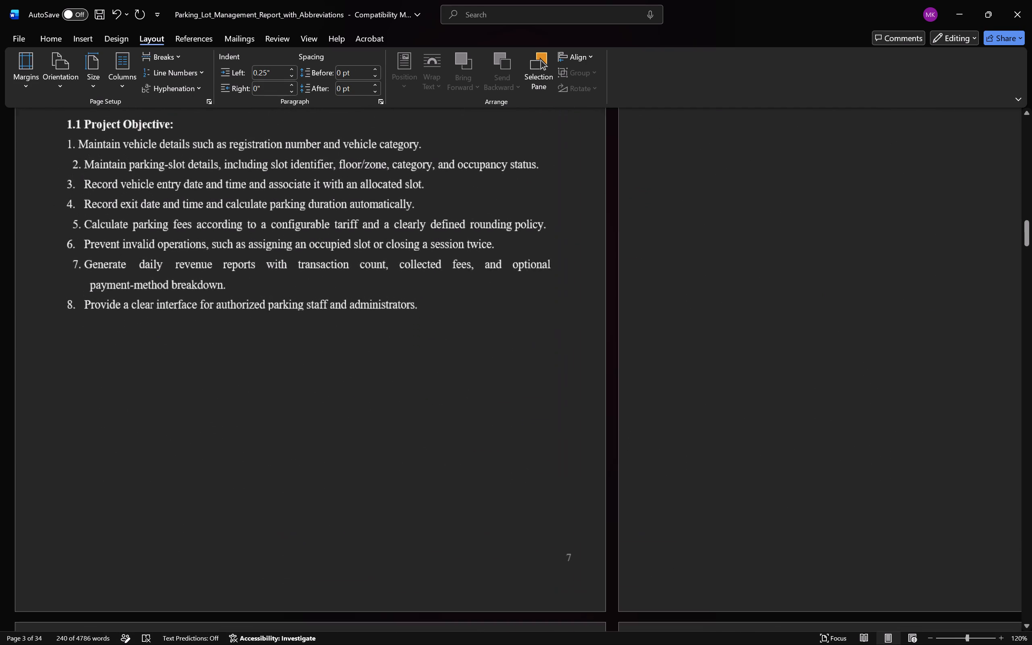
pyautogui.keyDown('ctrl'); pyautogui.scroll(-9, 714, 270); pyautogui.keyUp('ctrl')
pyautogui.scroll(4, 714, 270)
pyautogui.keyDown('ctrl'); pyautogui.scroll(4, 660, 269); pyautogui.keyUp('ctrl')
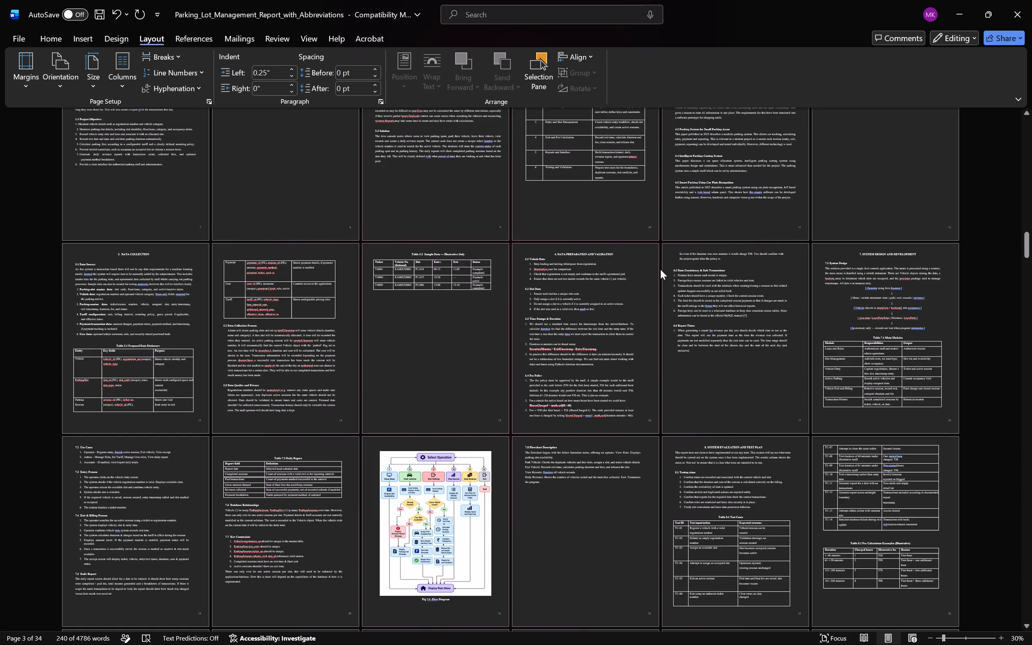
pyautogui.scroll(-2, 623, 273)
pyautogui.scroll(3, 623, 273)
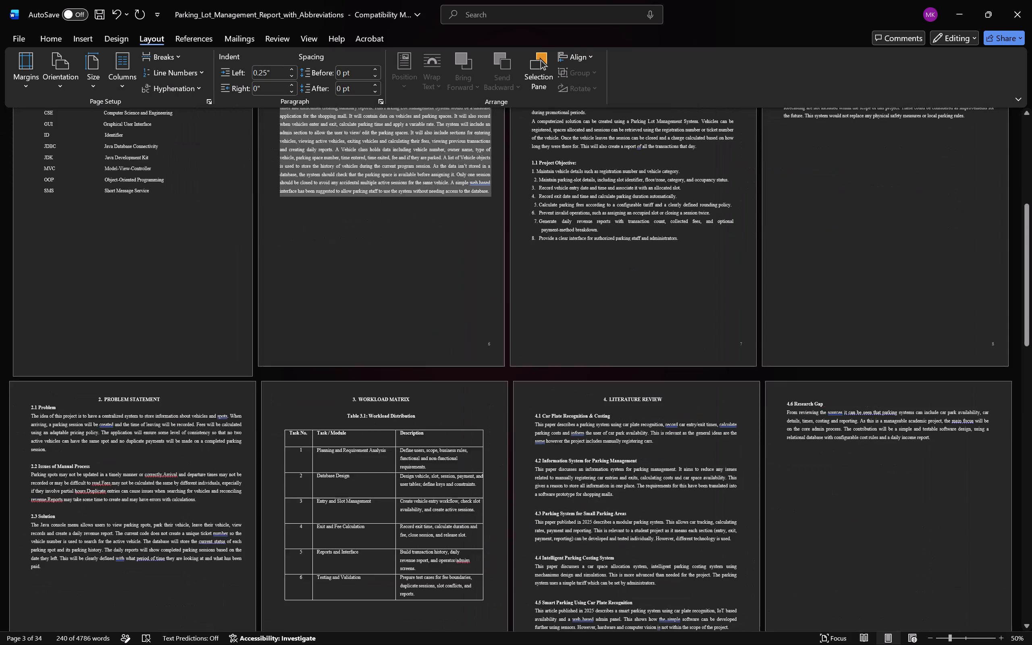
pyautogui.keyDown('ctrl'); pyautogui.scroll(2, 623, 273); pyautogui.keyUp('ctrl')
pyautogui.scroll(3, 623, 273)
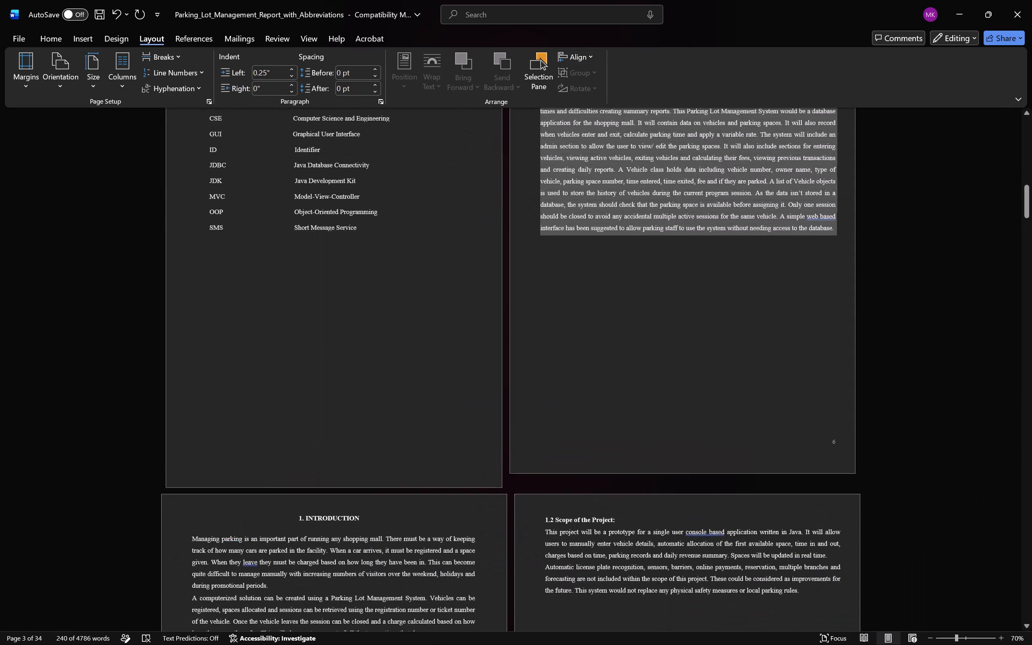
pyautogui.scroll(-18, 623, 273)
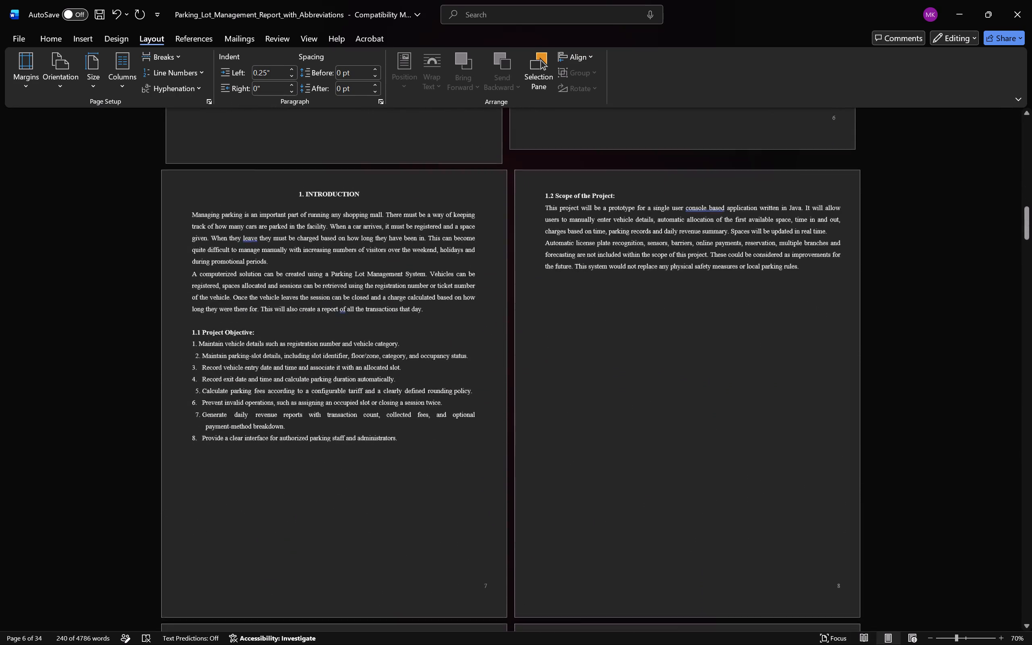
pyautogui.scroll(-7, 623, 273)
pyautogui.scroll(3, 623, 273)
# Set the right indent of the Introduction text, from its opening paragraph through the end of section 1.2 Scope of the Project, to 0.6 inch.
pyautogui.tripleClick(717, 137)
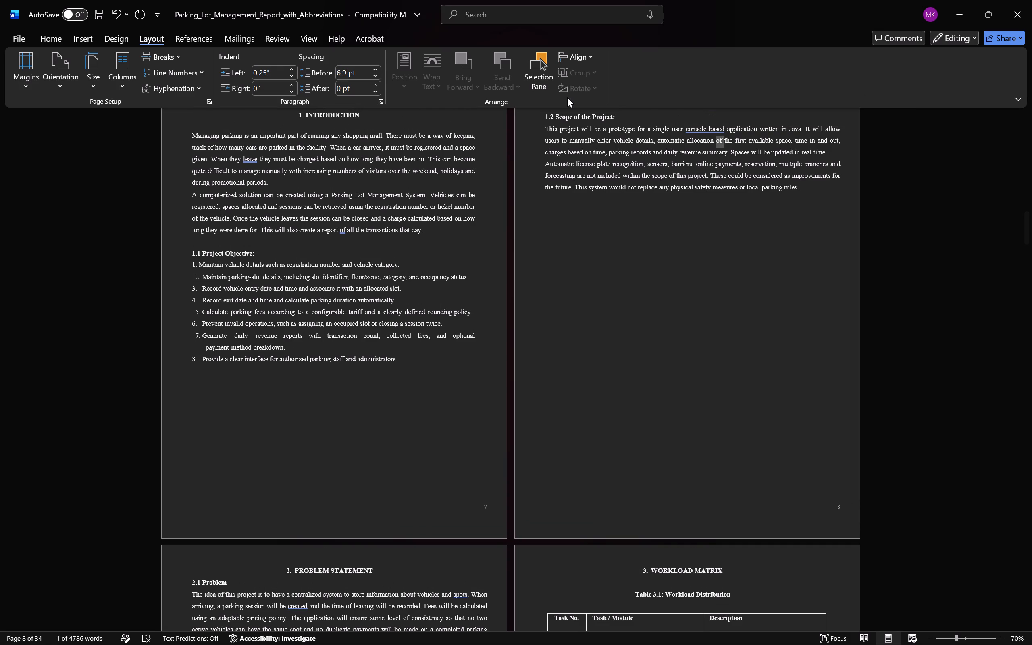
pyautogui.tripleClick(612, 165)
pyautogui.click(612, 165)
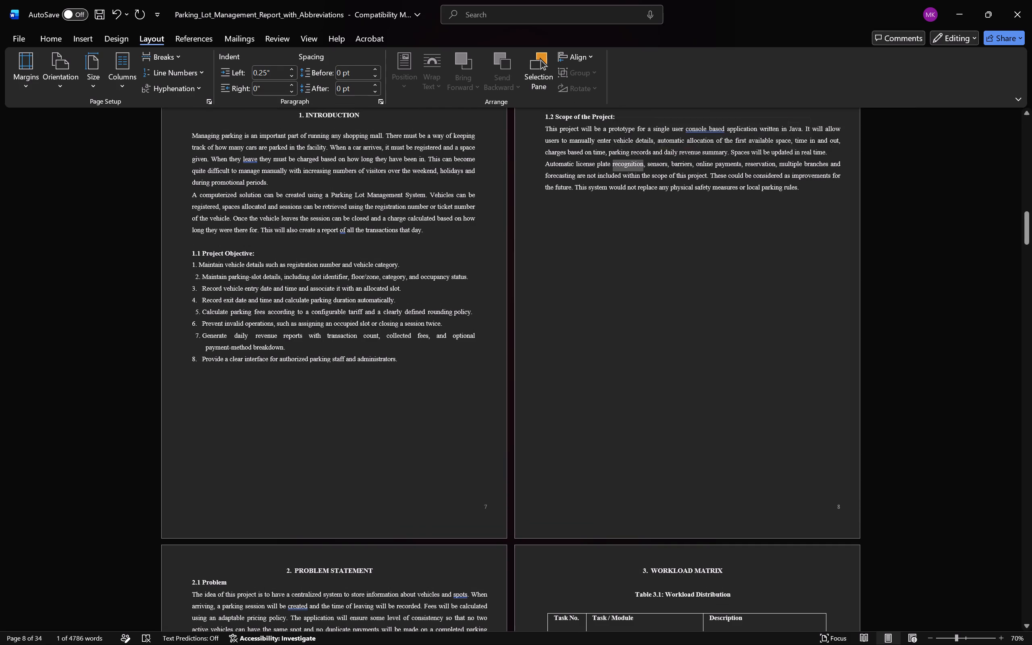
pyautogui.moveTo(824, 228); pyautogui.dragTo(450, 116)
pyautogui.moveTo(456, 116); pyautogui.dragTo(479, 136)
pyautogui.moveTo(487, 131); pyautogui.dragTo(527, 133)
pyautogui.click(527, 121)
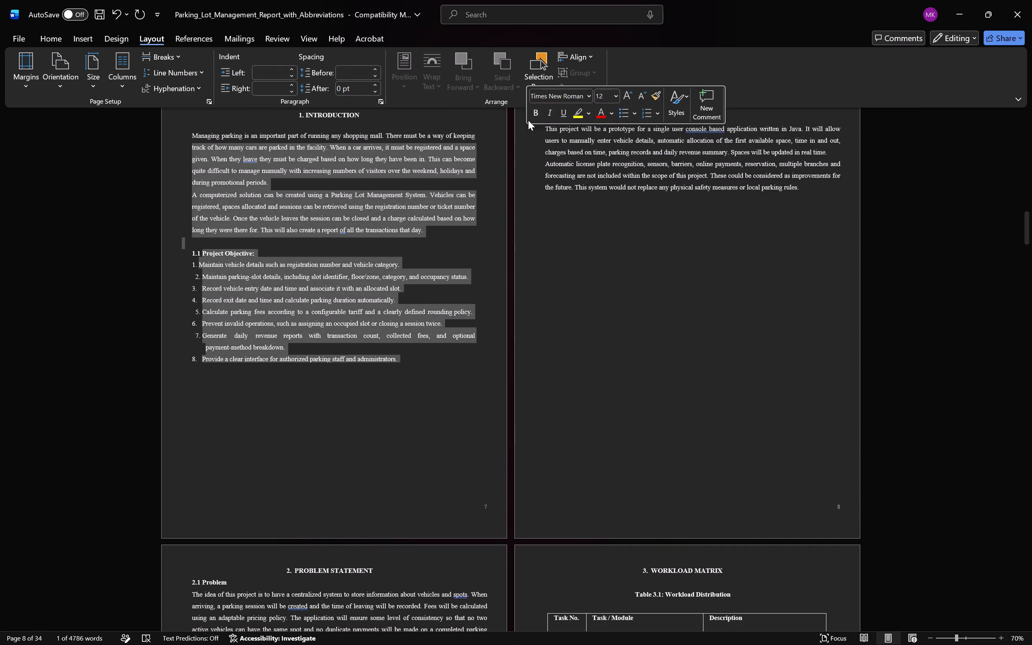
pyautogui.click(501, 267)
pyautogui.moveTo(815, 194); pyautogui.dragTo(350, 159)
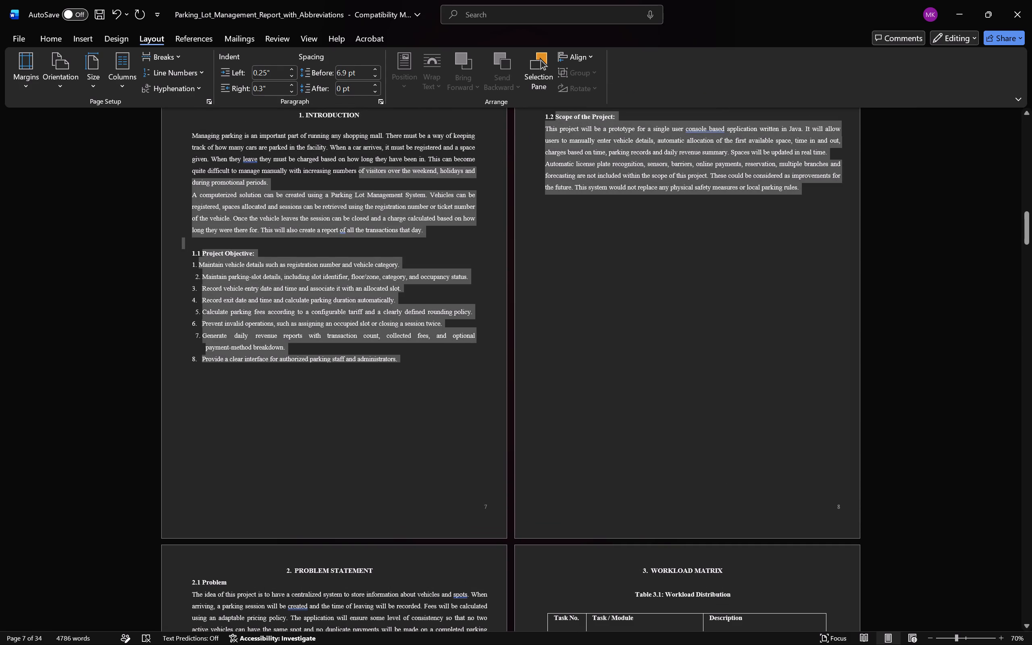
pyautogui.moveTo(350, 159); pyautogui.dragTo(268, 132)
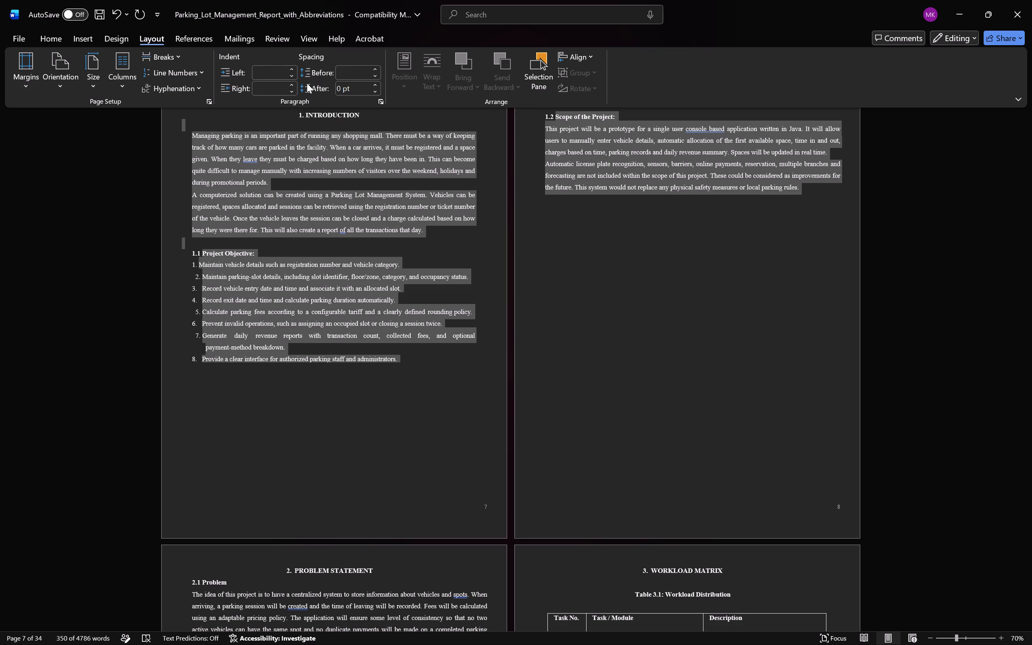
pyautogui.click(291, 85)
pyautogui.tripleClick(291, 85)
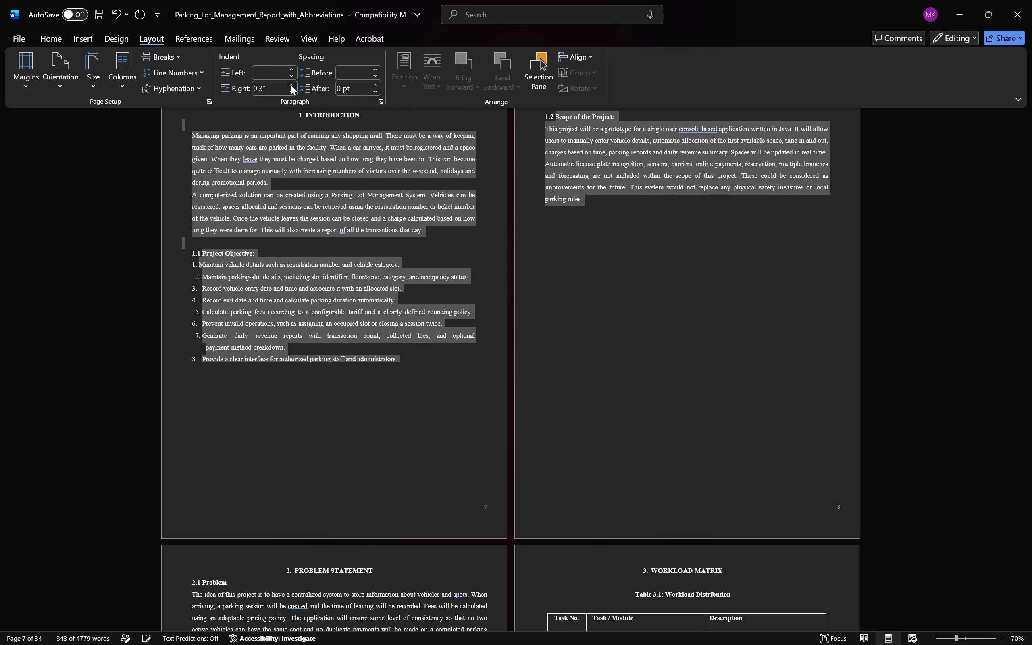
pyautogui.click(291, 85)
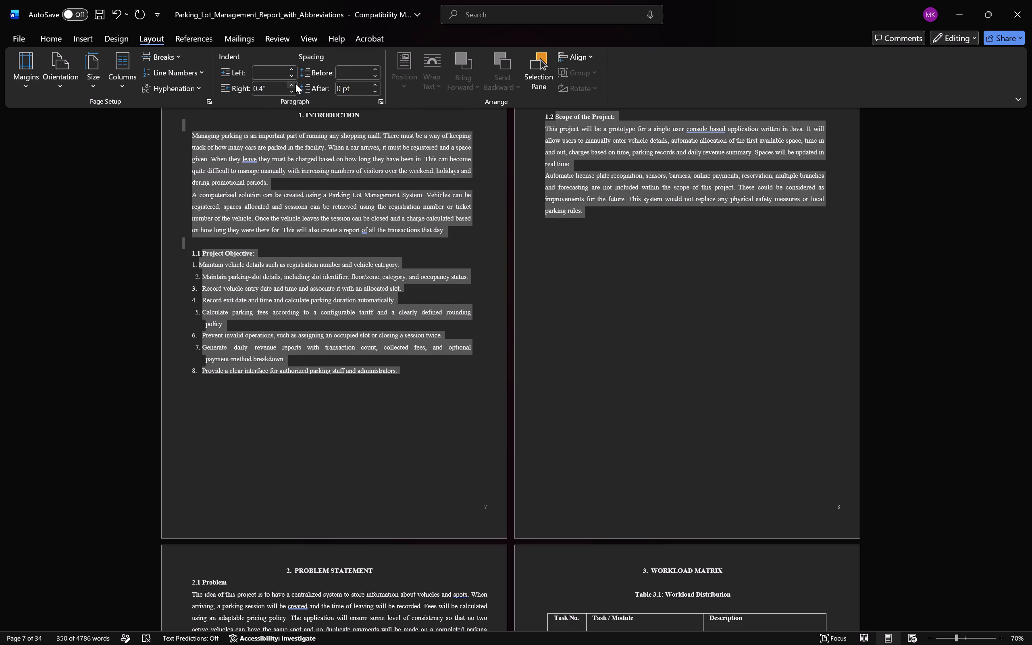
pyautogui.click(295, 83)
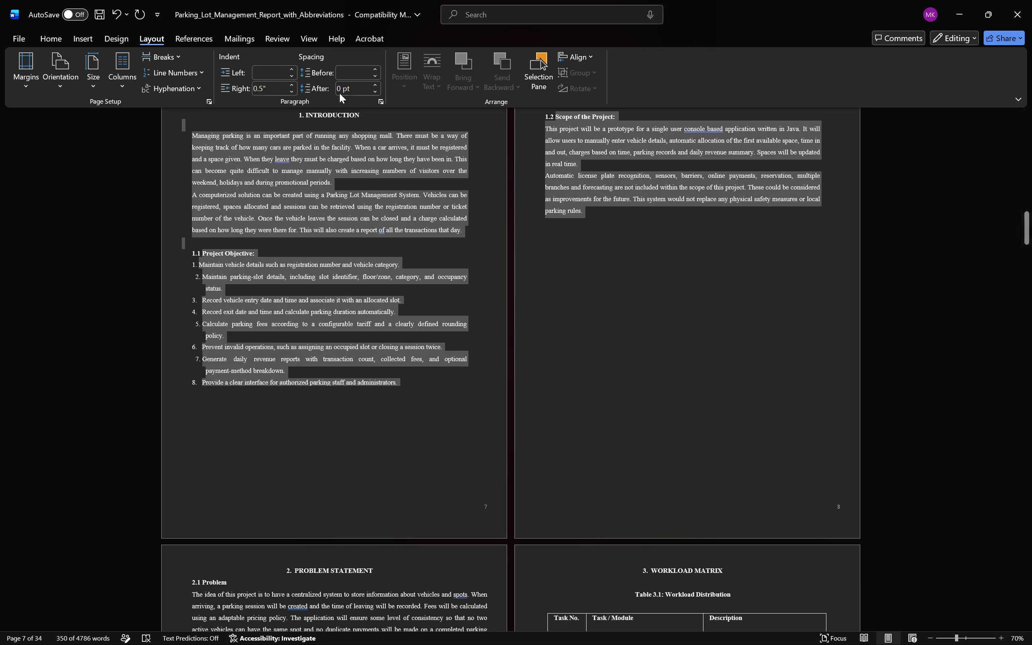
pyautogui.click(293, 87)
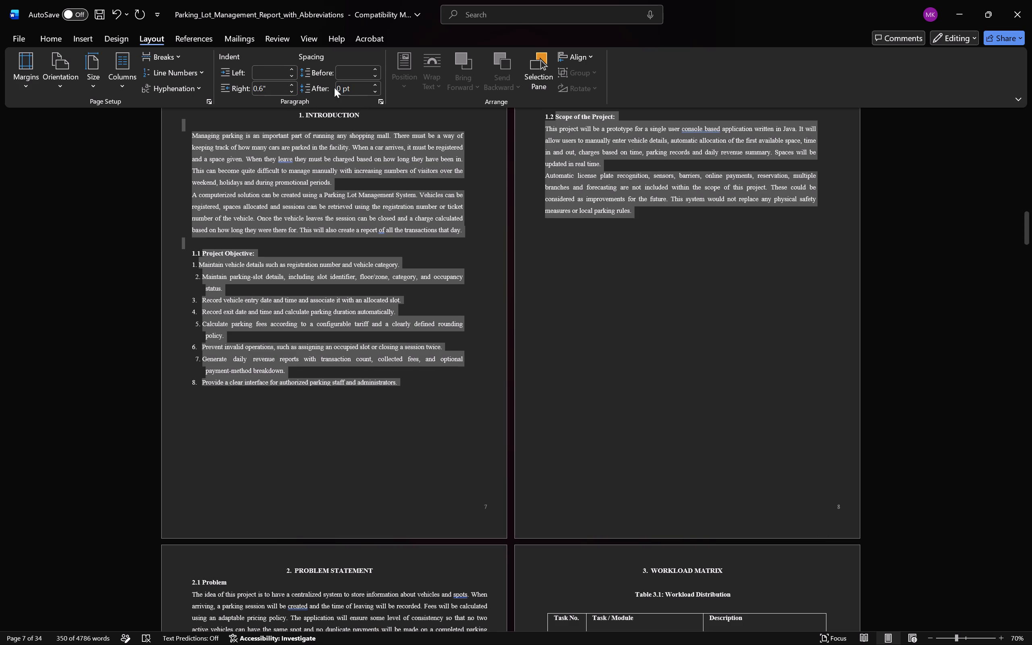
# Justify the Introduction text, from its opening paragraph through section 1.2 Scope of the Project.
pyautogui.click(61, 37)
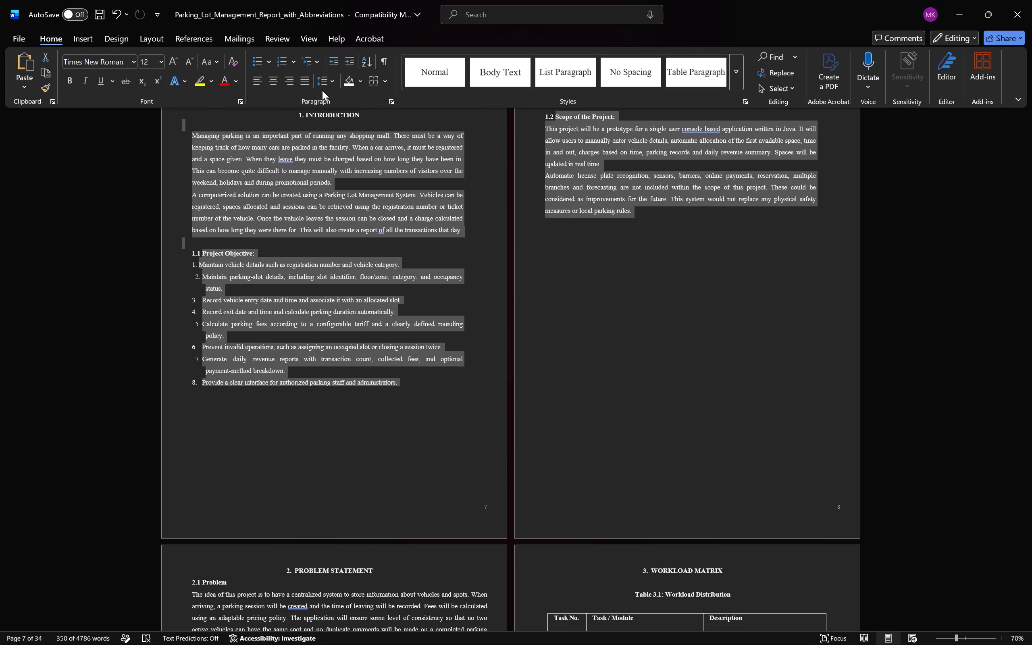
pyautogui.click(300, 79)
pyautogui.click(770, 309)
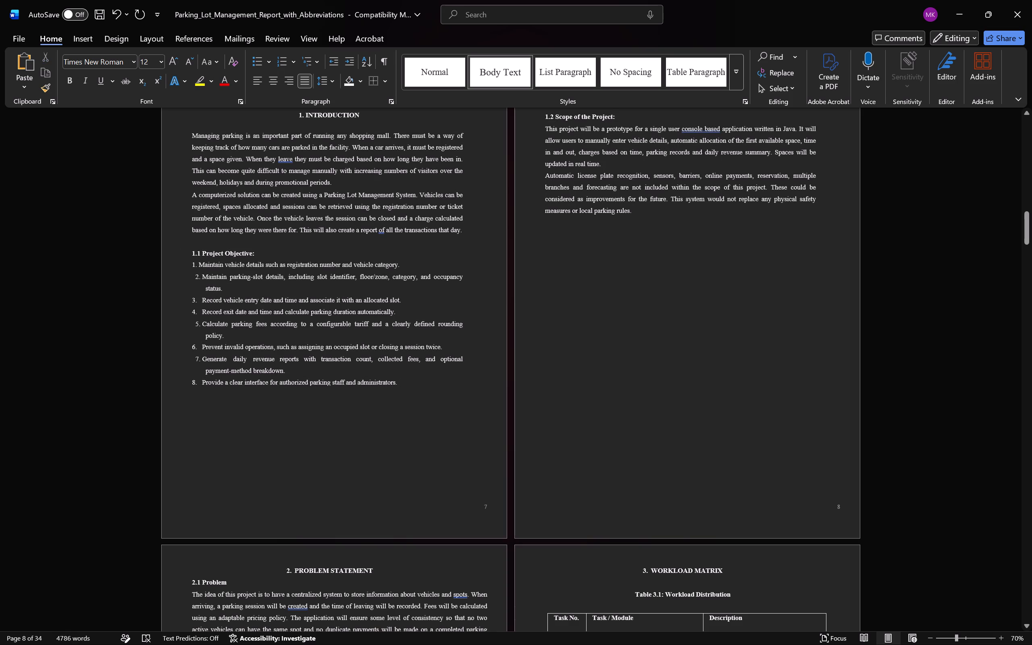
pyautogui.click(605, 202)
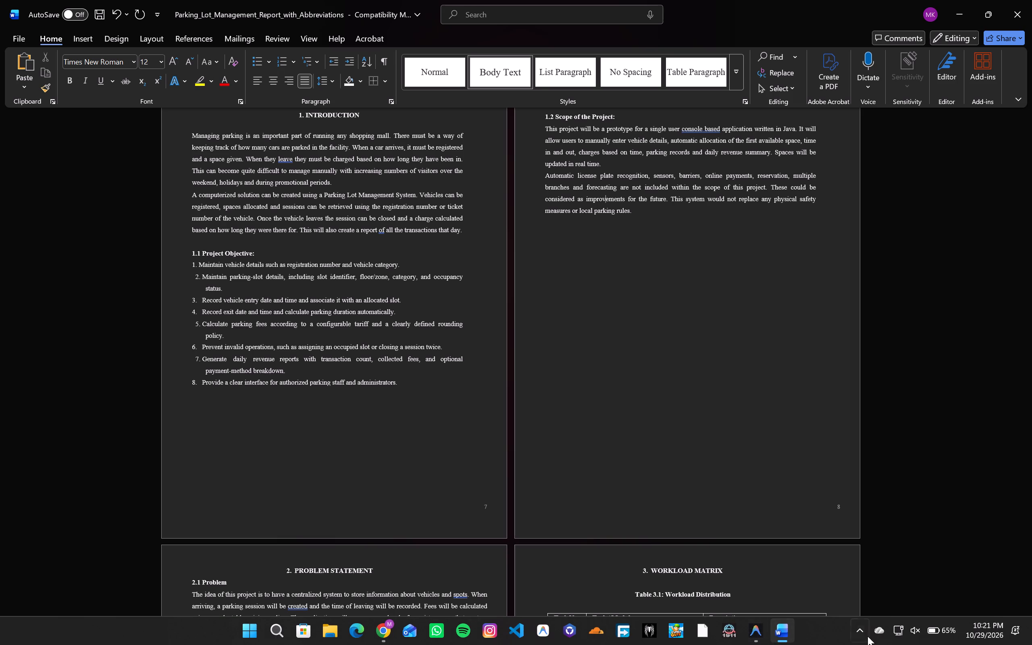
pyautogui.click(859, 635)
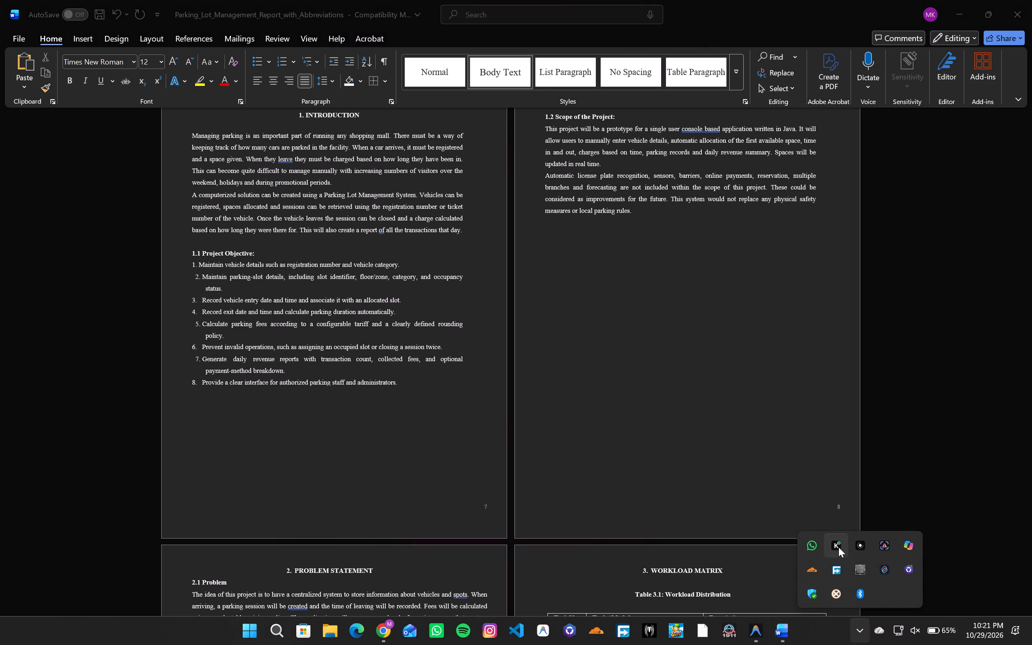
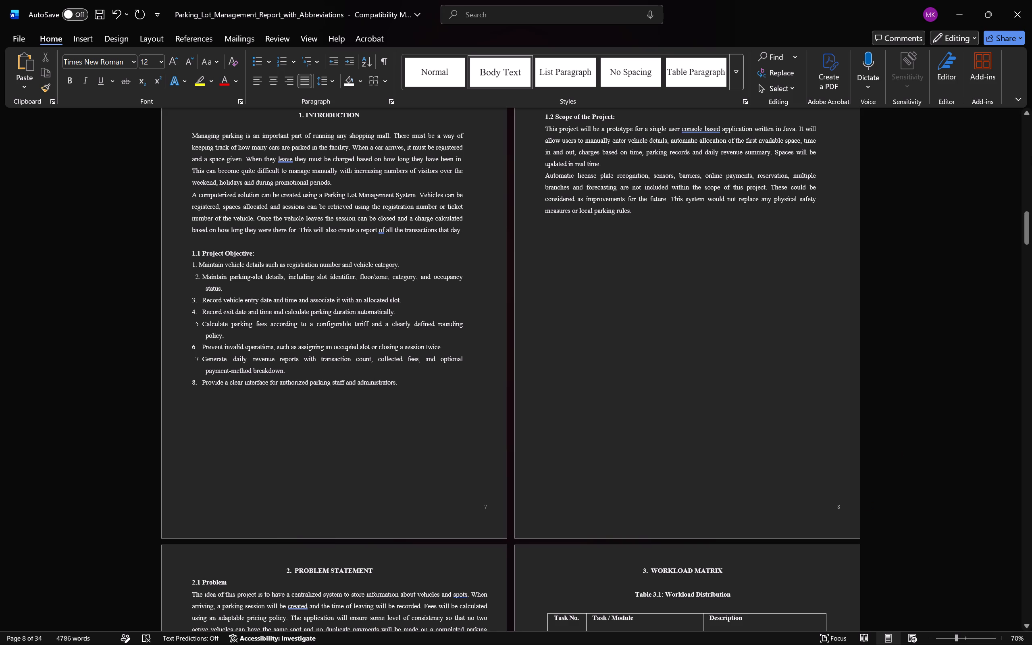
# Set the right indent of the Problem Statement text, from section 2.1 Problem through section 2.3 Solution, to 0.4 inch.
pyautogui.scroll(-7, 777, 427)
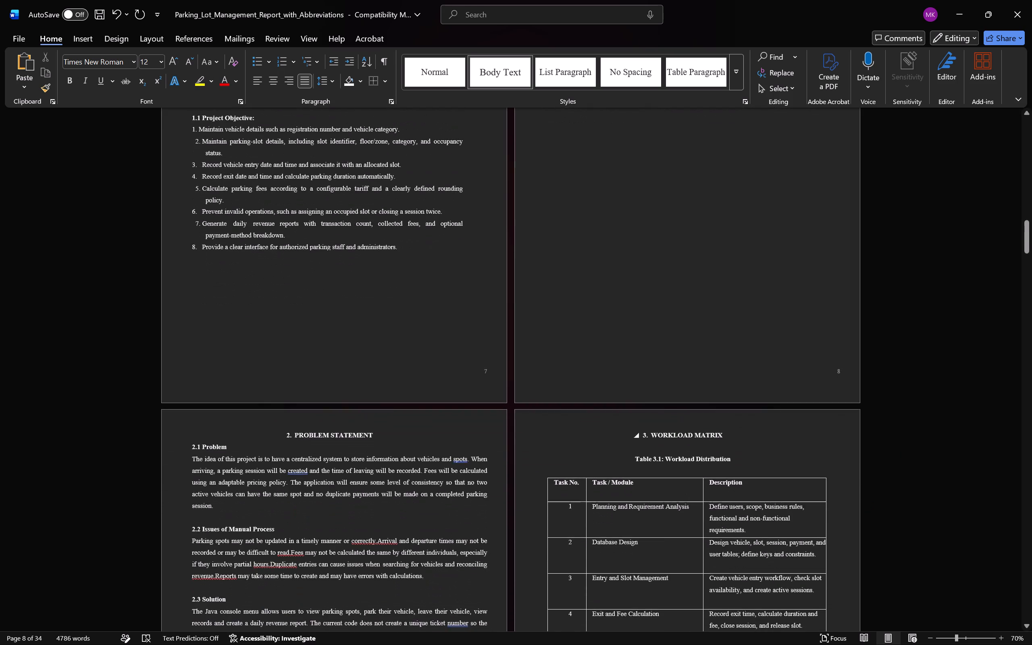
pyautogui.scroll(9, 712, 442)
pyautogui.scroll(-4, 689, 443)
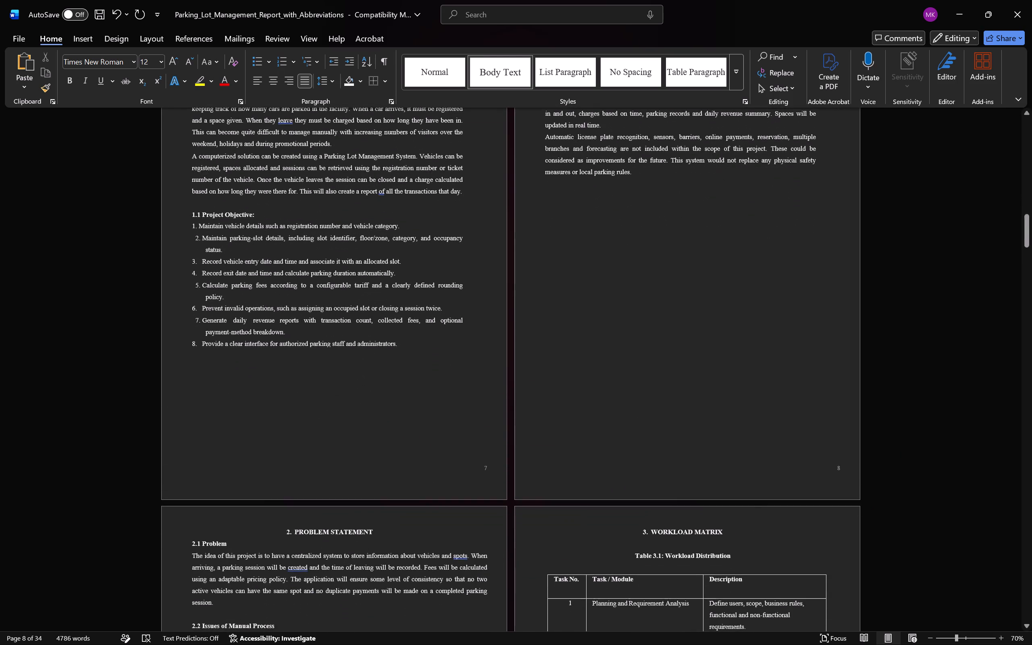
pyautogui.scroll(-12, 684, 435)
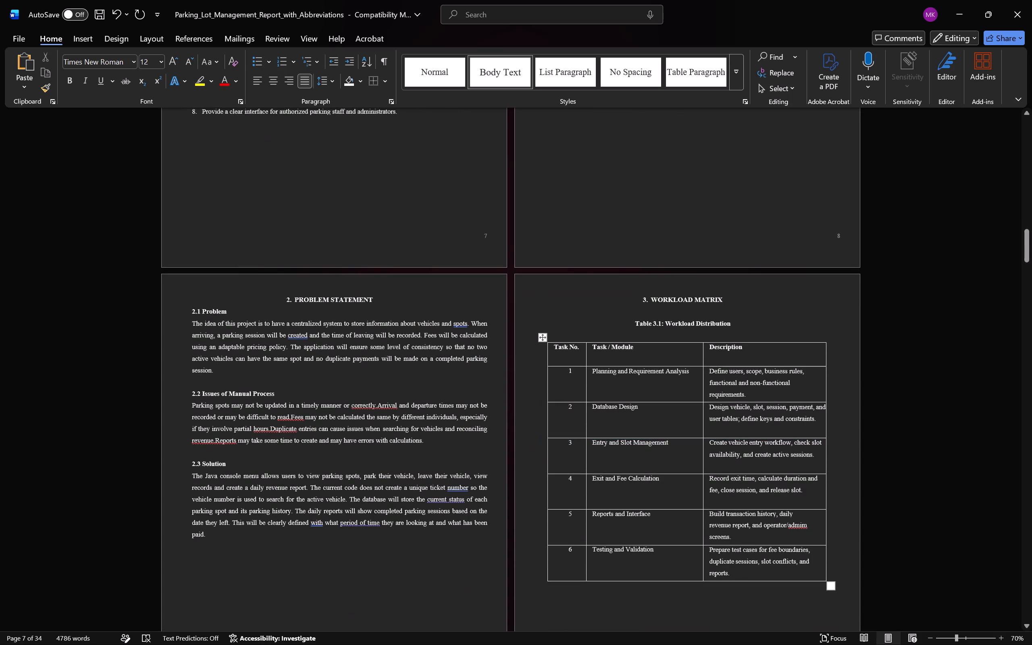
pyautogui.moveTo(492, 534); pyautogui.dragTo(284, 286)
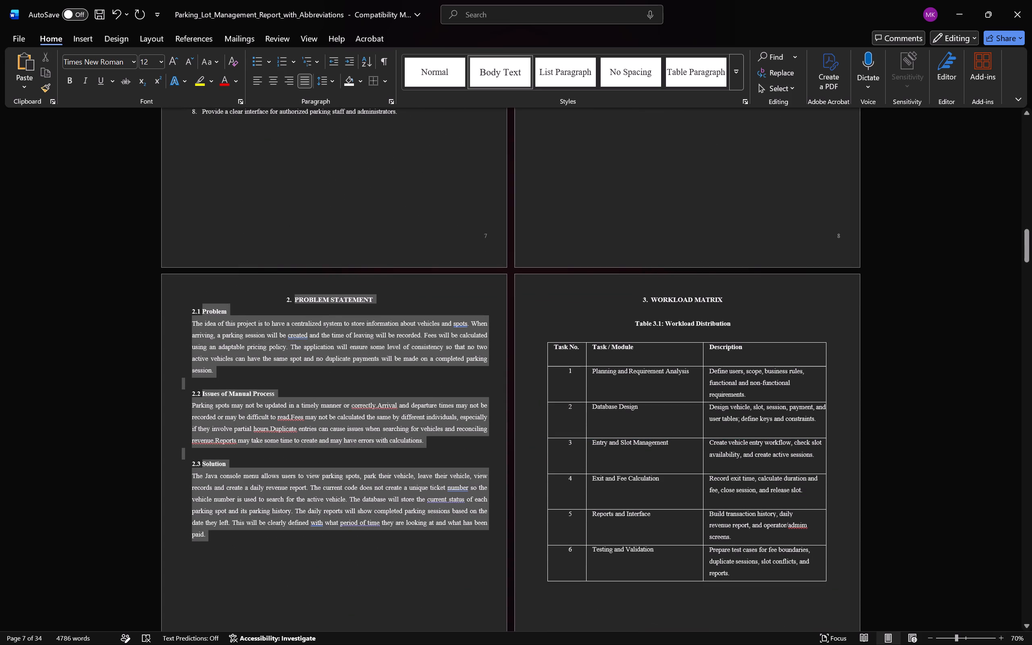
pyautogui.moveTo(284, 286); pyautogui.dragTo(206, 308)
pyautogui.scroll(5, 391, 210)
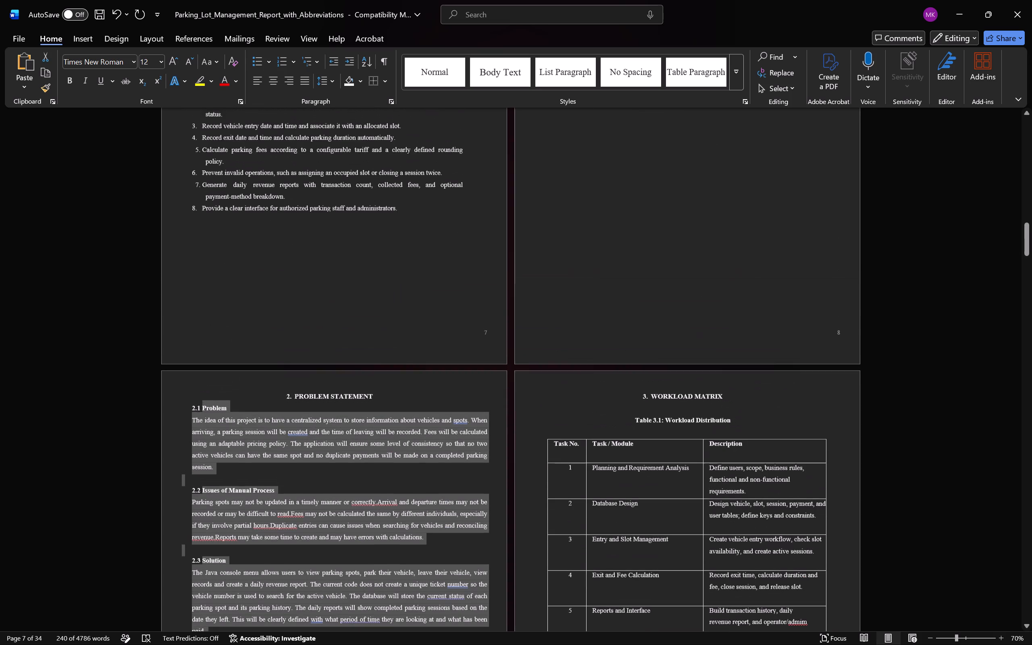
pyautogui.click(149, 41)
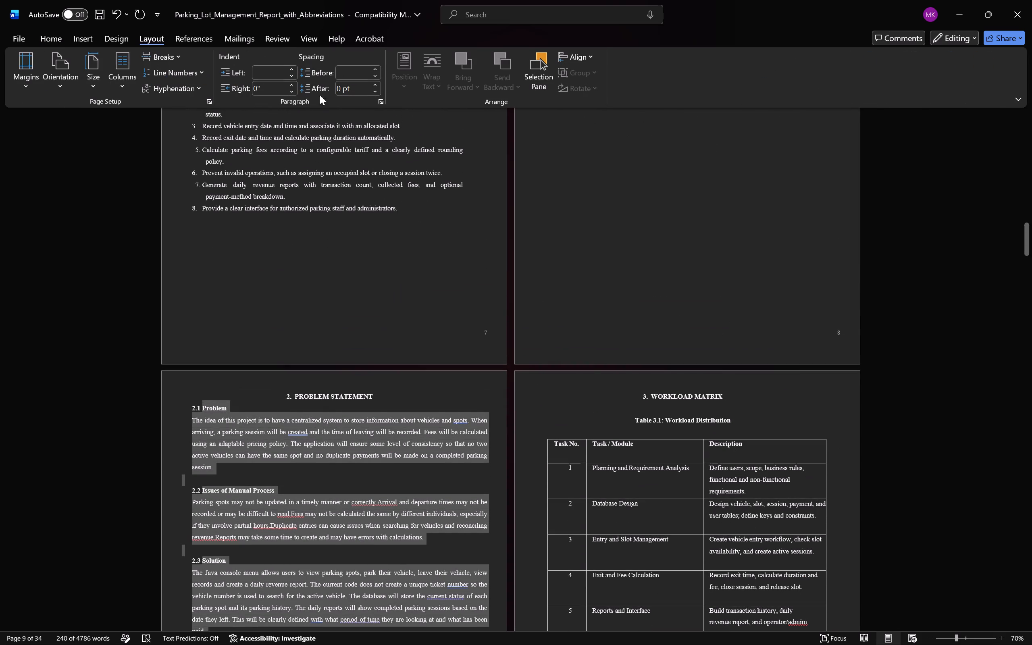
pyautogui.tripleClick(292, 83)
pyautogui.click(292, 83)
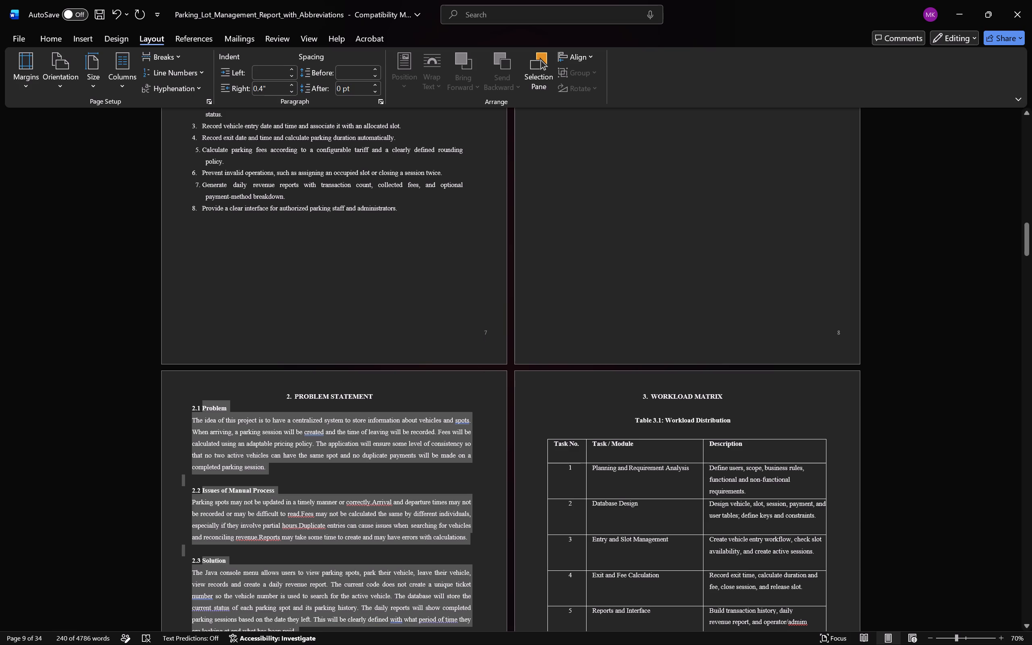
# Set the right indent of the Abstract paragraph to 0.6 inch.
pyautogui.scroll(20, 464, 399)
pyautogui.scroll(13, 464, 399)
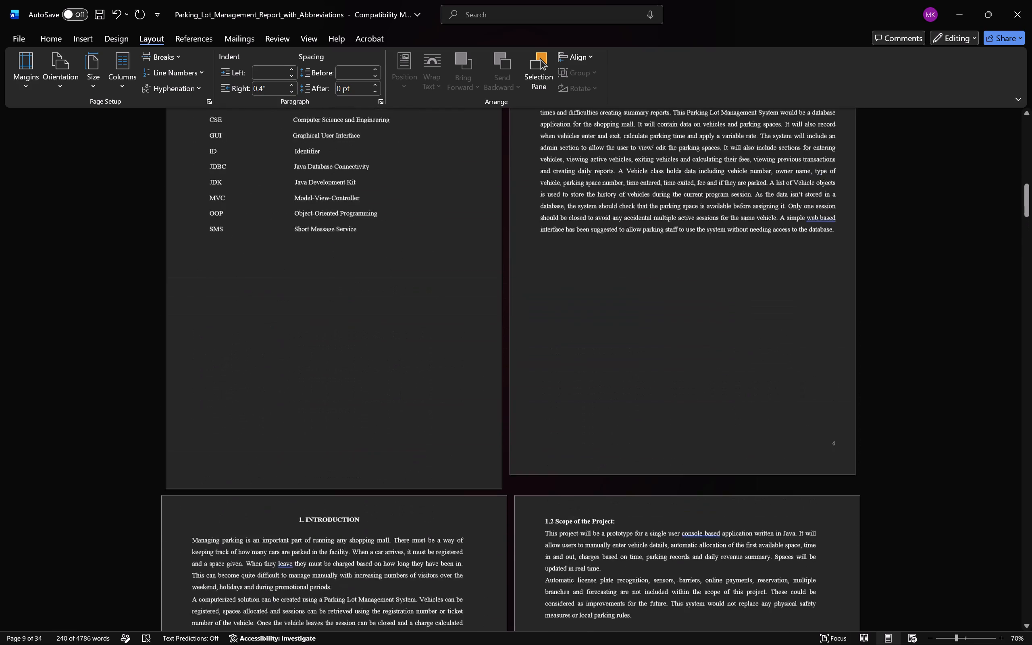
pyautogui.scroll(4, 457, 349)
pyautogui.scroll(-8, 457, 349)
pyautogui.tripleClick(772, 186)
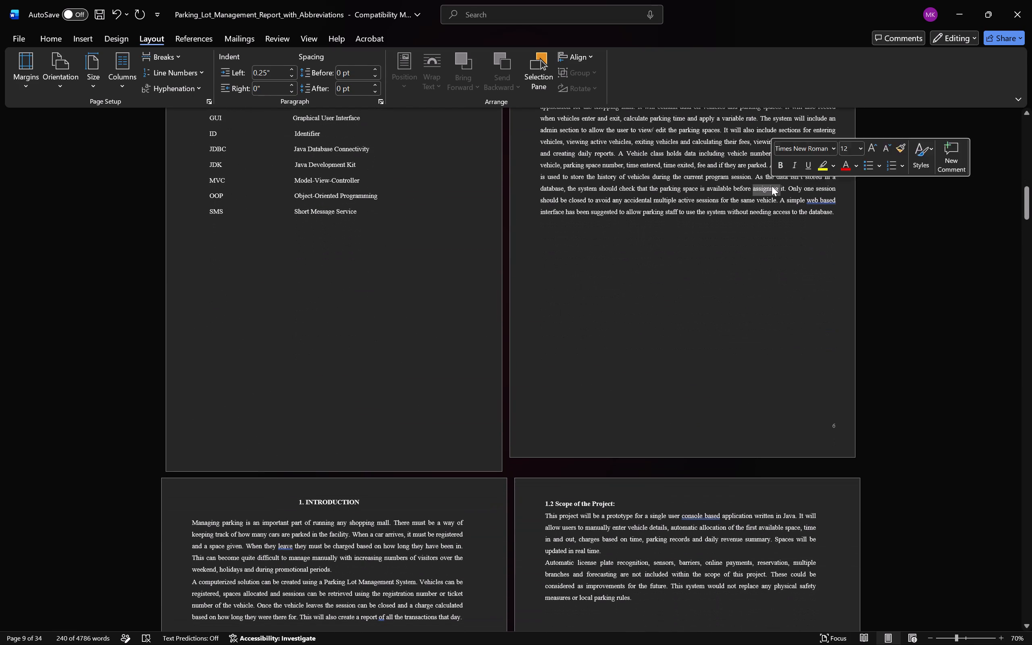
pyautogui.click(772, 186)
pyautogui.tripleClick(743, 191)
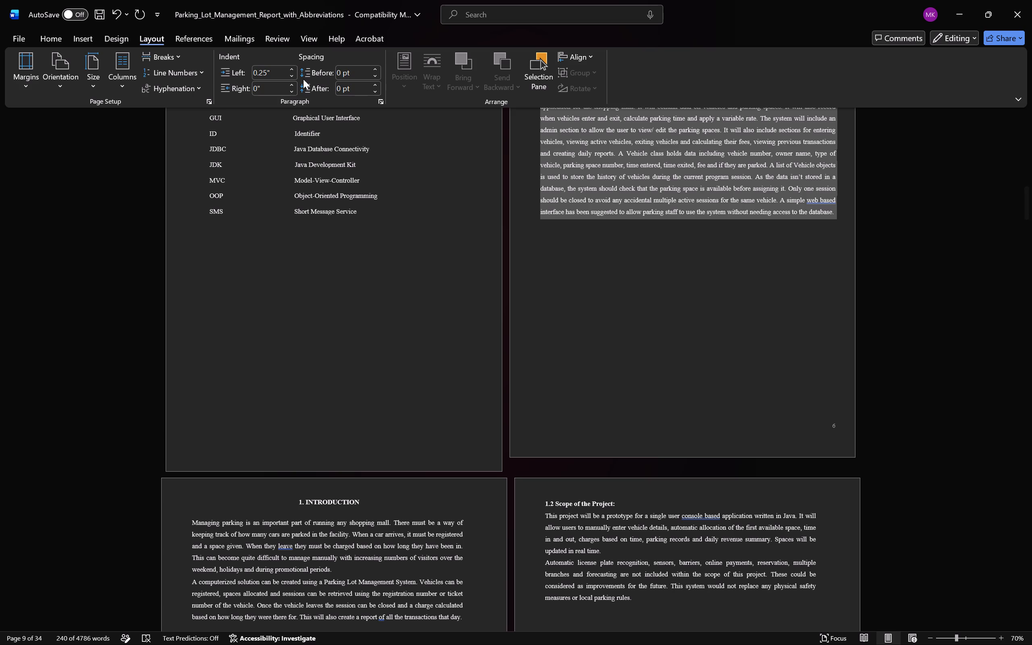
pyautogui.doubleClick(293, 87)
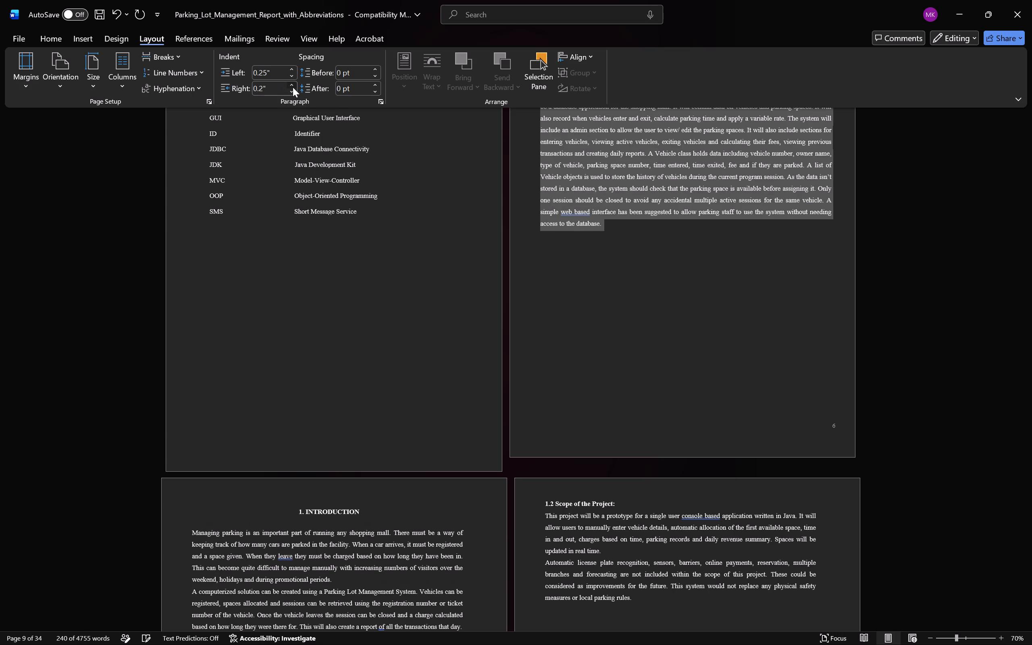
pyautogui.doubleClick(293, 87)
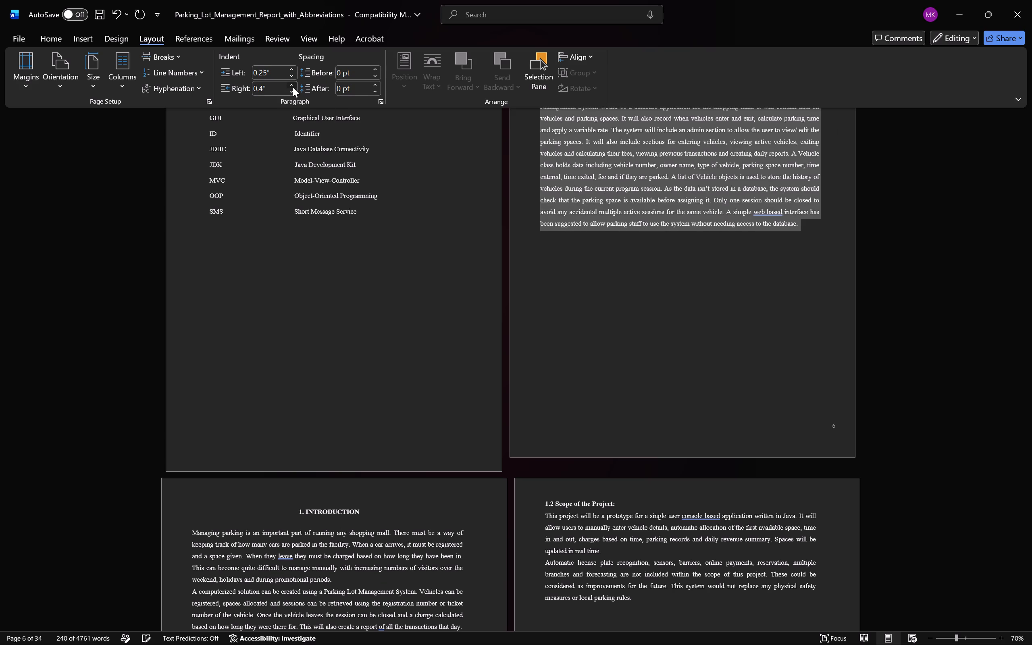
pyautogui.click(293, 87)
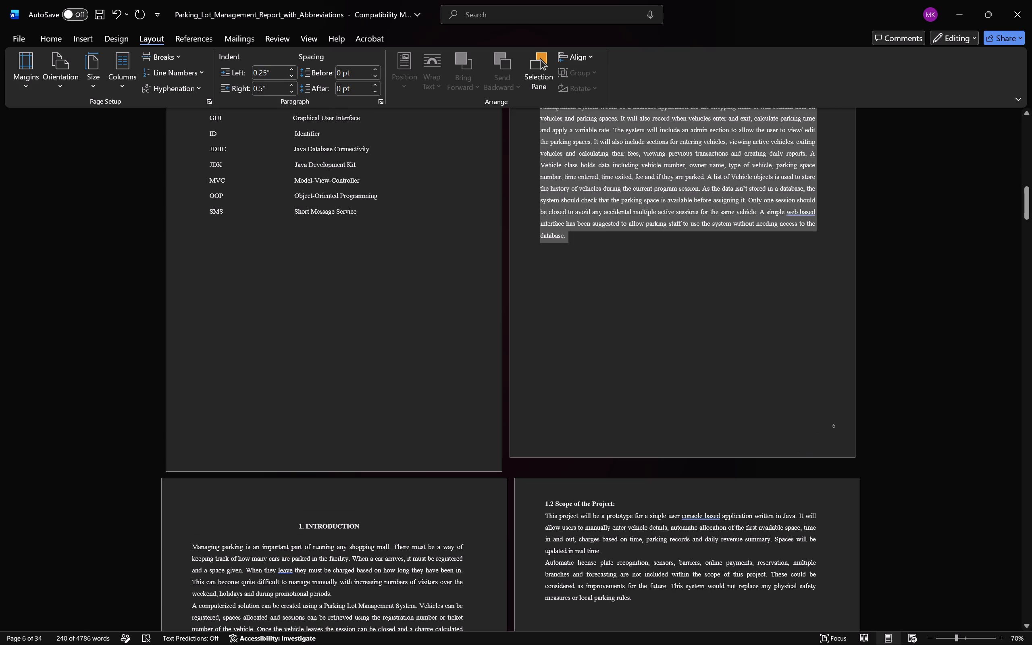
pyautogui.click(291, 83)
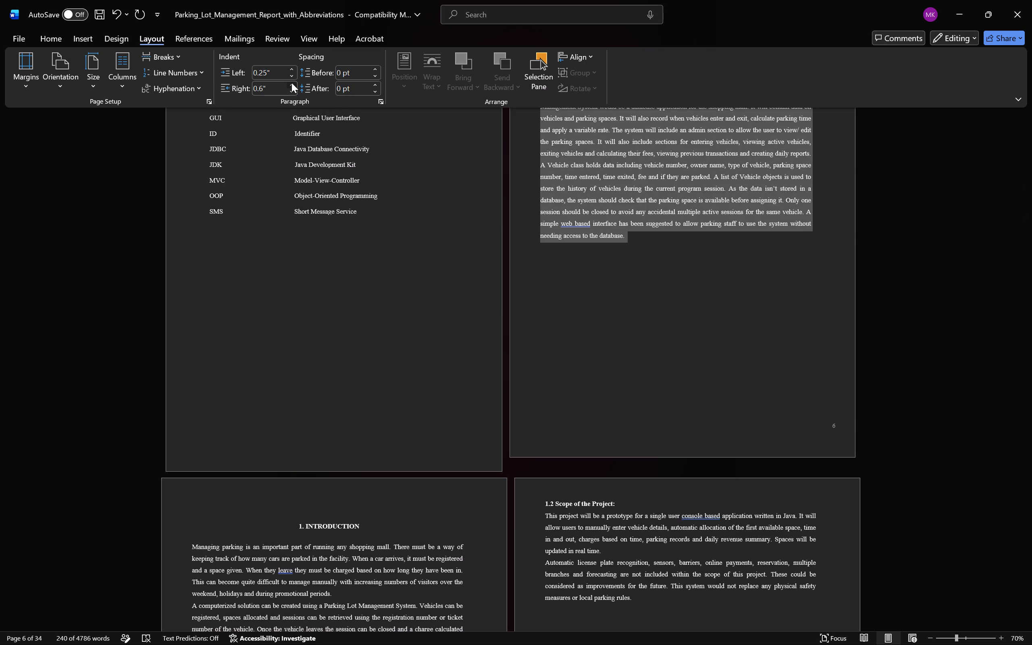
pyautogui.click(479, 348)
# Remove the blank lines above the "1. INTRODUCTION" heading so the chapter starts at the top of its page.
pyautogui.scroll(-4, 474, 349)
pyautogui.click(361, 420)
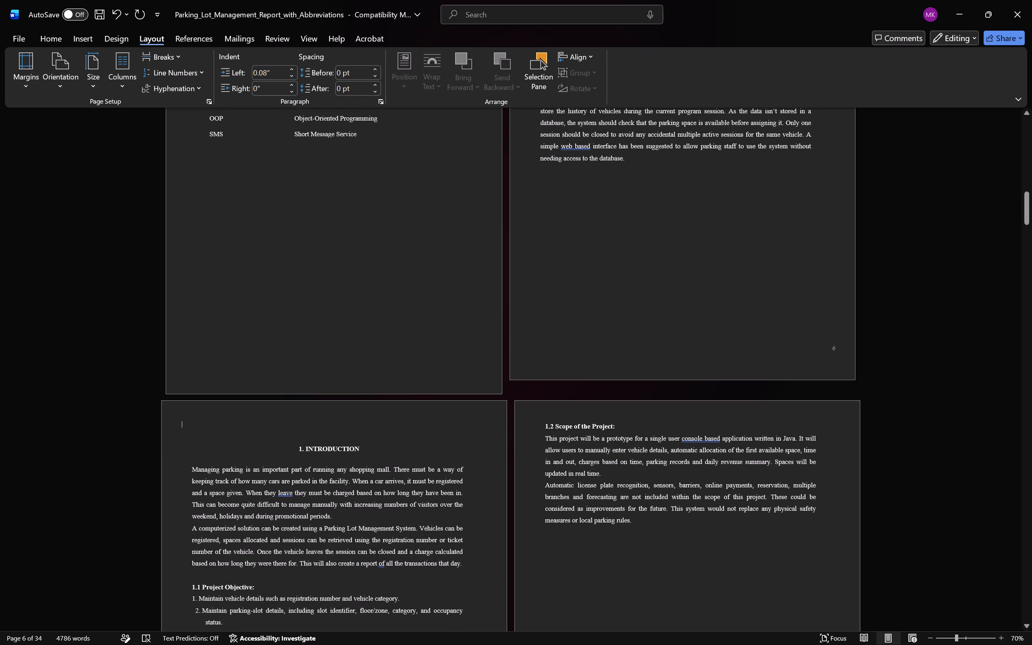
pyautogui.press('Down')
pyautogui.press('Down')
pyautogui.press('BackSpace')
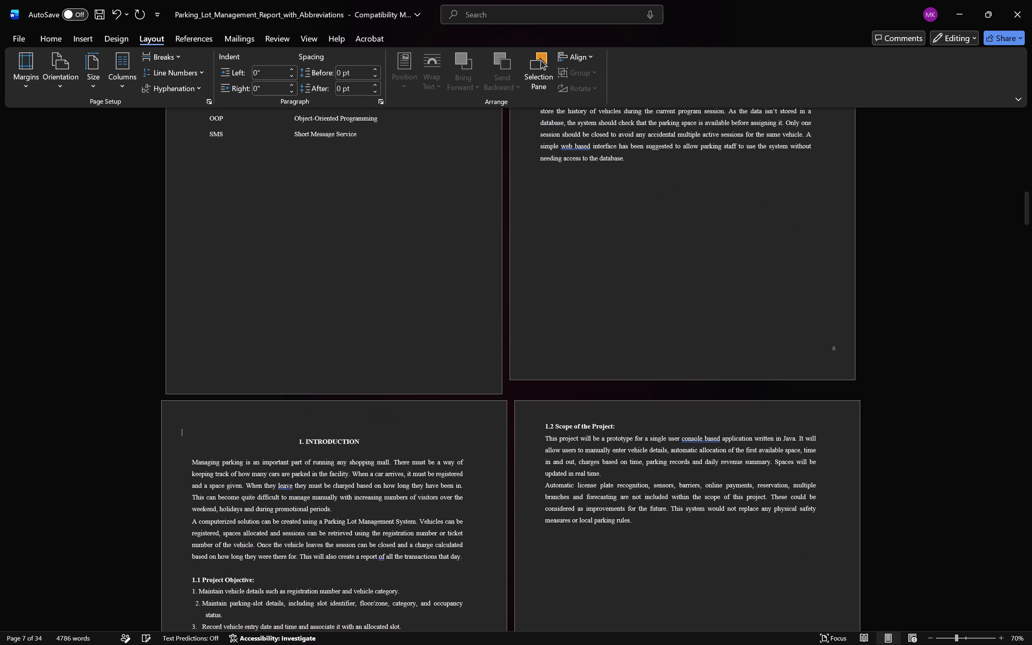
pyautogui.press('BackSpace')
pyautogui.press('BackSpace')
pyautogui.press('Return')
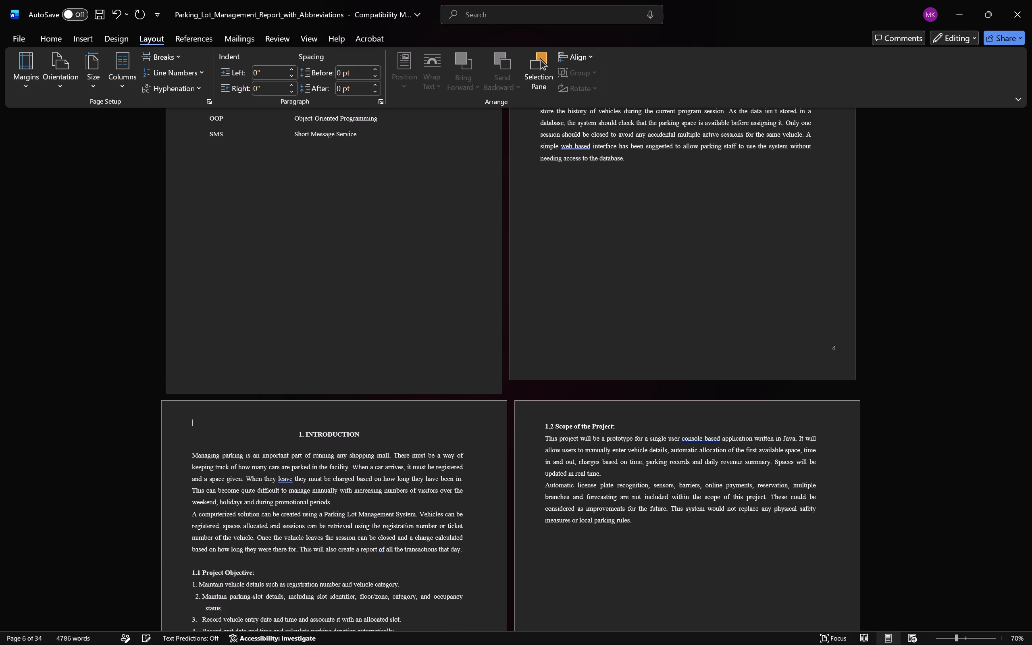
pyautogui.press('BackSpace')
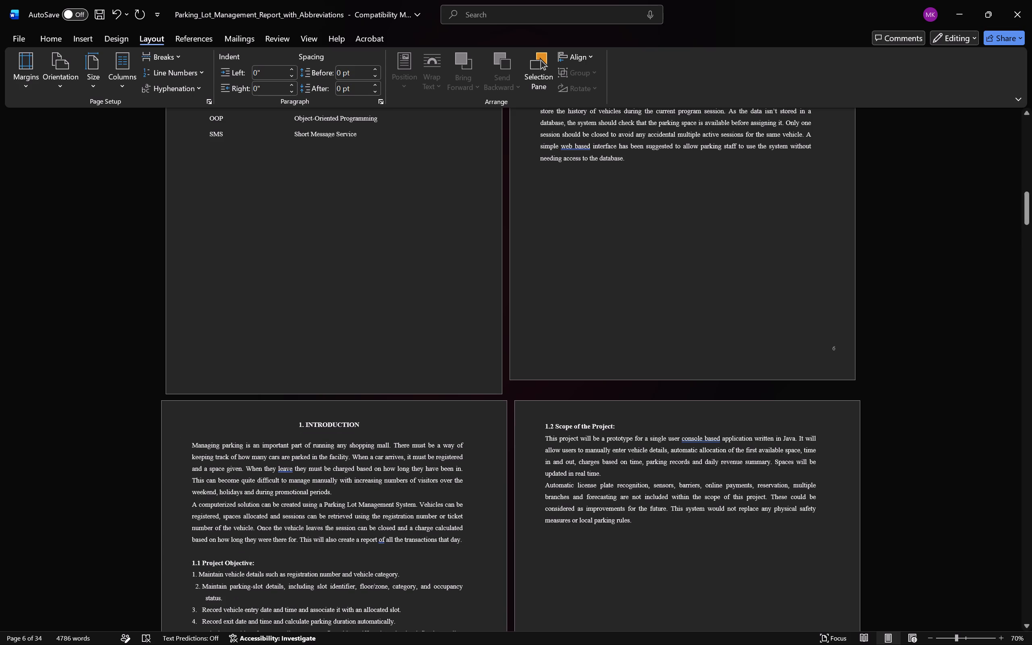
# Set the right indent of the paragraph under 4.6 Research Gap to 0.4 inch.
pyautogui.click(535, 334)
pyautogui.scroll(10, 595, 333)
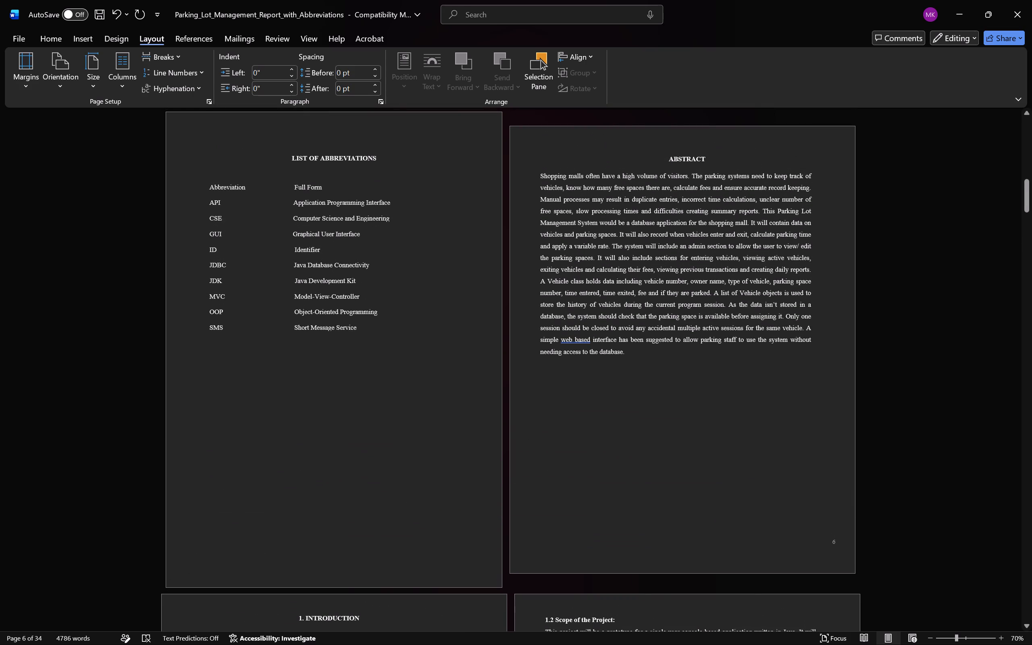
pyautogui.scroll(-7, 818, 341)
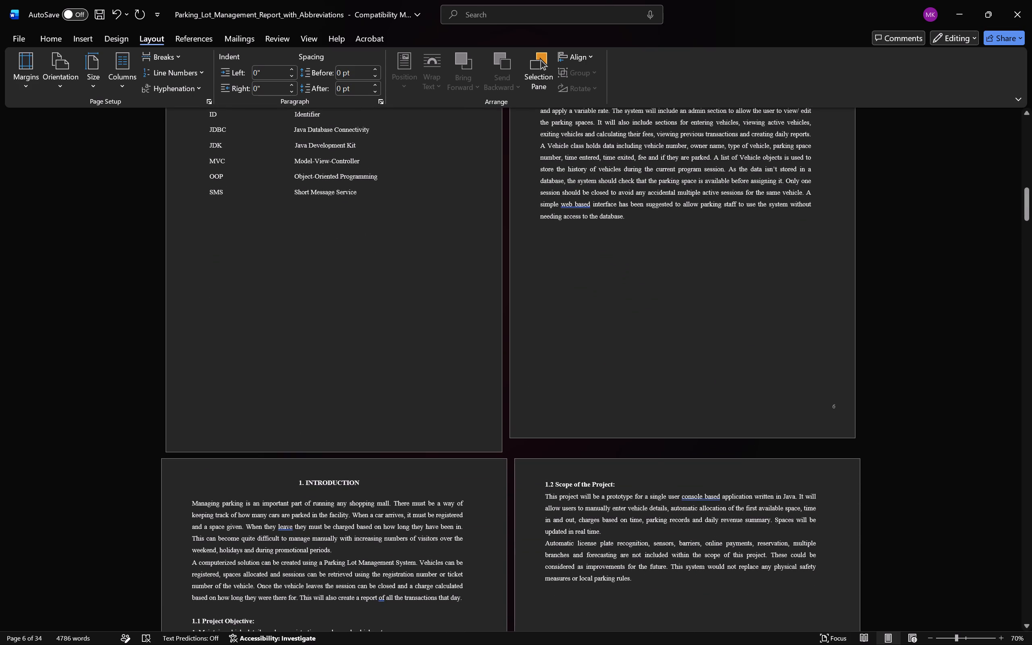
pyautogui.scroll(-7, 809, 426)
pyautogui.scroll(-20, 770, 385)
pyautogui.scroll(-9, 770, 385)
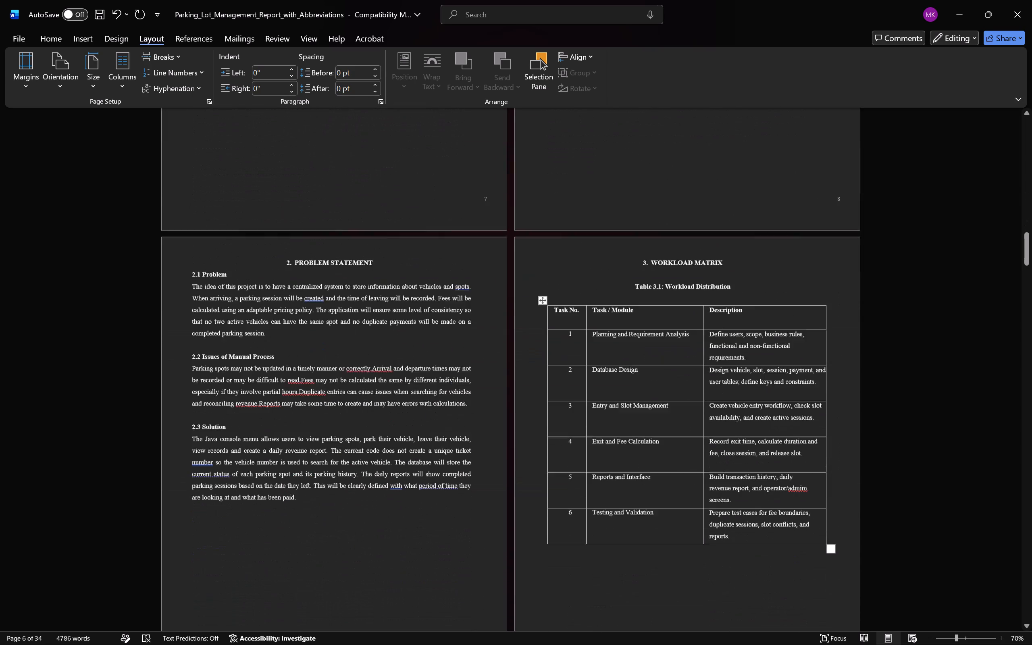
pyautogui.scroll(-18, 766, 389)
pyautogui.scroll(-3, 766, 389)
pyautogui.scroll(4, 766, 389)
pyautogui.click(796, 383)
pyautogui.tripleClick(810, 389)
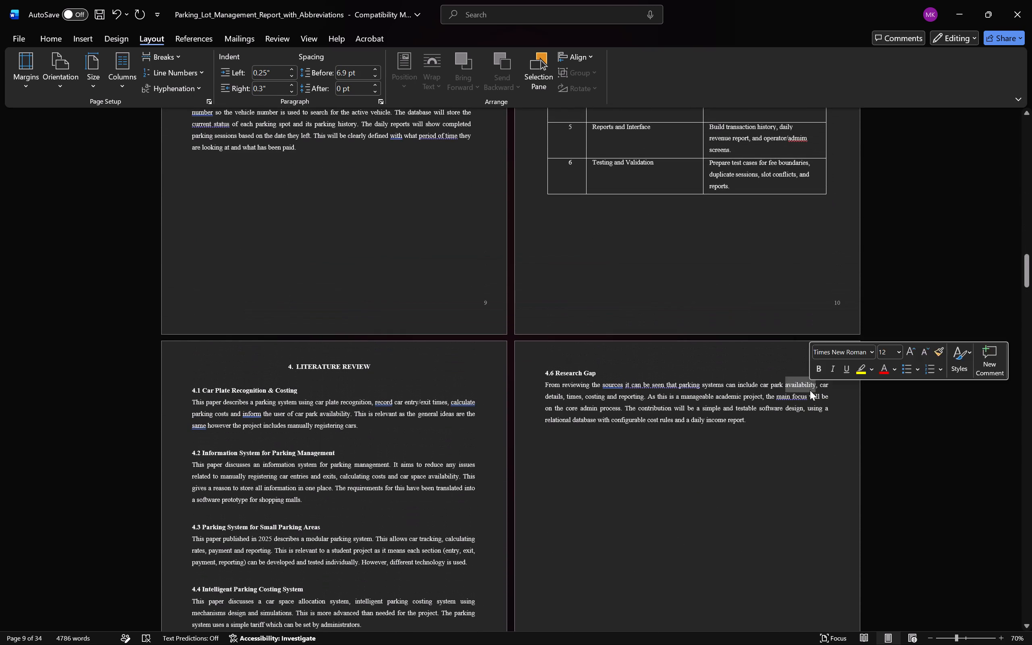
pyautogui.click(289, 83)
pyautogui.click(561, 534)
# Review the page layout and right text edges from the Literature Review through the Data Collection chapter and its tables.
pyautogui.scroll(-5, 551, 531)
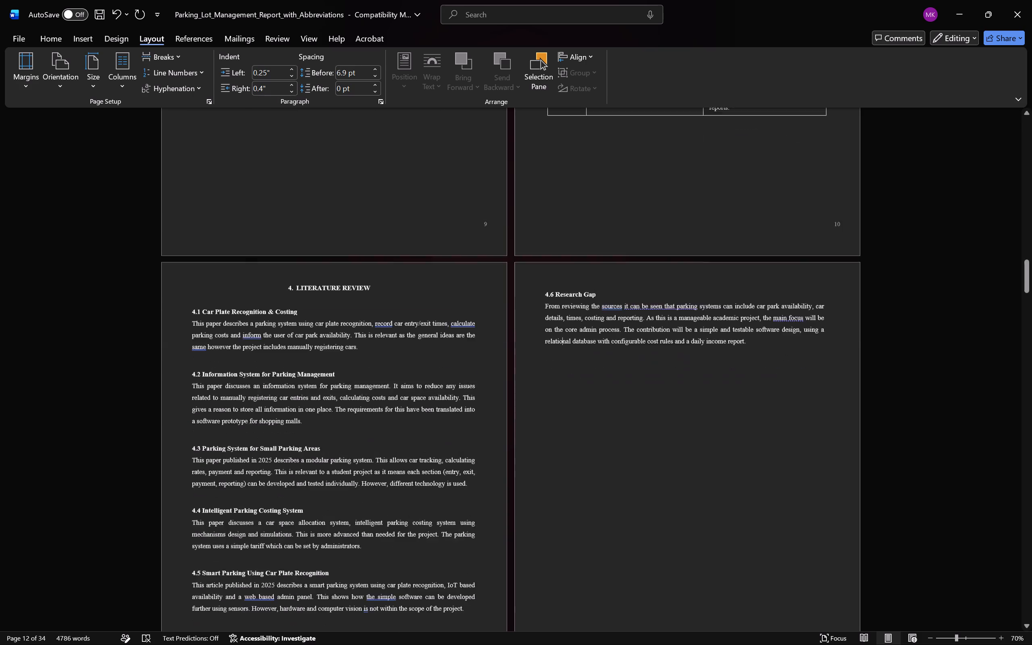
pyautogui.scroll(6, 514, 504)
pyautogui.scroll(-7, 514, 504)
pyautogui.scroll(7, 514, 504)
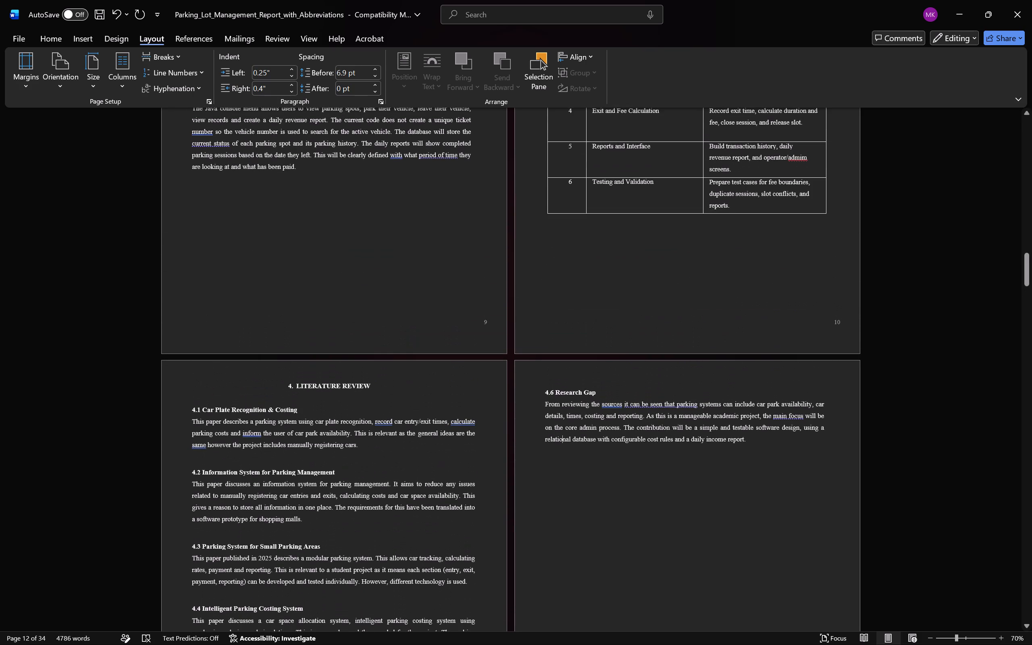
pyautogui.scroll(-13, 469, 402)
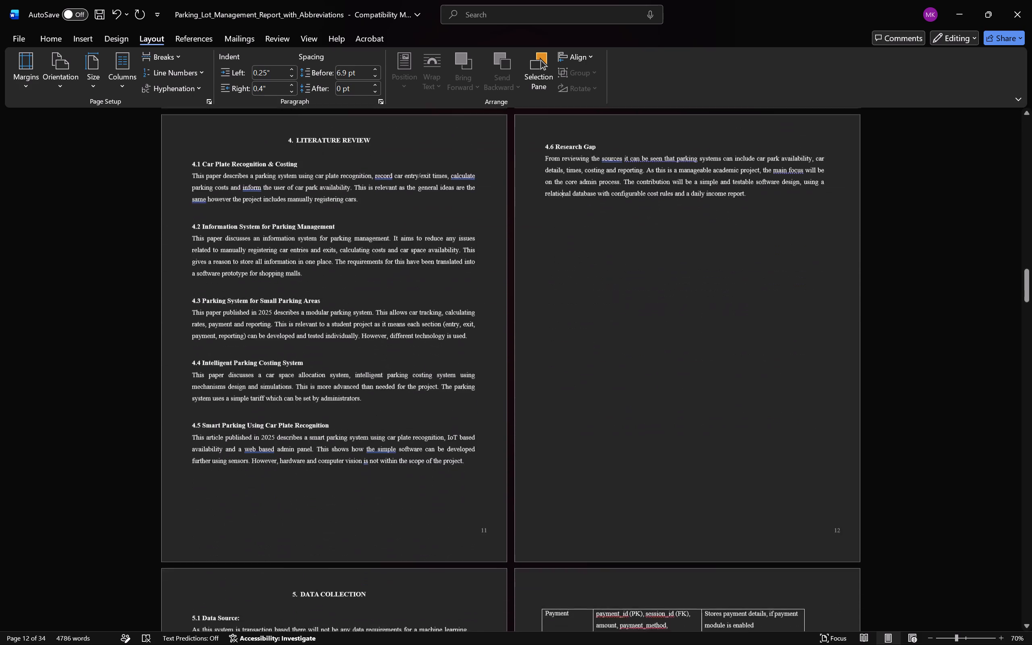
pyautogui.scroll(-18, 469, 402)
pyautogui.scroll(-17, 469, 402)
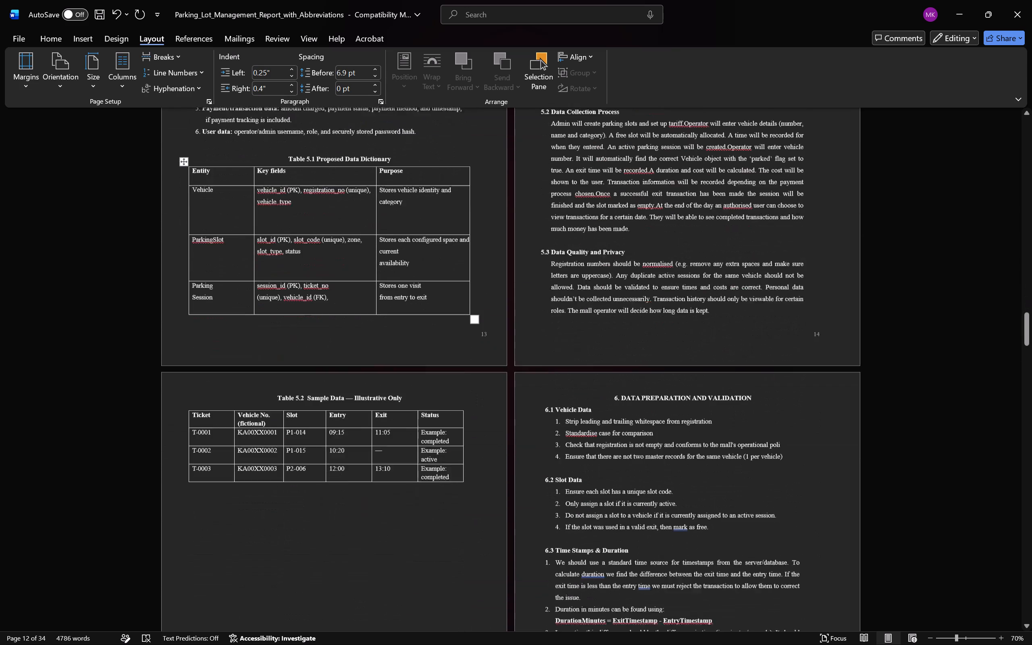
# Save the report.
pyautogui.hotkey('ctrl', 's')
# Review the page layout from Data Preparation and Validation through the chapter 9 figures, and return to the title page and Table of Content.
pyautogui.scroll(-12, 467, 402)
pyautogui.scroll(-6, 610, 375)
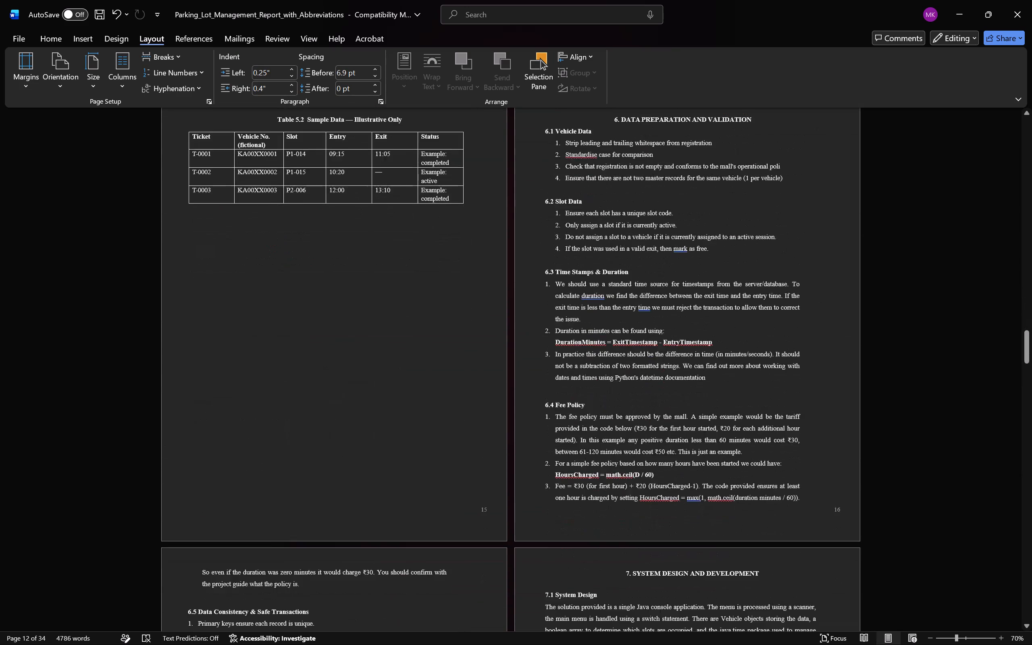
pyautogui.scroll(-14, 578, 380)
pyautogui.scroll(-17, 578, 380)
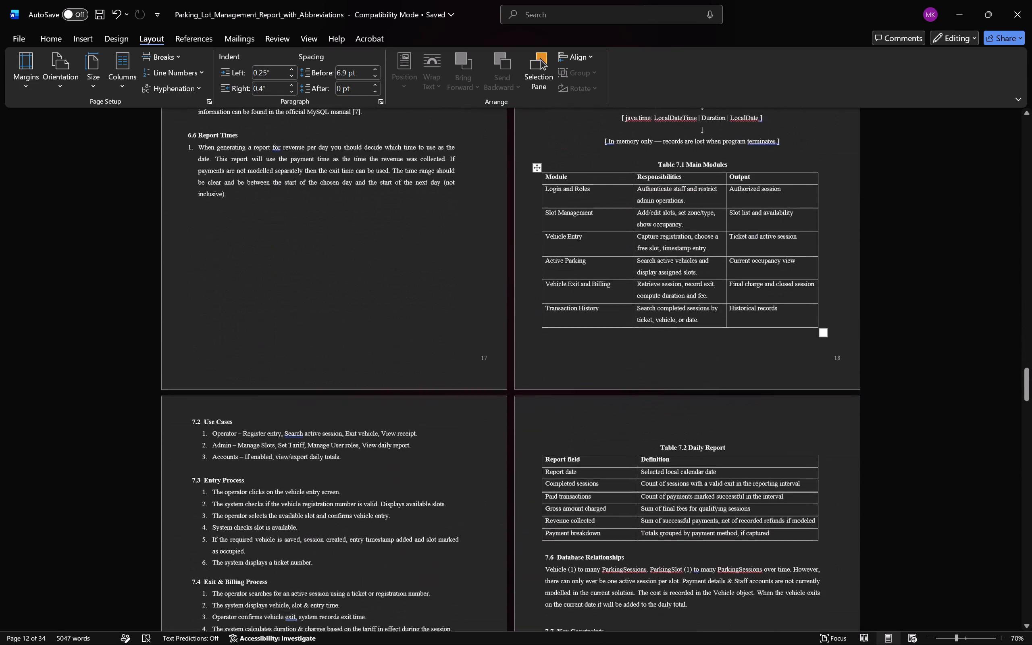
pyautogui.scroll(-15, 578, 380)
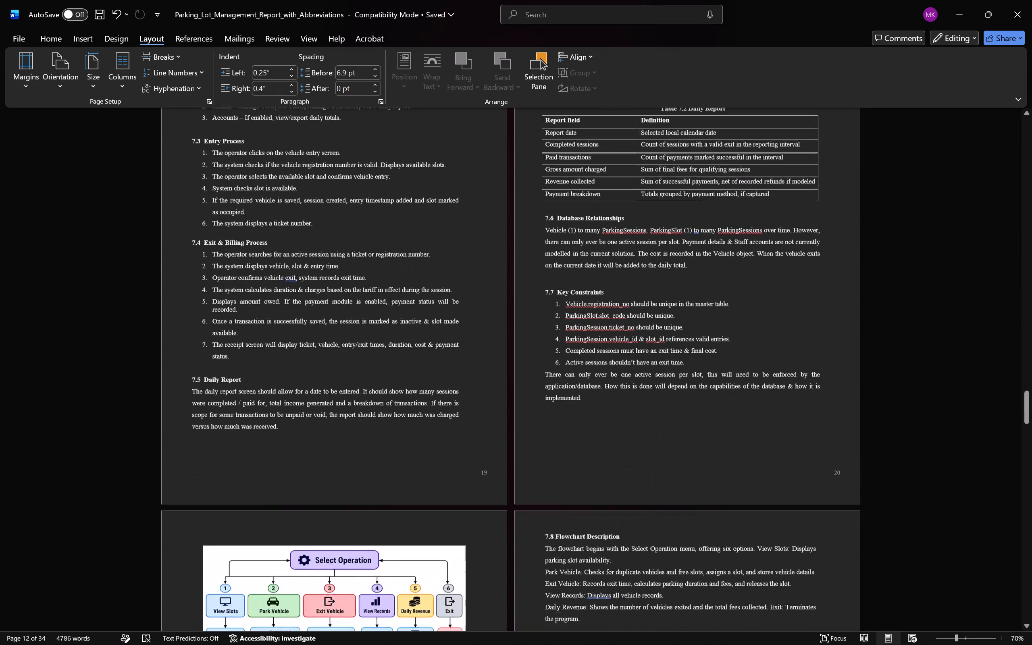
pyautogui.scroll(-4, 578, 380)
pyautogui.scroll(20, 578, 381)
pyautogui.scroll(1, 578, 381)
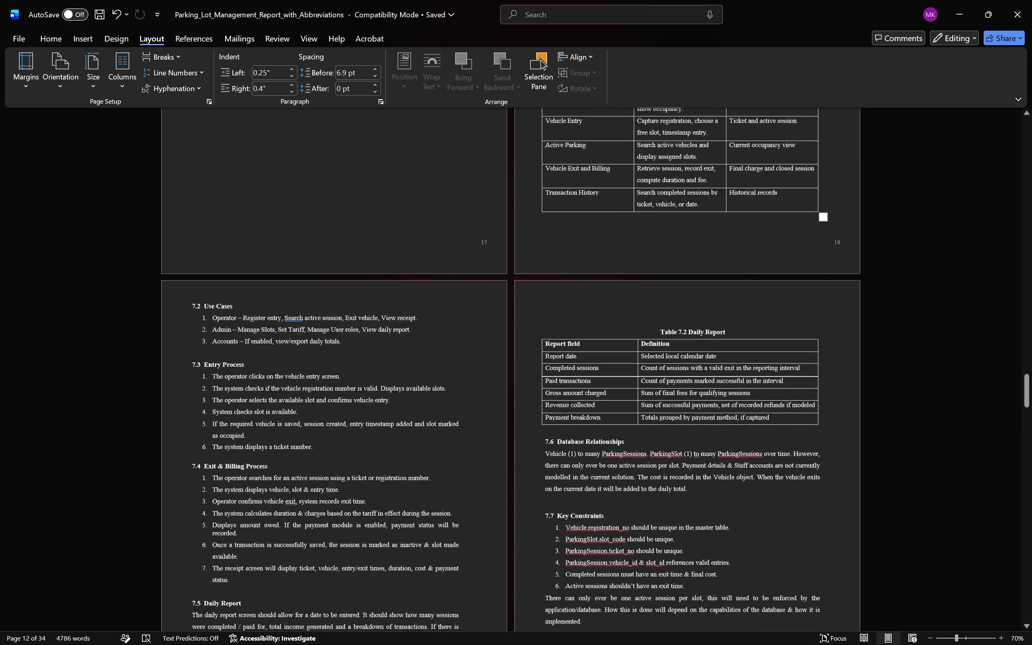
pyautogui.scroll(11, 578, 381)
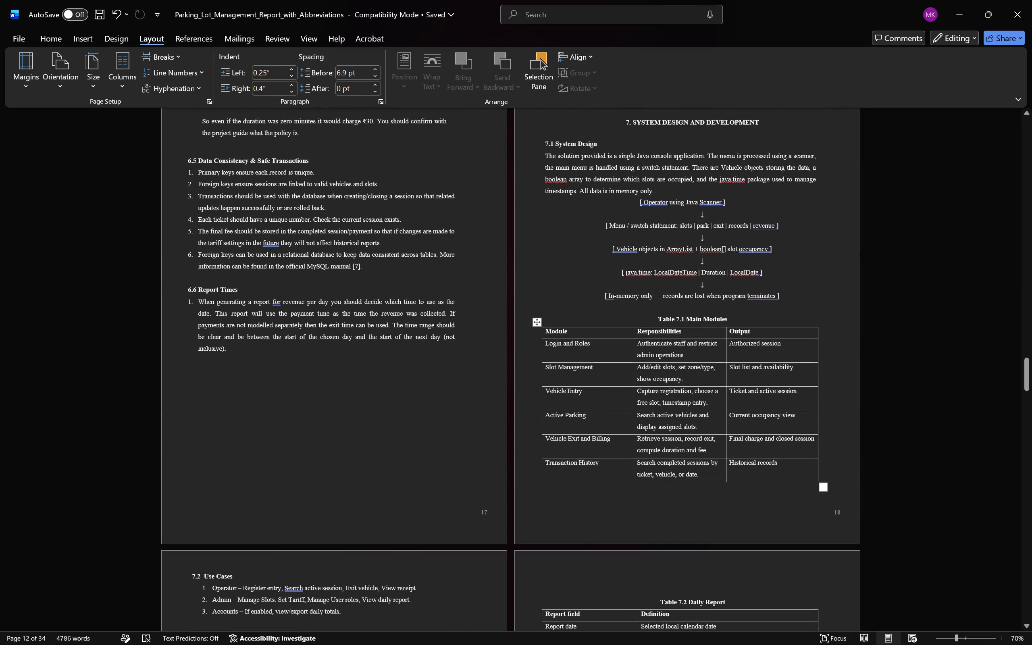
pyautogui.click(858, 320)
pyautogui.scroll(-14, 408, 451)
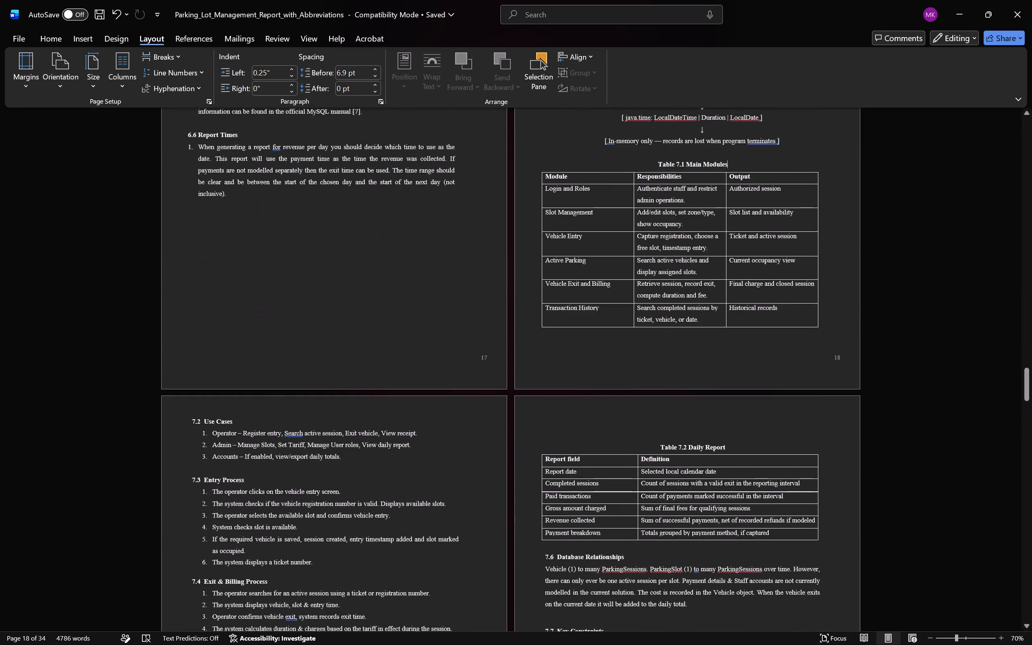
pyautogui.scroll(-17, 416, 466)
pyautogui.scroll(-19, 424, 462)
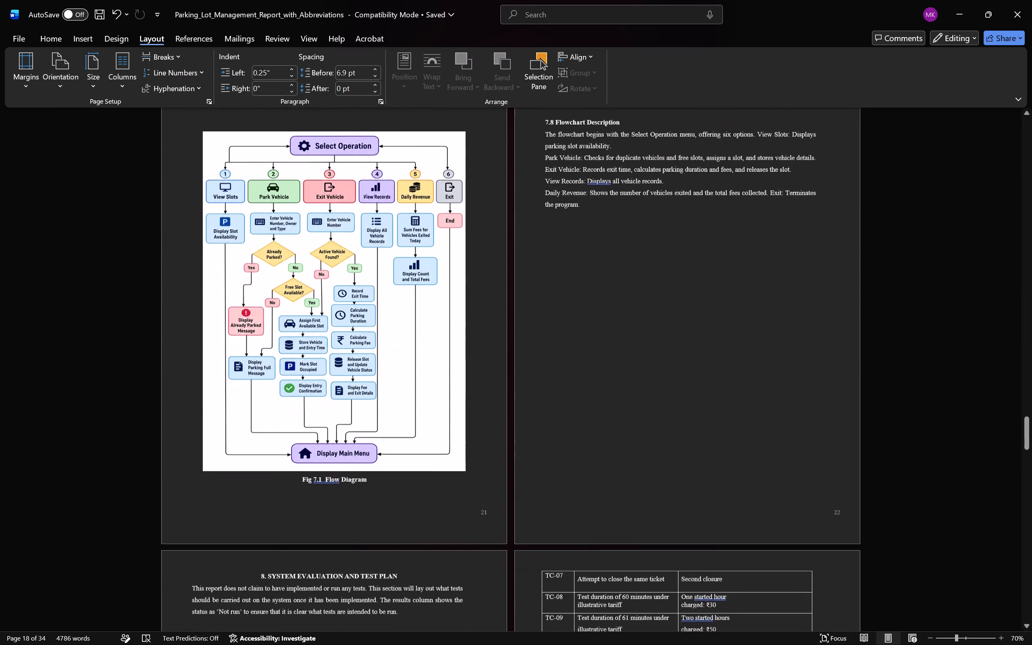
pyautogui.scroll(-3, 424, 462)
pyautogui.moveTo(1025, 445); pyautogui.dragTo(1019, 570)
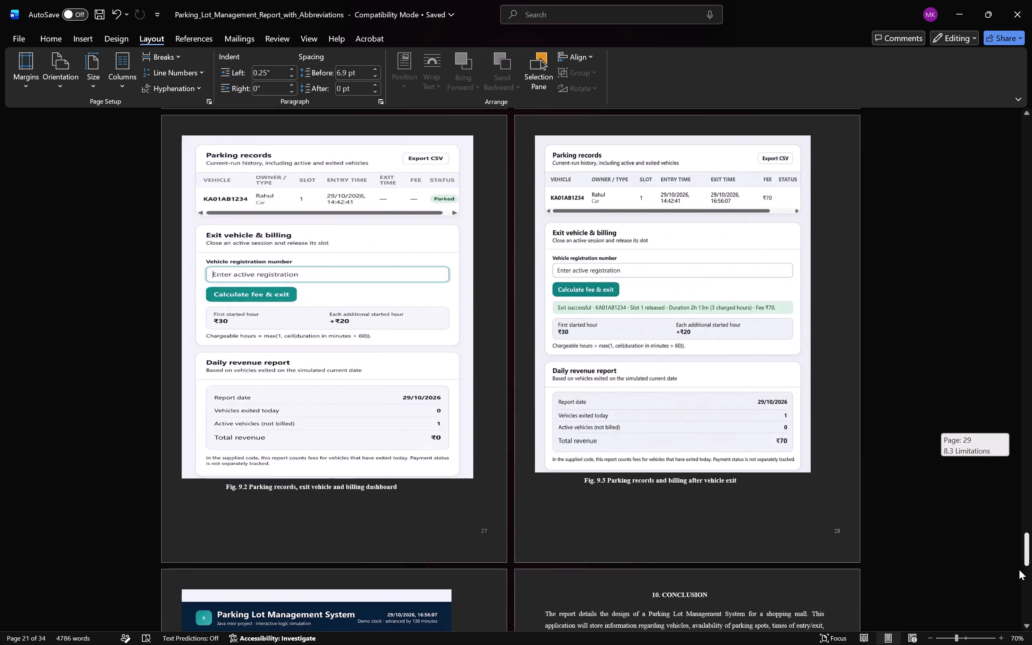
pyautogui.moveTo(1019, 570); pyautogui.dragTo(1031, 92)
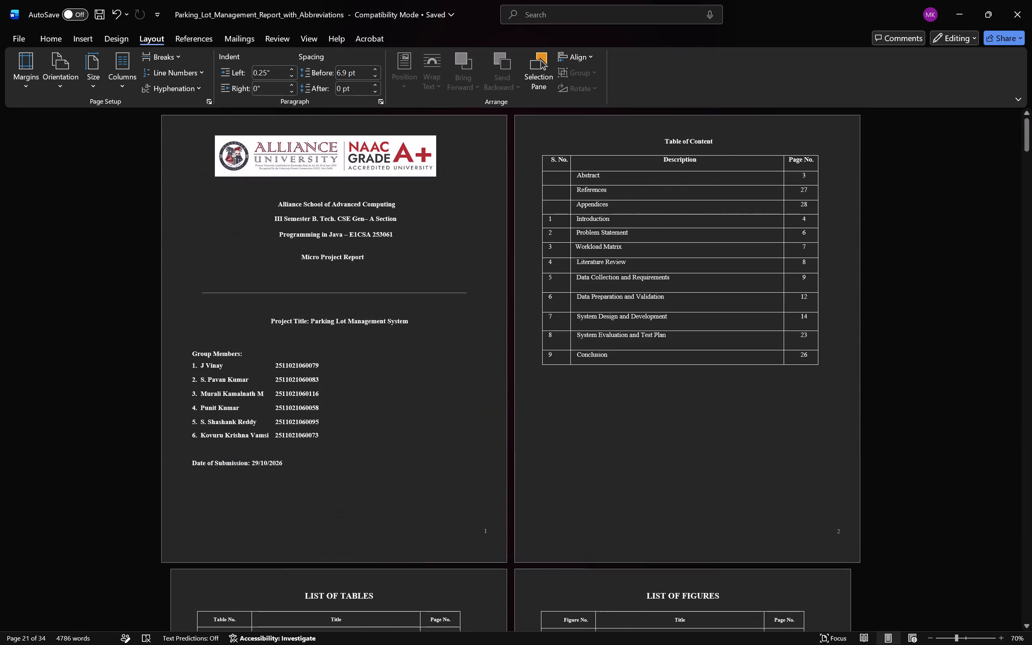
# Open the footer of the List of Tables page (Section 3) for editing.
pyautogui.scroll(-17, 889, 322)
pyautogui.scroll(-7, 889, 332)
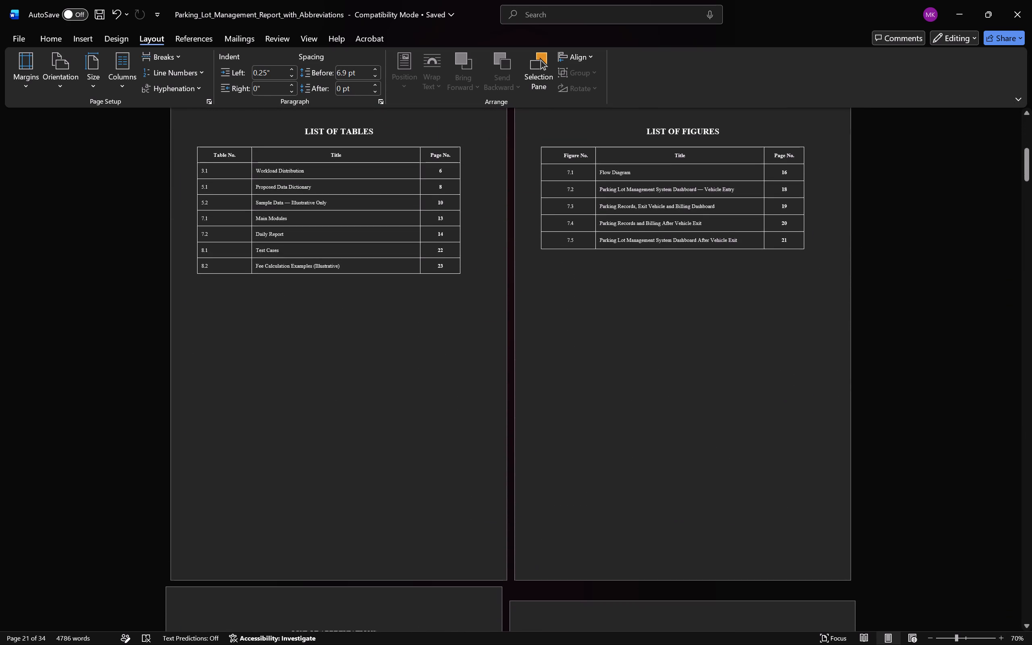
pyautogui.scroll(-7, 889, 332)
pyautogui.scroll(-20, 889, 332)
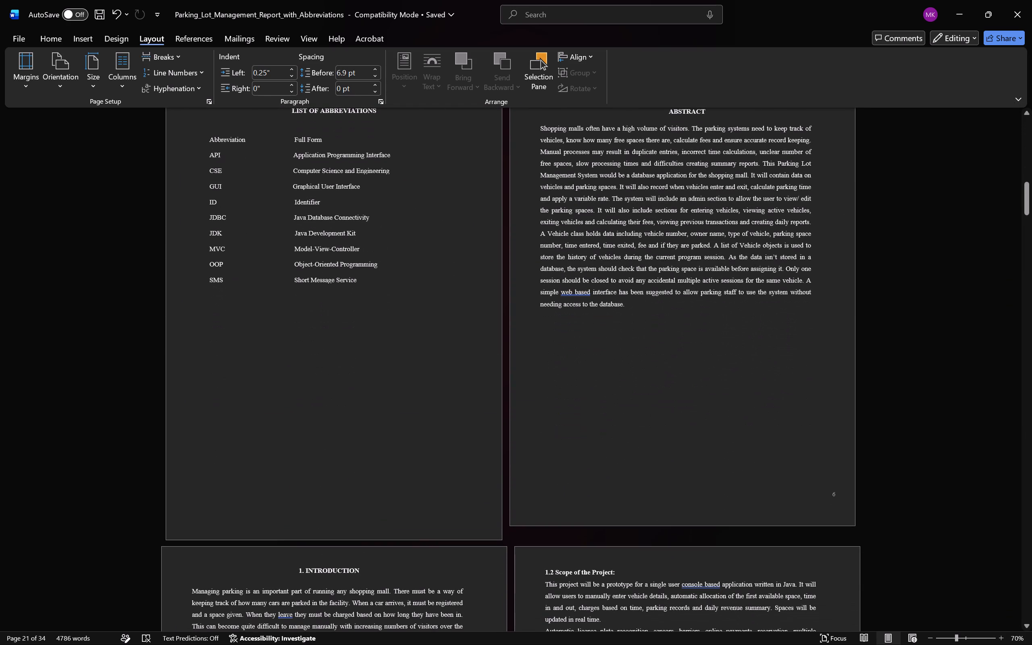
pyautogui.scroll(14, 764, 402)
pyautogui.scroll(6, 597, 497)
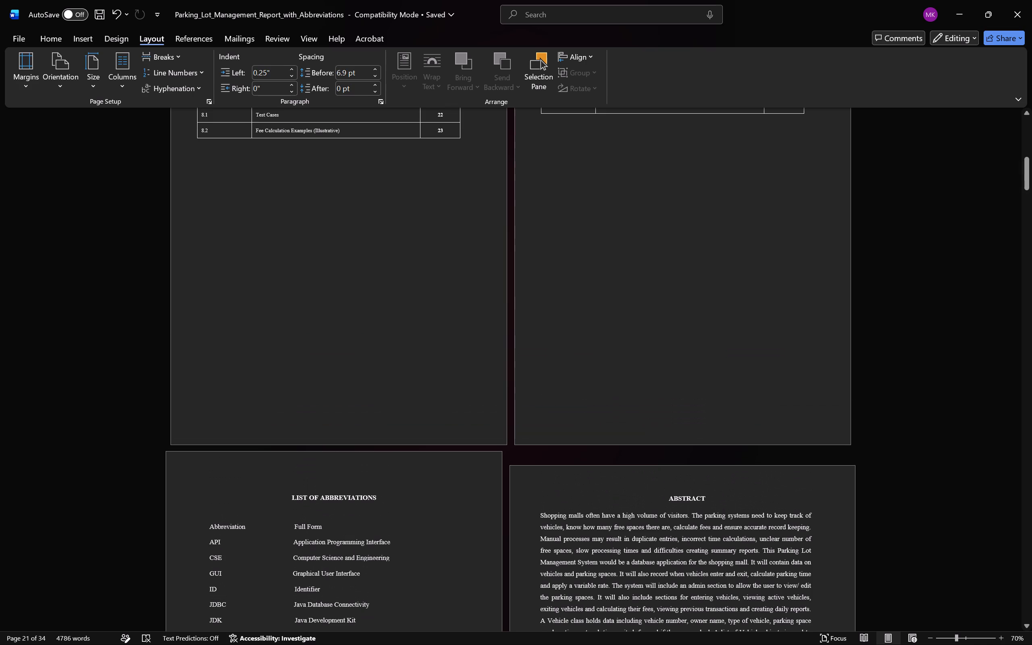
pyautogui.tripleClick(472, 418)
pyautogui.tripleClick(468, 242)
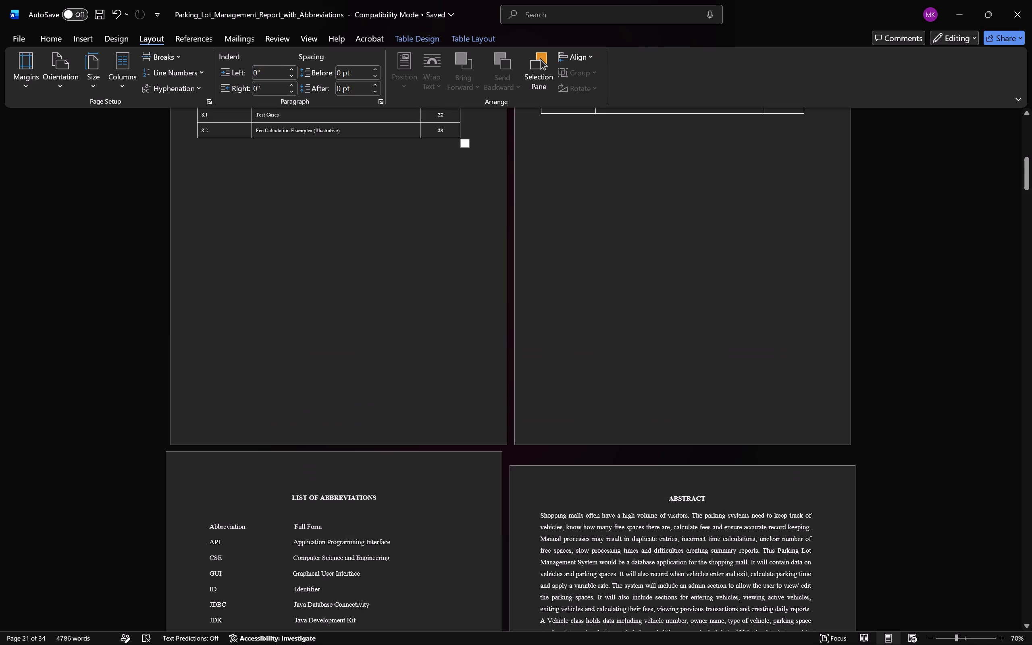
pyautogui.tripleClick(434, 429)
pyautogui.click(434, 429)
pyautogui.doubleClick(434, 429)
pyautogui.tripleClick(331, 422)
pyautogui.doubleClick(240, 419)
pyautogui.doubleClick(425, 429)
pyautogui.moveTo(221, 416); pyautogui.dragTo(224, 397)
pyautogui.moveTo(224, 416); pyautogui.dragTo(240, 384)
pyautogui.click(229, 414)
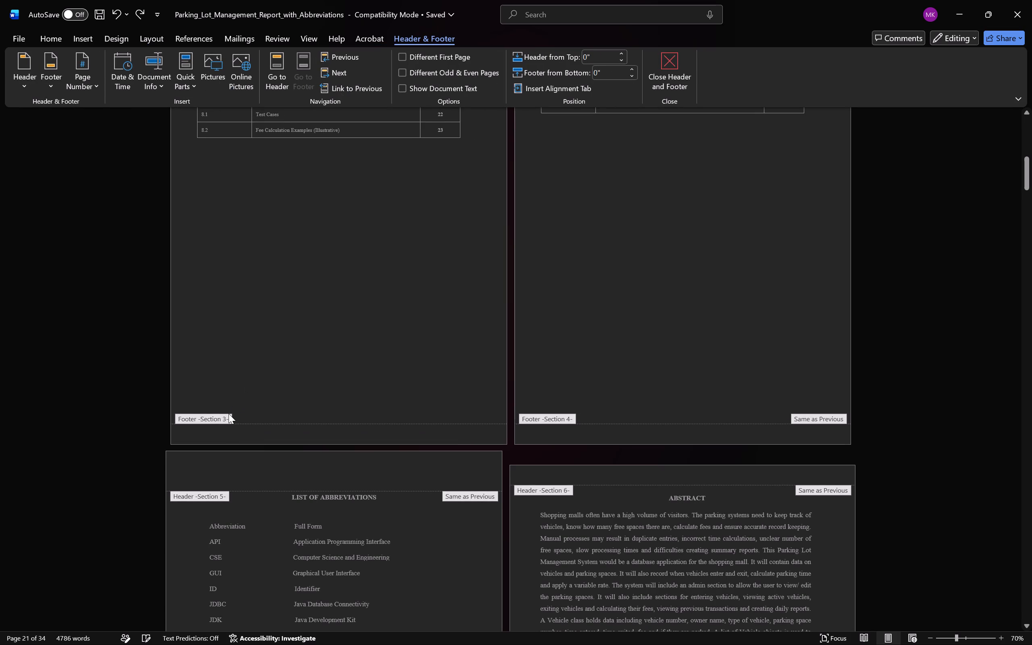
# Set the footer distance from the bottom to 1.4 inches for the List of Tables section.
pyautogui.tripleClick(636, 68)
pyautogui.doubleClick(636, 68)
pyautogui.tripleClick(630, 71)
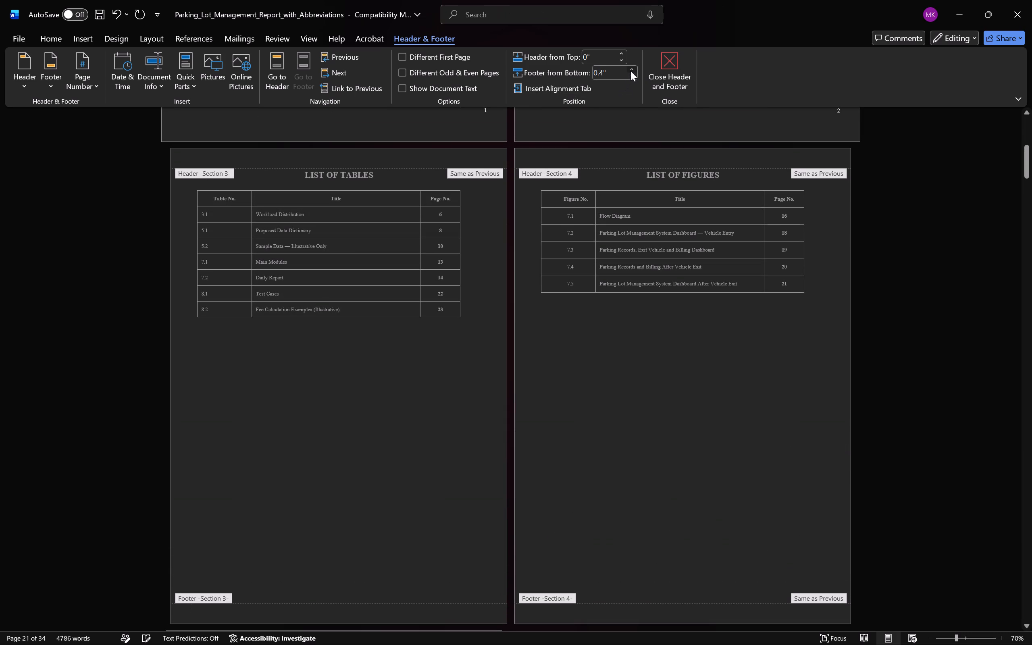
pyautogui.tripleClick(630, 71)
pyautogui.doubleClick(630, 71)
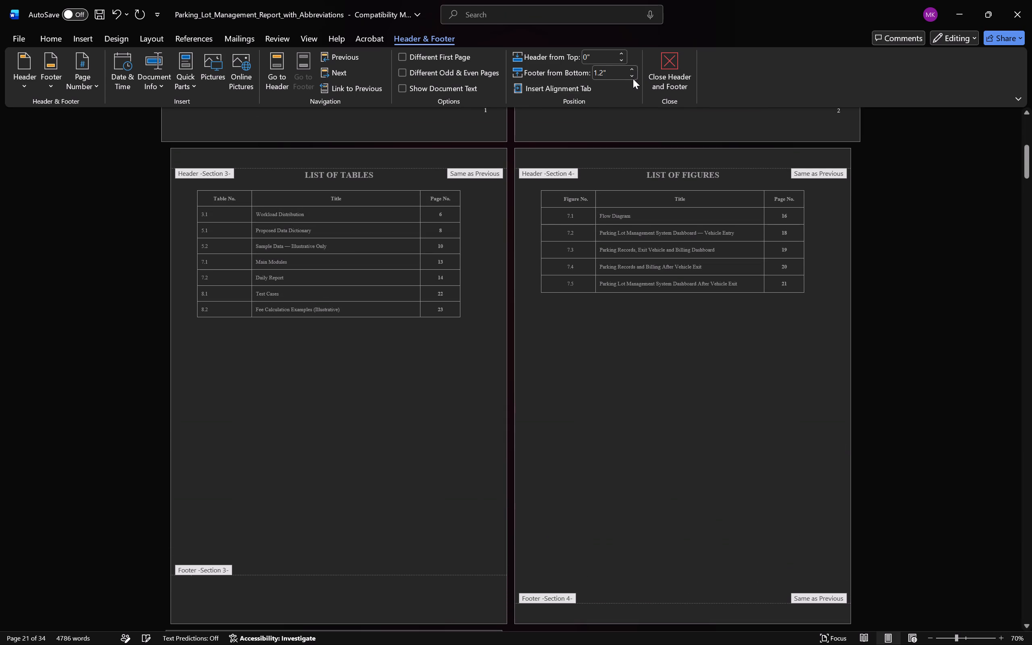
pyautogui.click(633, 79)
pyautogui.click(633, 79)
pyautogui.click(633, 79)
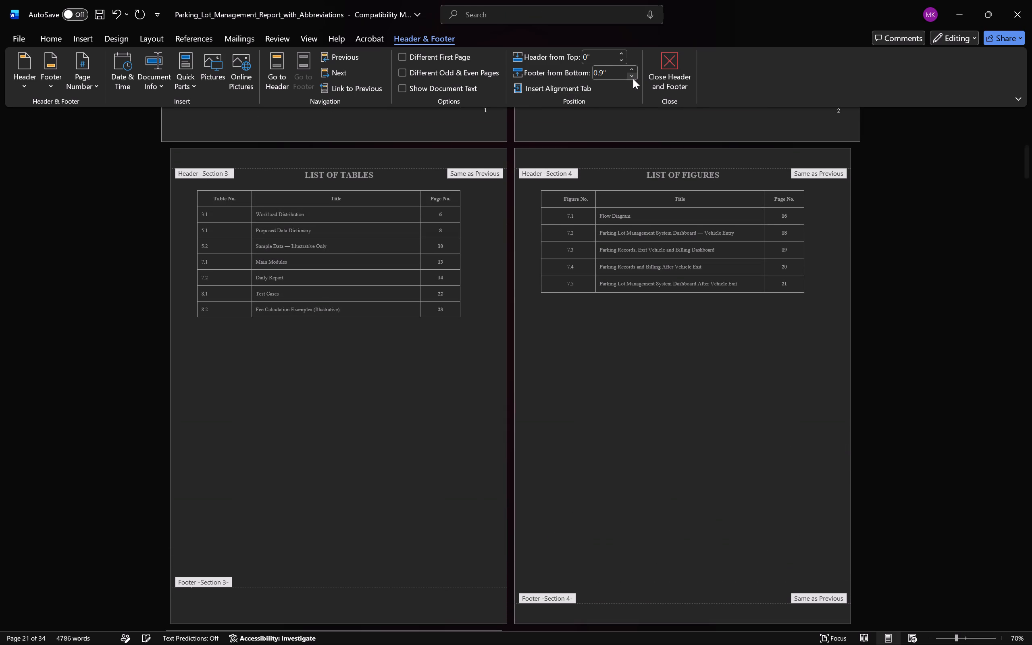
pyautogui.tripleClick(630, 64)
pyautogui.tripleClick(633, 68)
pyautogui.doubleClick(633, 68)
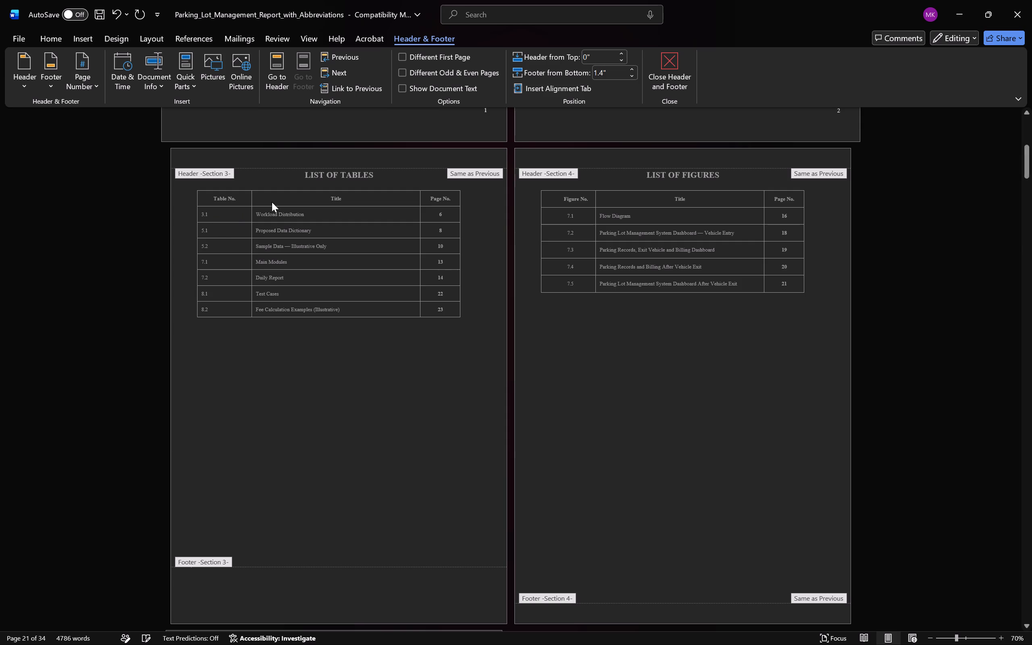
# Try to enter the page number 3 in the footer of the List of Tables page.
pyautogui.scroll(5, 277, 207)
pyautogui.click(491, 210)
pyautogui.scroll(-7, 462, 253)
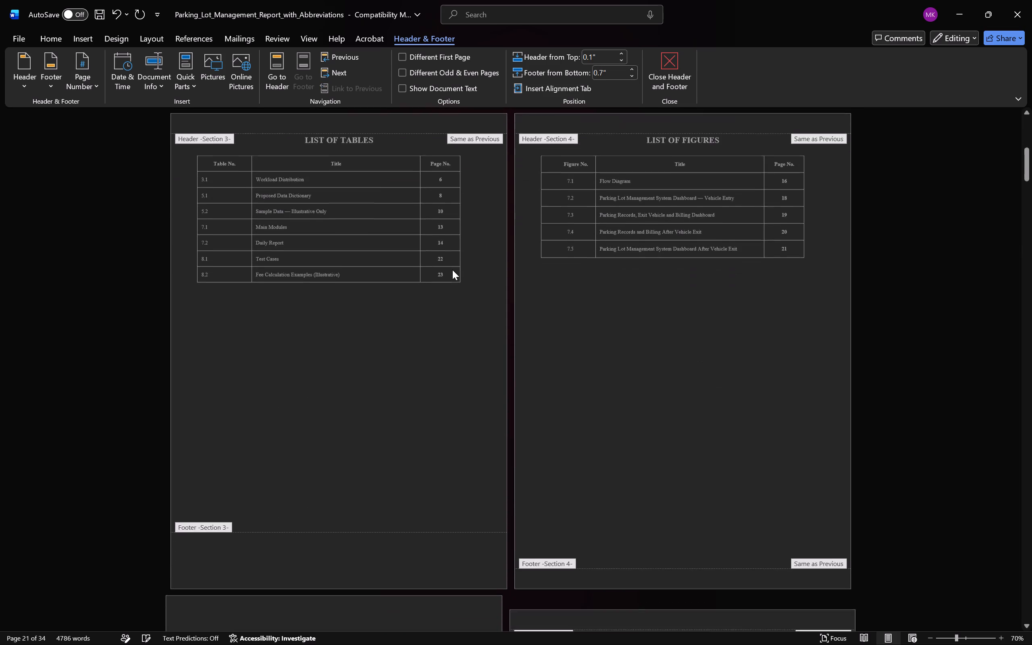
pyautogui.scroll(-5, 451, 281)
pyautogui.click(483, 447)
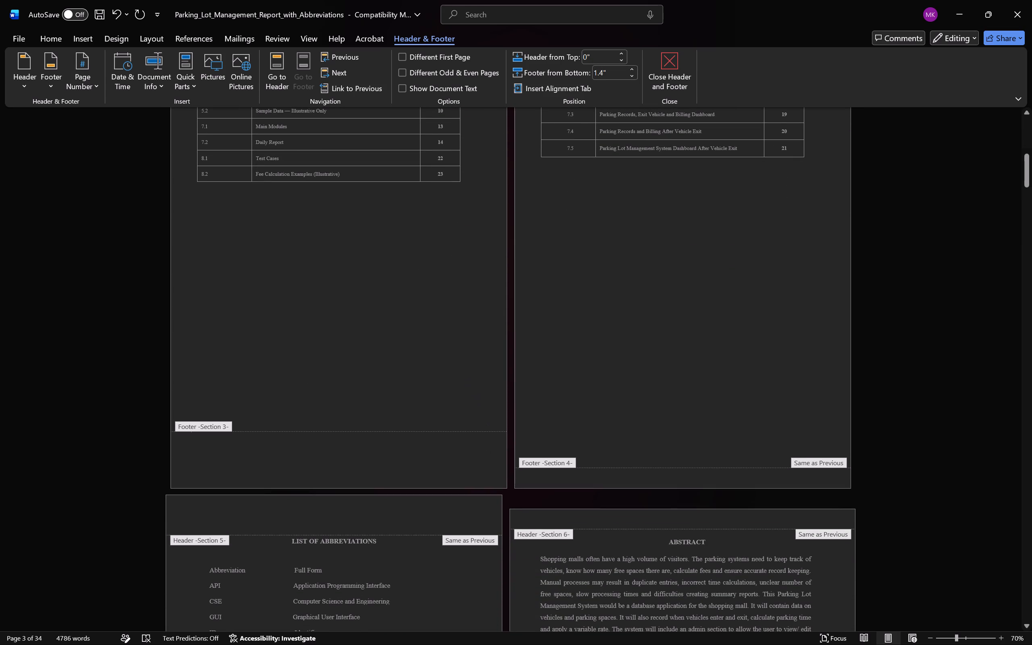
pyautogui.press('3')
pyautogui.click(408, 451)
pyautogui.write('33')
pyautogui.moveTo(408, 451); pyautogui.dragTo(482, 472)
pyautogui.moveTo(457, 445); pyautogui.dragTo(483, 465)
# Check the footers of the List of Abbreviations, Abstract, List of Tables and List of Figures pages, and leave footer editing.
pyautogui.scroll(-20, 483, 465)
pyautogui.scroll(-5, 483, 465)
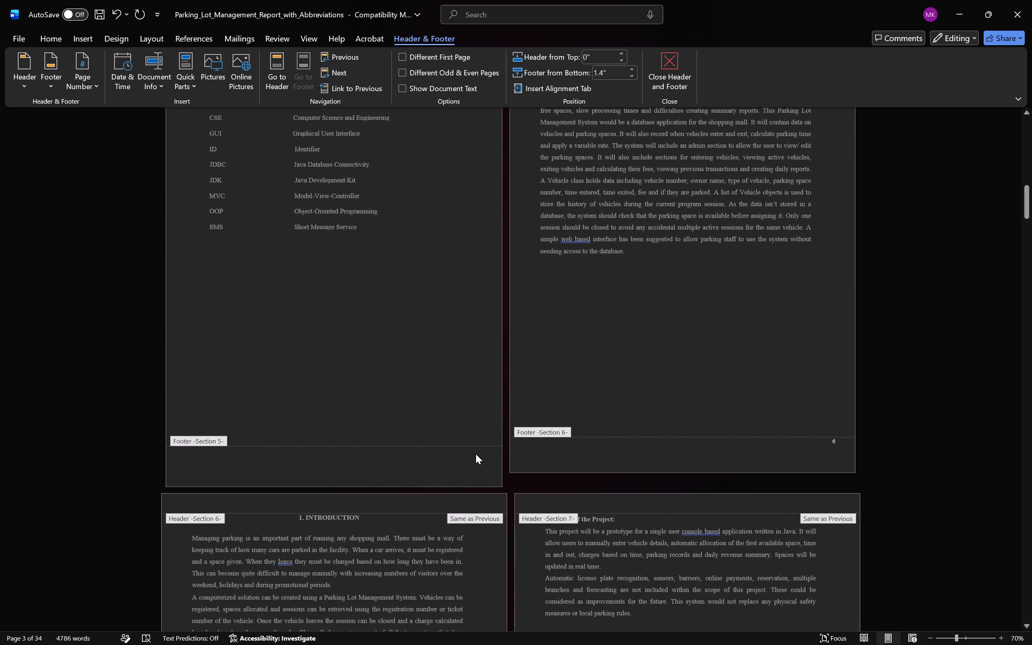
pyautogui.scroll(3, 476, 454)
pyautogui.doubleClick(484, 510)
pyautogui.click(214, 494)
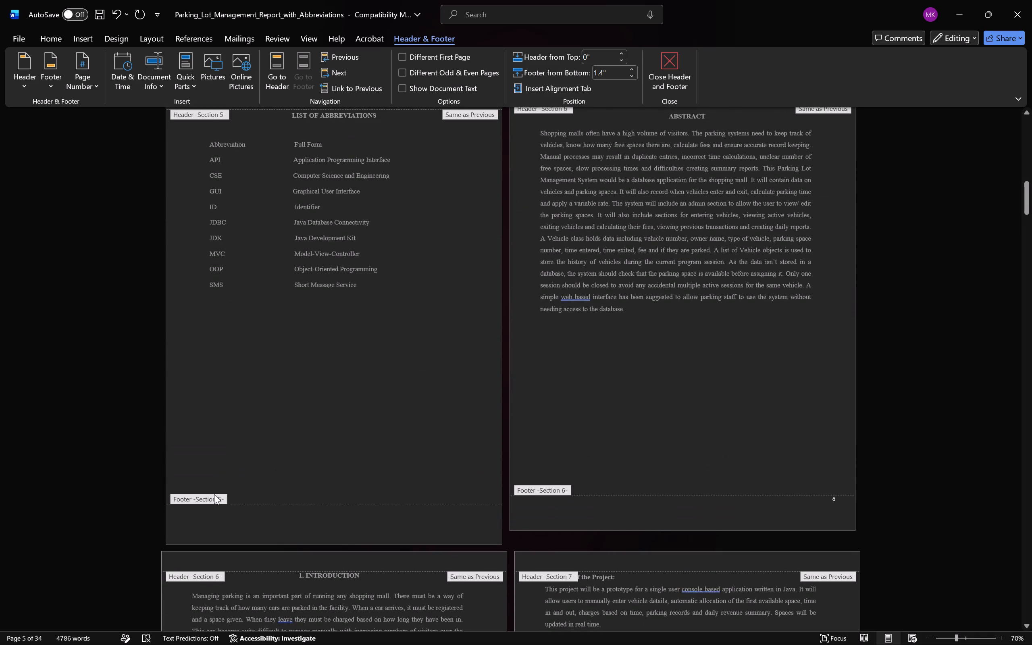
pyautogui.scroll(7, 351, 448)
pyautogui.scroll(-1, 443, 311)
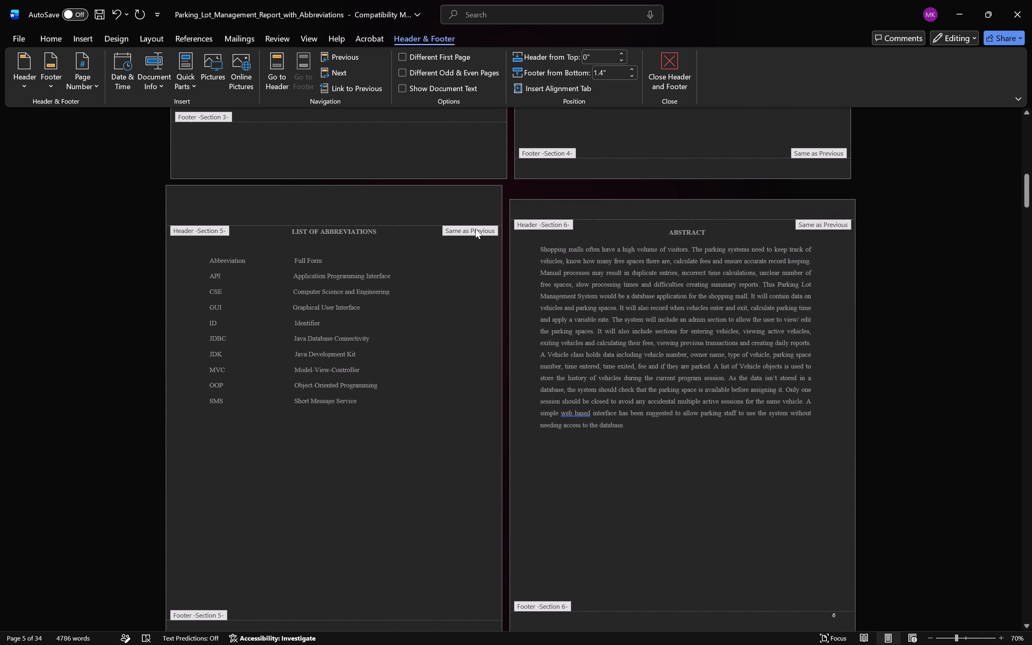
pyautogui.click(475, 229)
pyautogui.doubleClick(474, 229)
pyautogui.scroll(15, 474, 229)
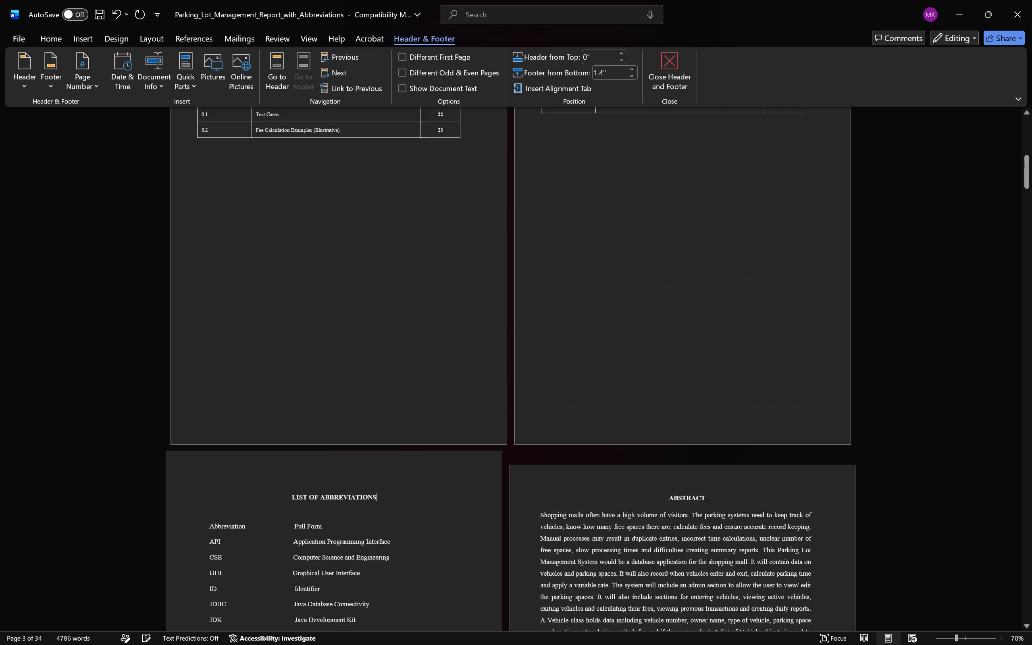
pyautogui.scroll(17, 460, 257)
pyautogui.scroll(-4, 455, 267)
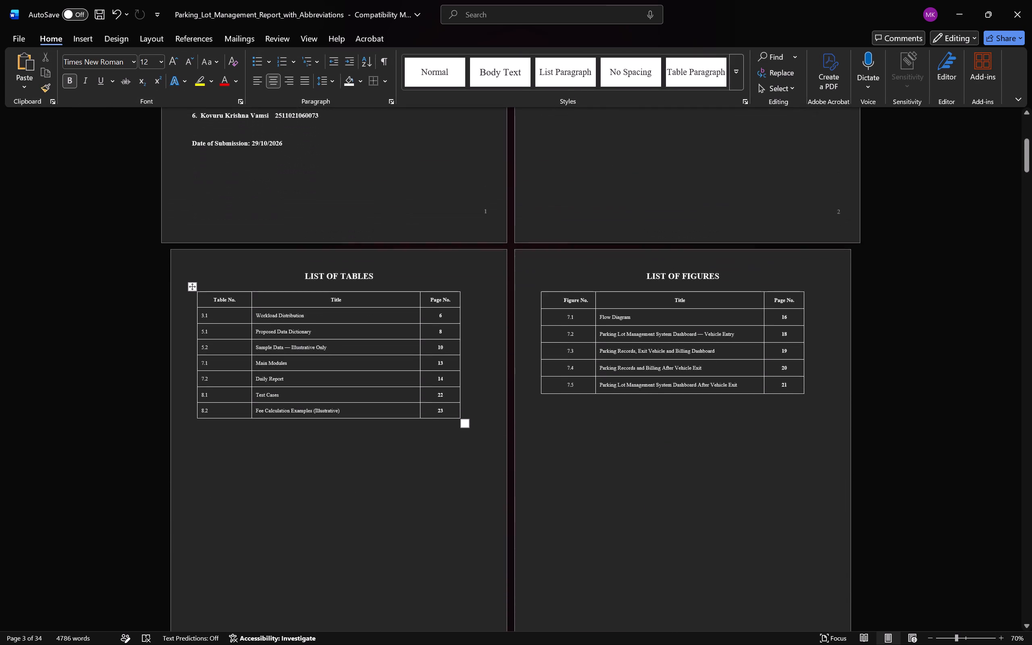
pyautogui.scroll(1, 455, 267)
pyautogui.scroll(-7, 455, 267)
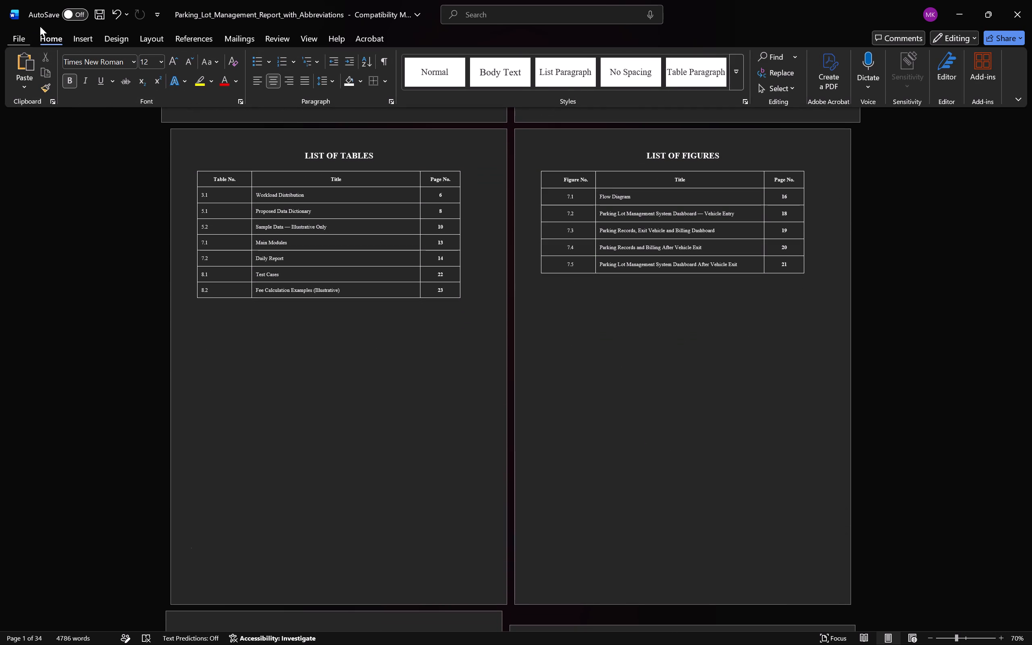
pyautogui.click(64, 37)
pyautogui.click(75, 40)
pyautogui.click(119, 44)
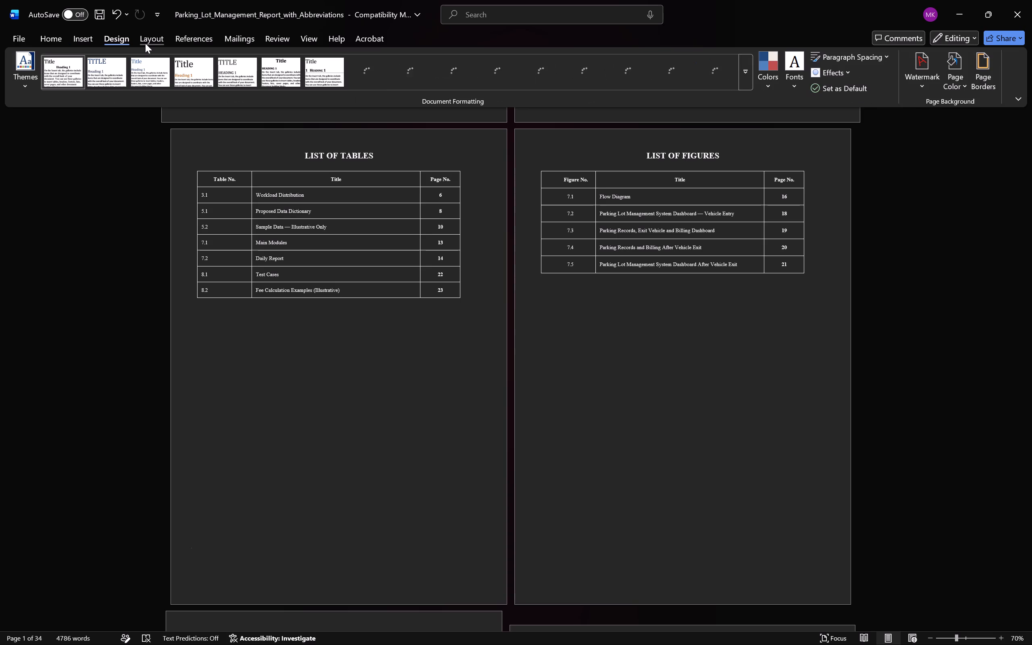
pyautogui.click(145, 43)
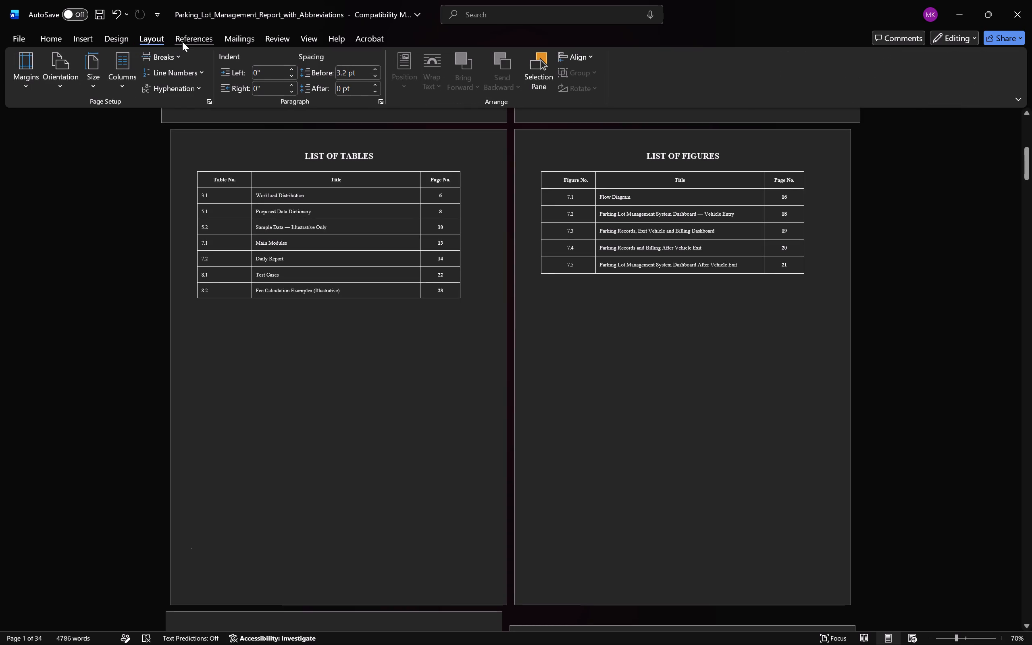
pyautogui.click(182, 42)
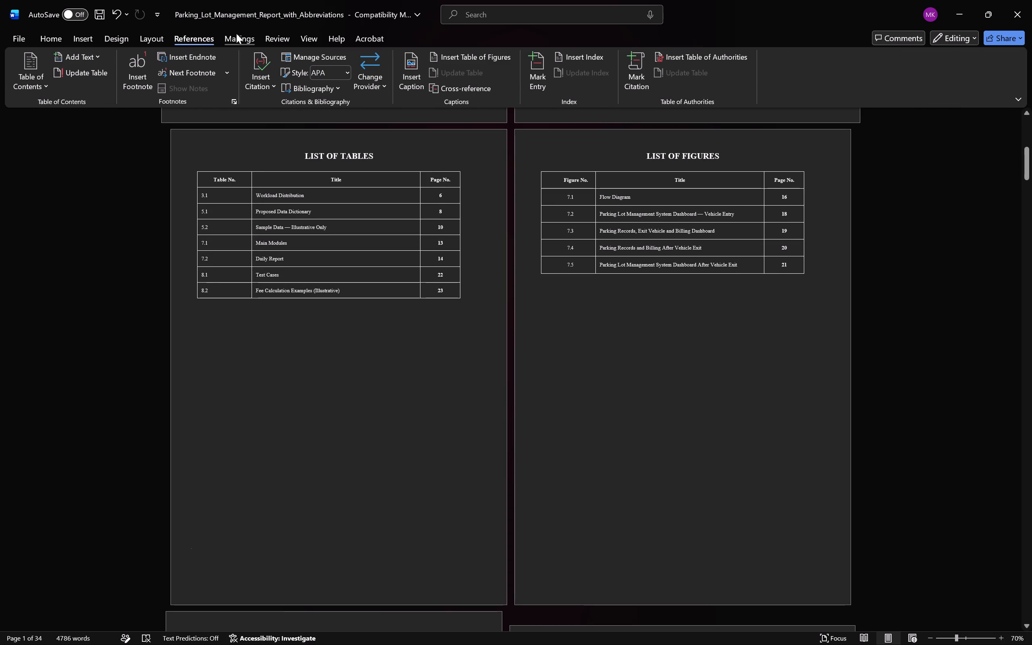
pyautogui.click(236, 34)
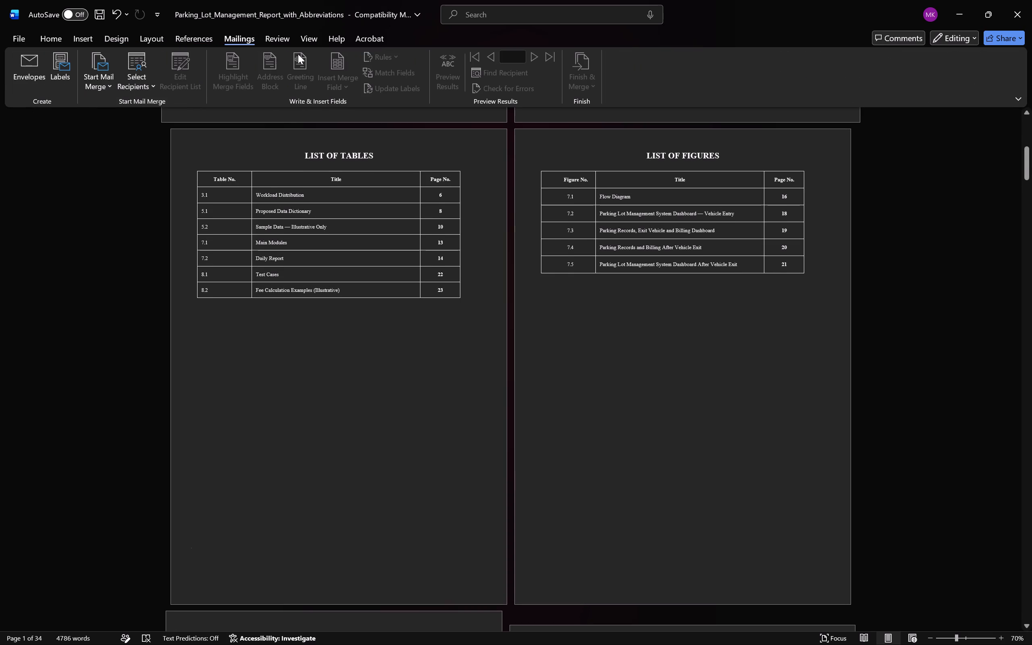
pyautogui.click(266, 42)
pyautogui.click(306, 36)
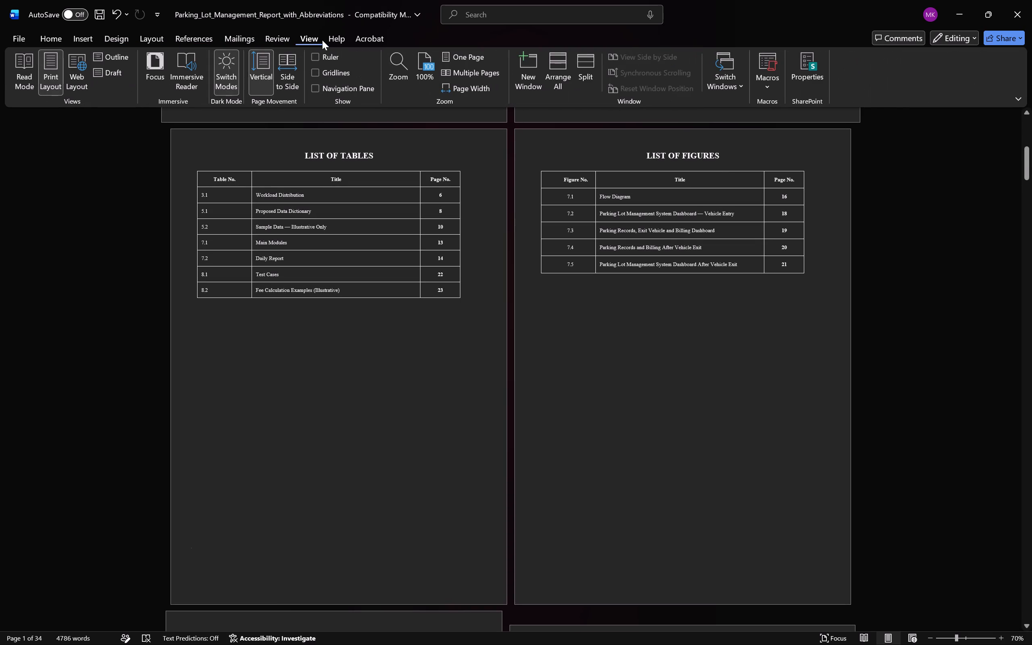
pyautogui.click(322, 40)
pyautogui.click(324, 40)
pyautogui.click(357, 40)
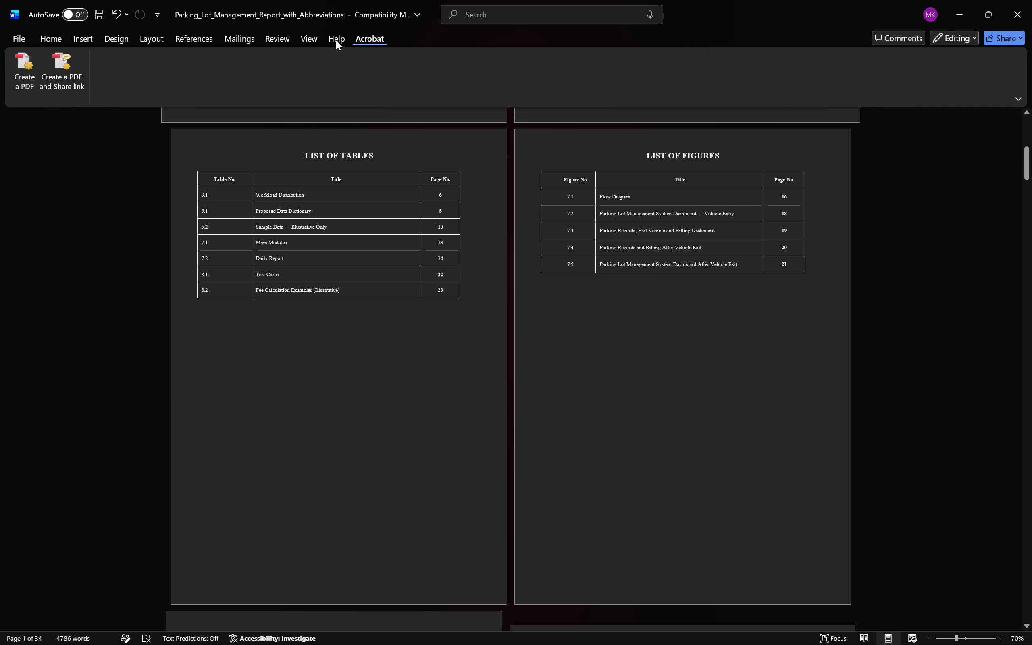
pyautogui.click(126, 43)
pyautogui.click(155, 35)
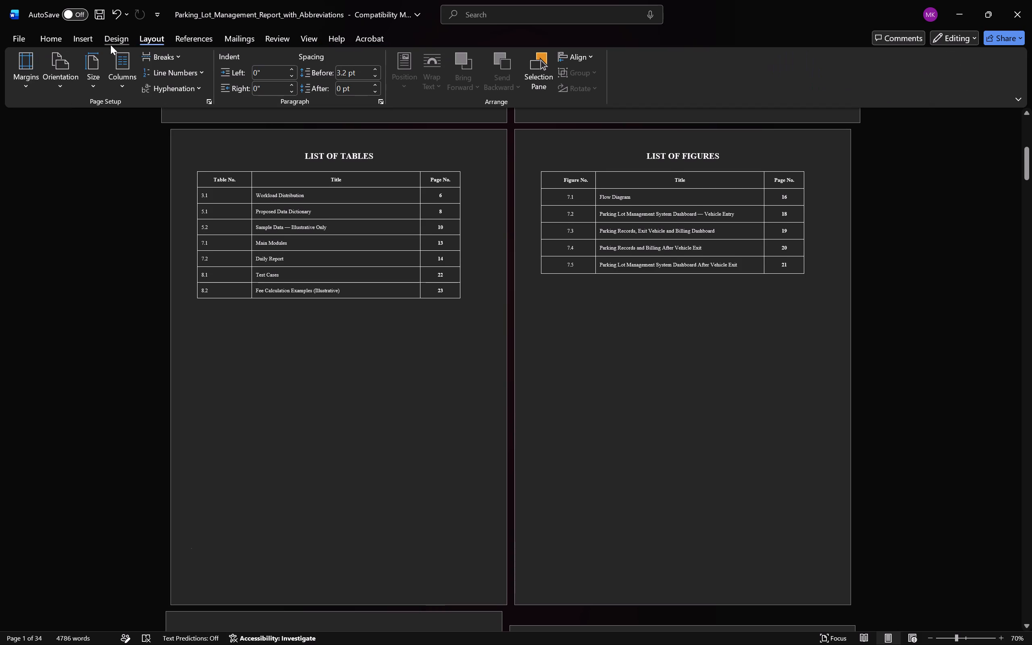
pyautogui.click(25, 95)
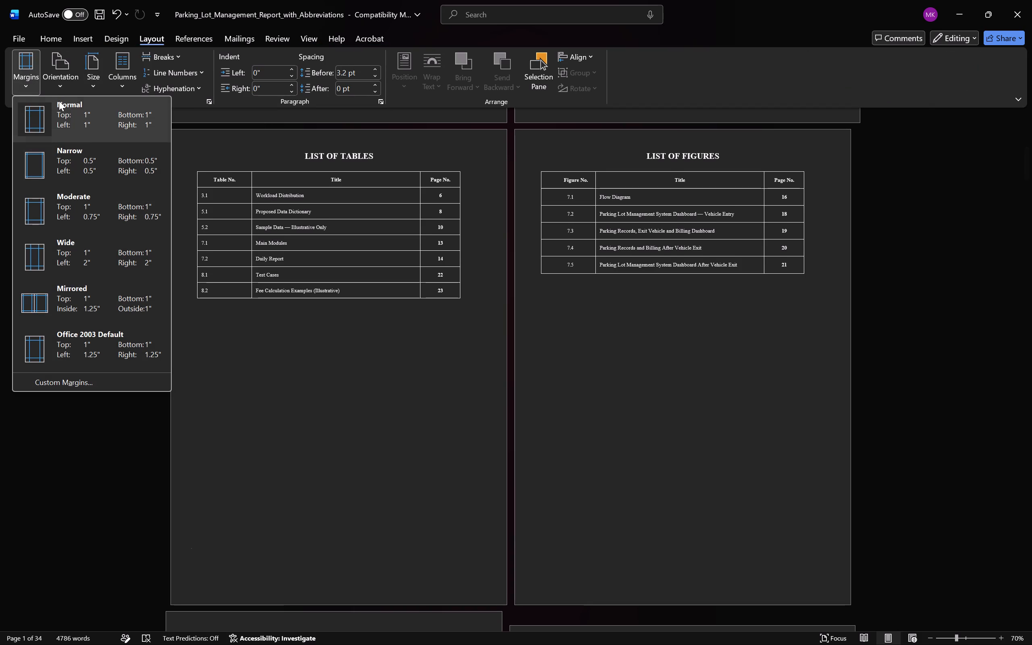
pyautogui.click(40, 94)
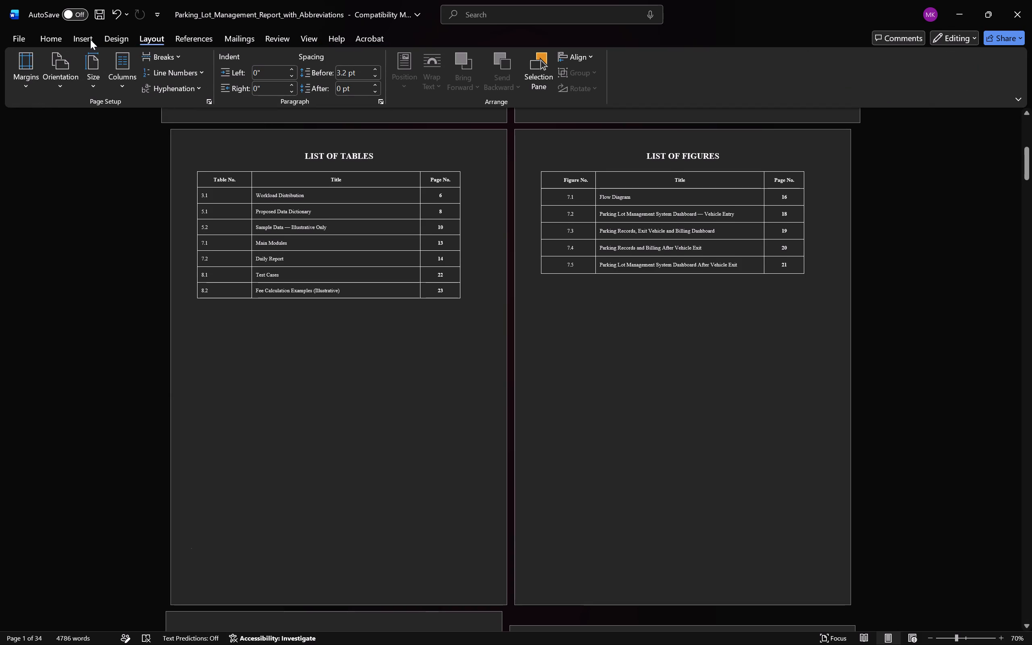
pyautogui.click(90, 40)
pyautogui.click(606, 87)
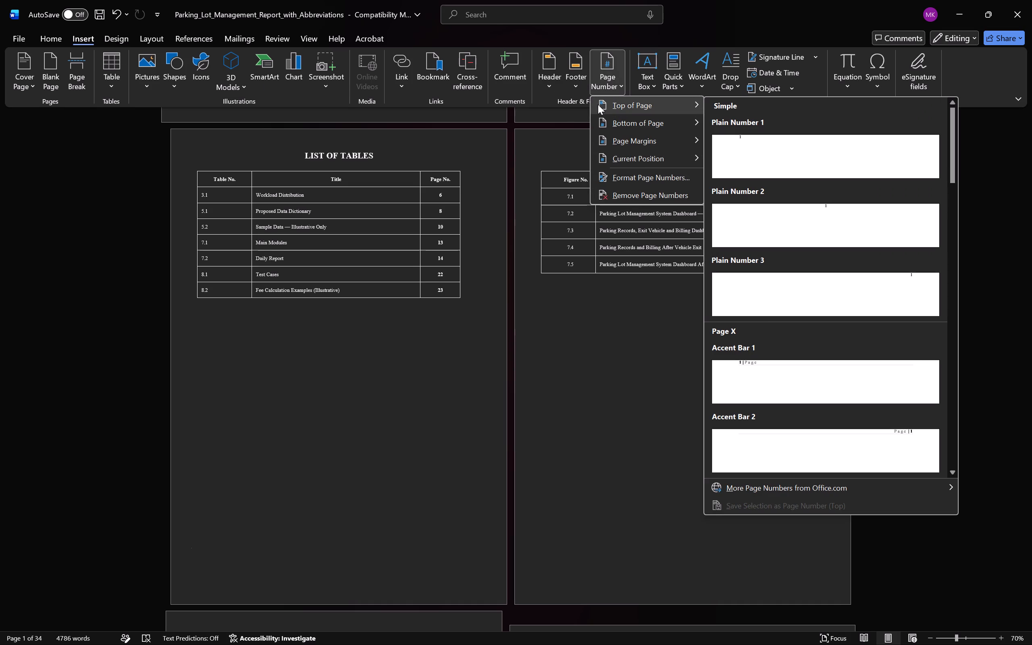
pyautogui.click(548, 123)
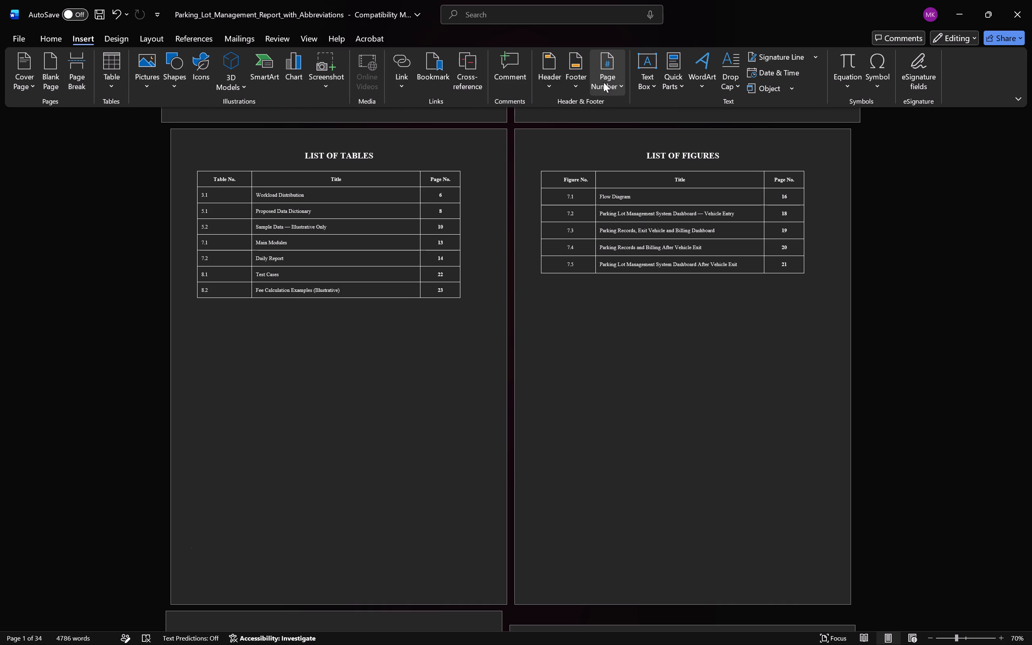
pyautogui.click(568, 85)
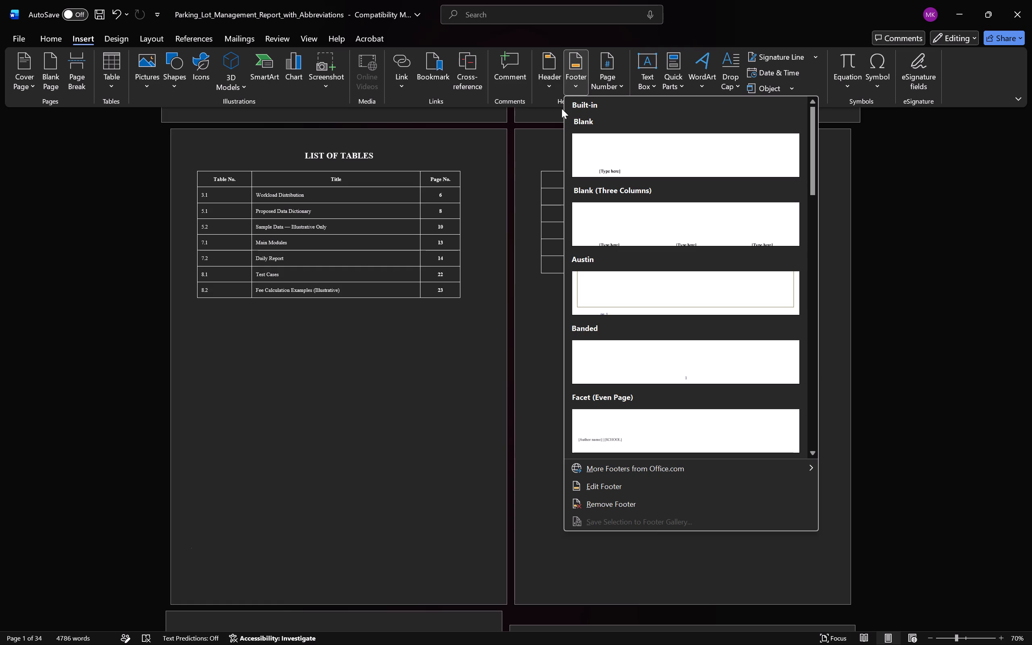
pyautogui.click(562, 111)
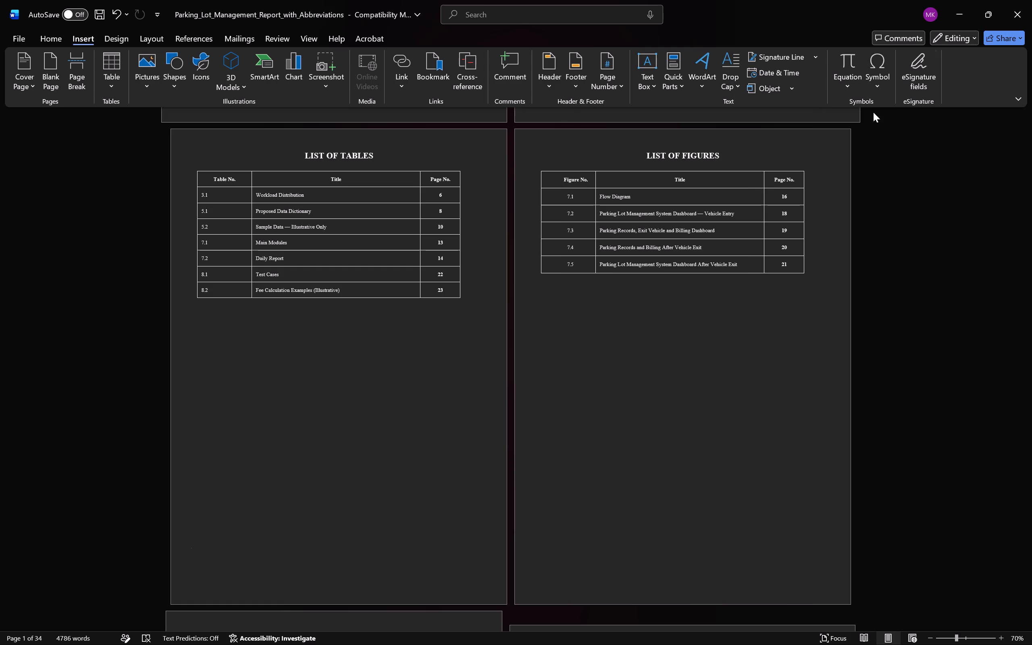
# Examine the List of Figures footer (Section 4) and its link to the previous section, and leave footer editing.
pyautogui.doubleClick(727, 573)
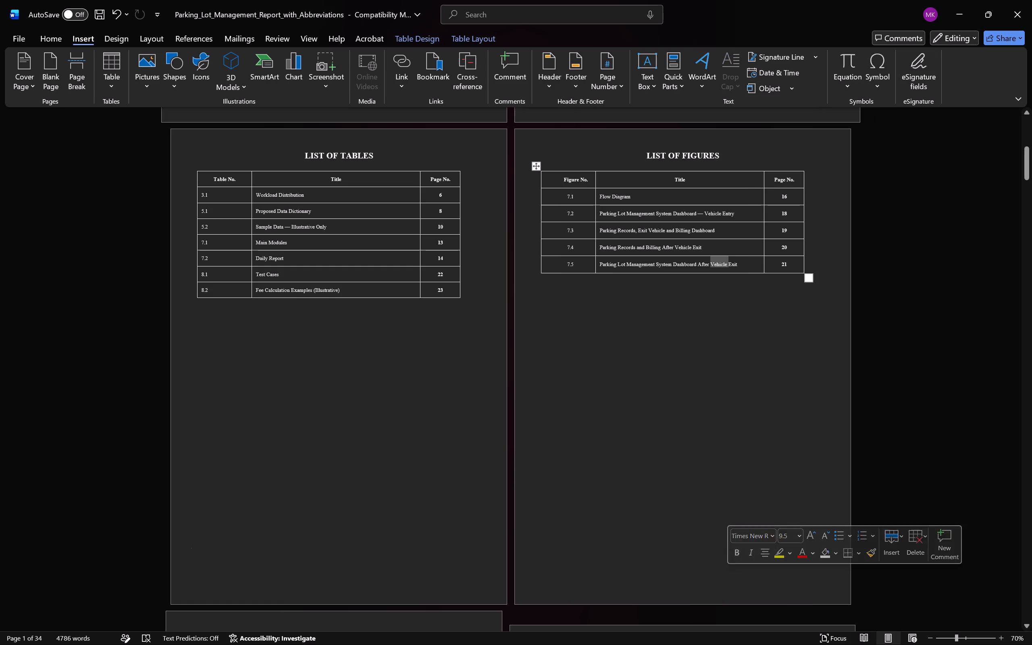
pyautogui.doubleClick(826, 591)
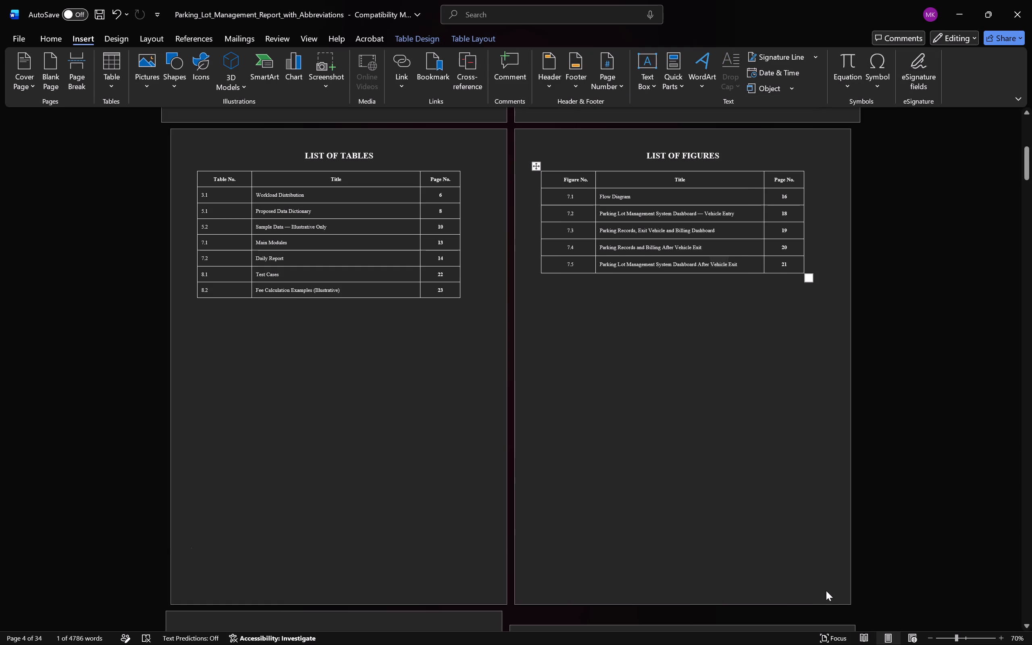
pyautogui.click(802, 580)
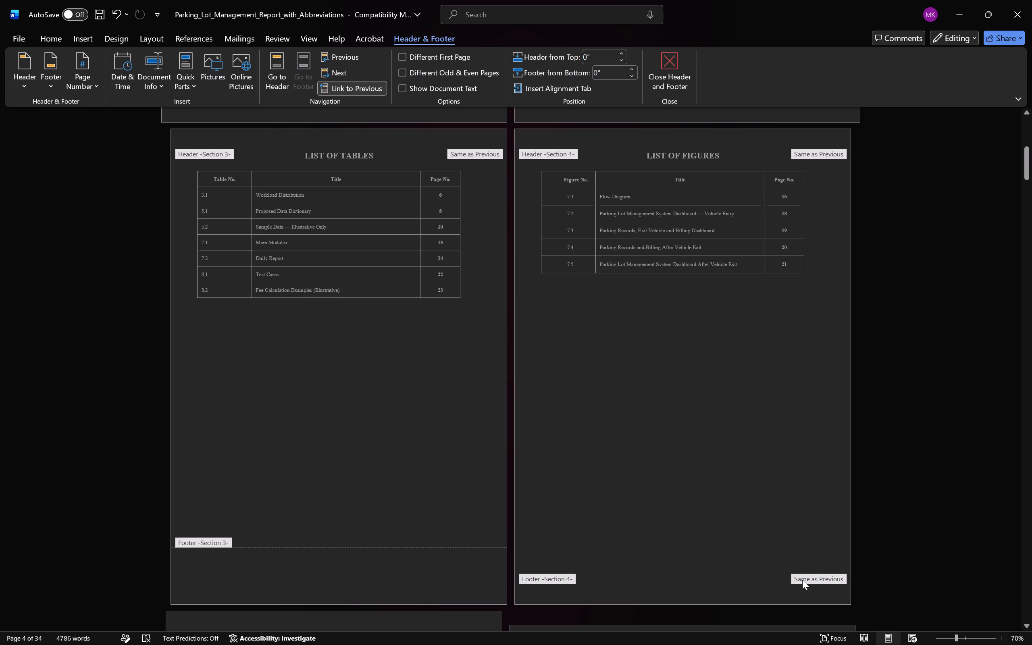
pyautogui.click(819, 574)
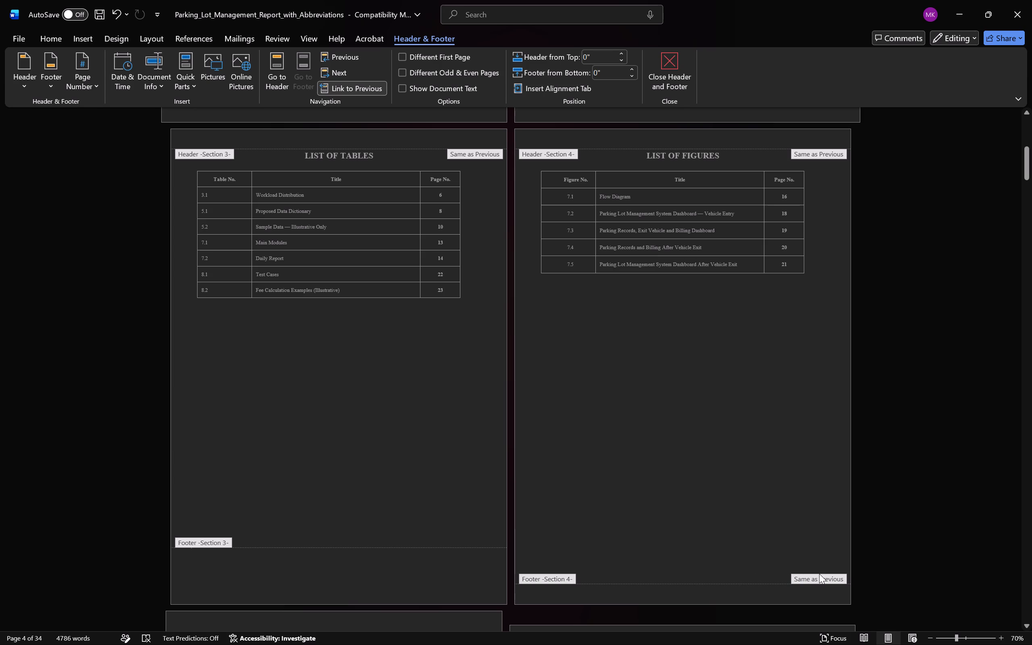
pyautogui.click(812, 576)
pyautogui.scroll(9, 701, 528)
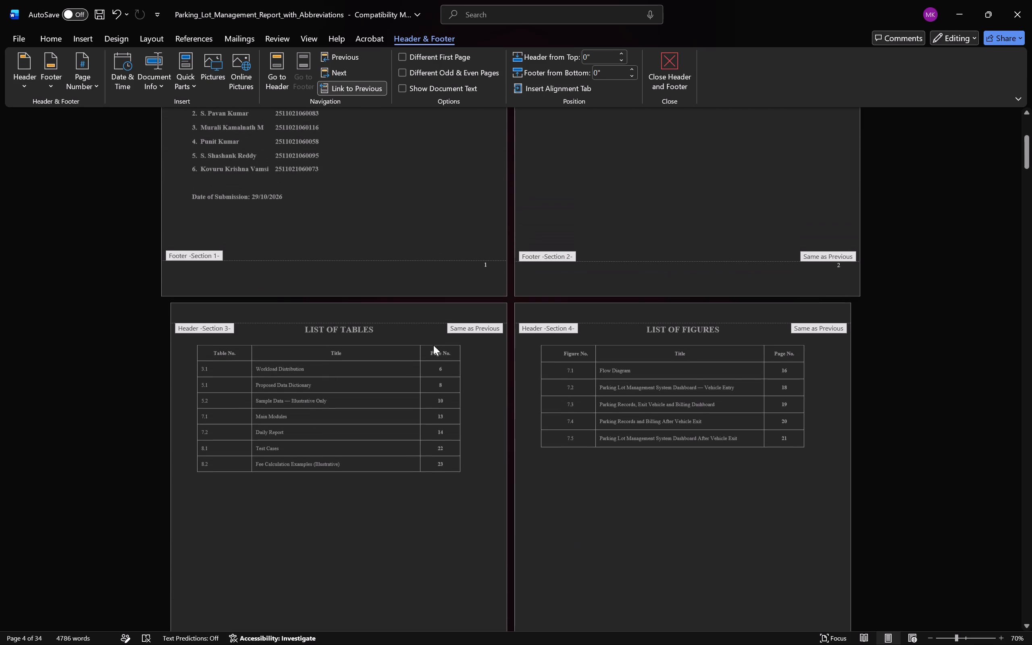
pyautogui.click(467, 330)
pyautogui.doubleClick(467, 330)
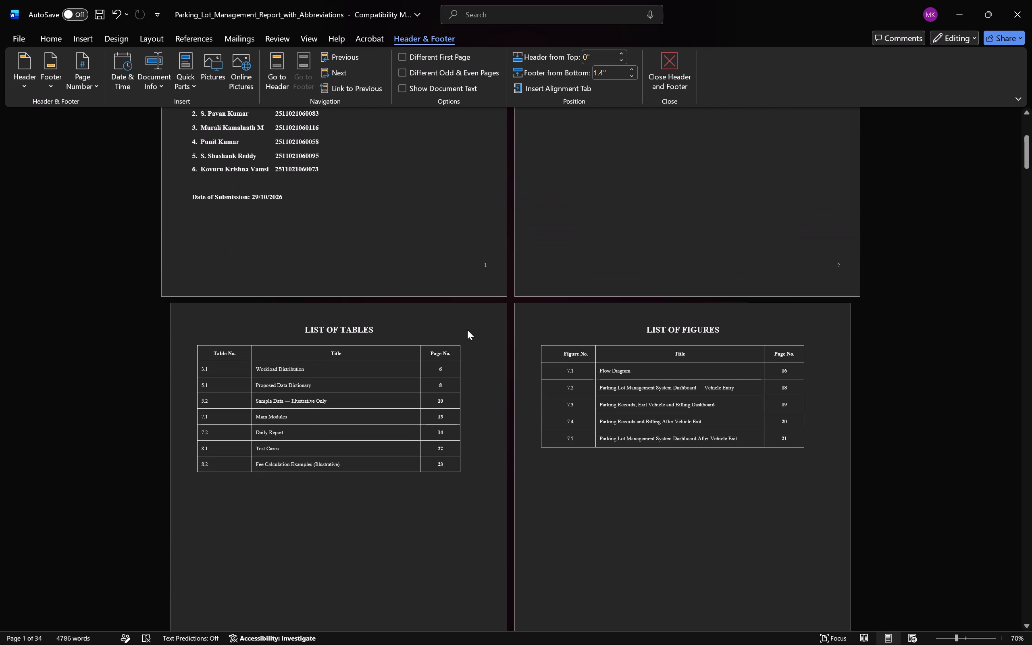
# Reopen the List of Tables footer (Section 3) and compare it with the page number in the cover page footer.
pyautogui.scroll(-14, 508, 412)
pyautogui.doubleClick(480, 426)
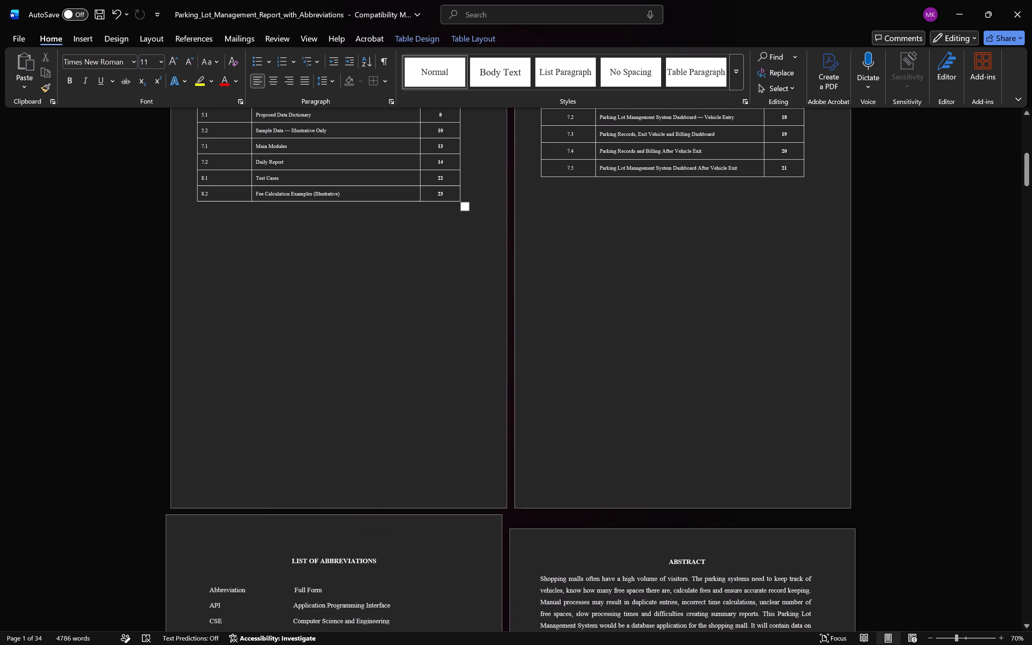
pyautogui.doubleClick(481, 481)
pyautogui.scroll(3, 469, 453)
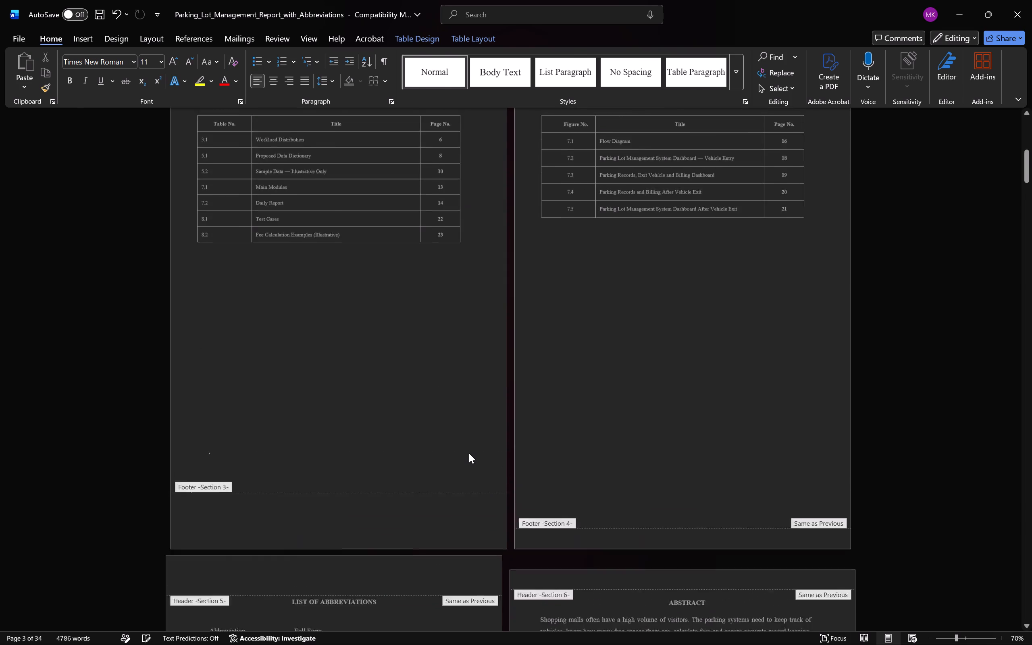
pyautogui.scroll(6, 469, 453)
pyautogui.scroll(-8, 469, 453)
pyautogui.scroll(9, 469, 453)
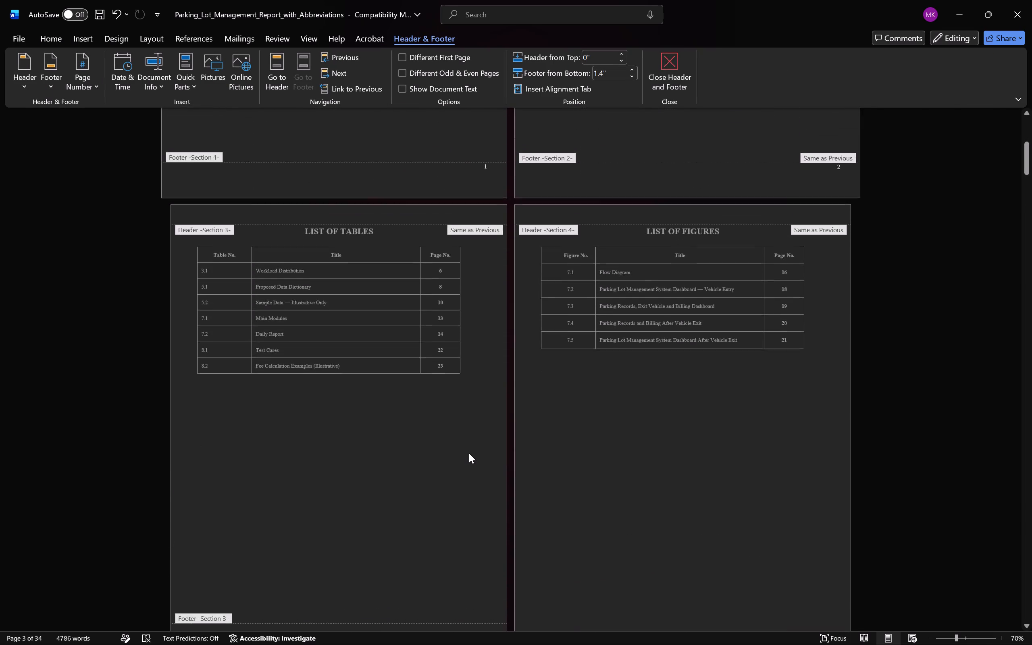
pyautogui.scroll(9, 469, 453)
pyautogui.click(491, 380)
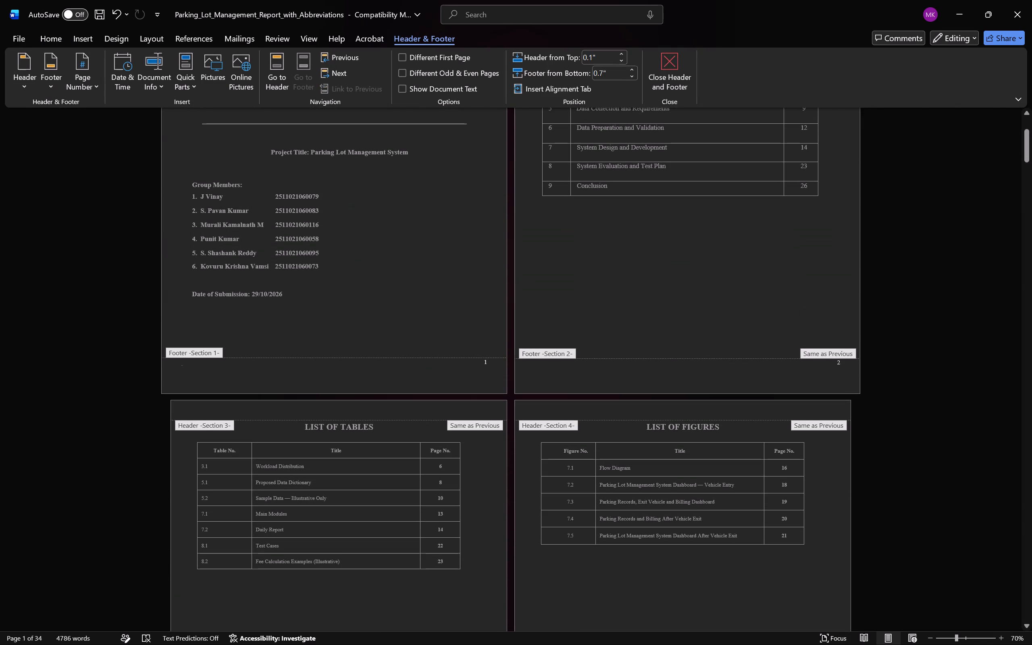
pyautogui.moveTo(488, 362); pyautogui.dragTo(471, 369)
pyautogui.click(471, 369)
pyautogui.click(475, 383)
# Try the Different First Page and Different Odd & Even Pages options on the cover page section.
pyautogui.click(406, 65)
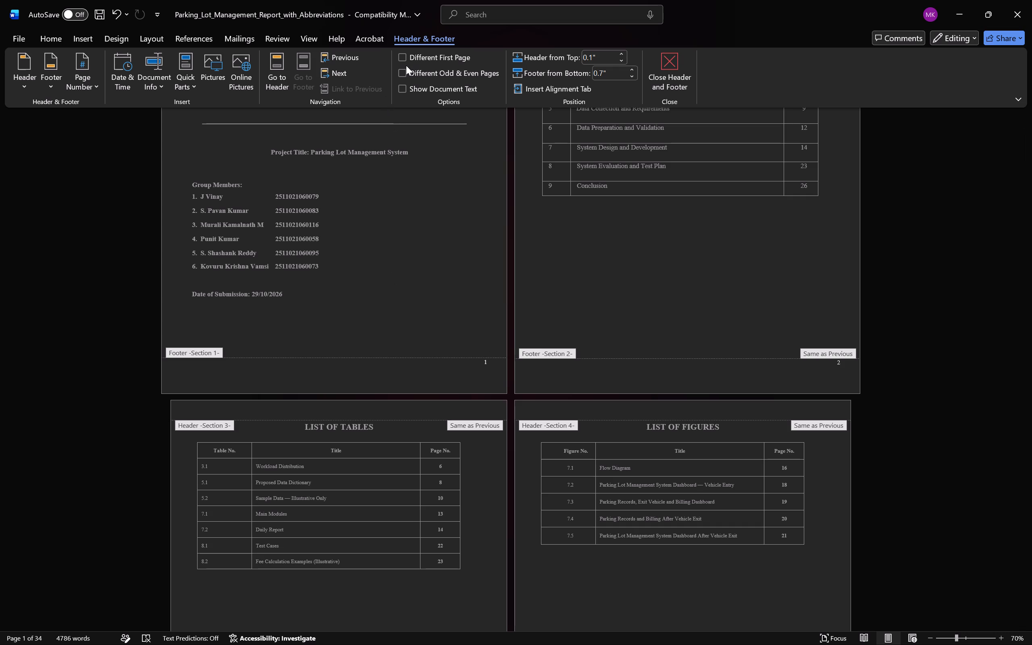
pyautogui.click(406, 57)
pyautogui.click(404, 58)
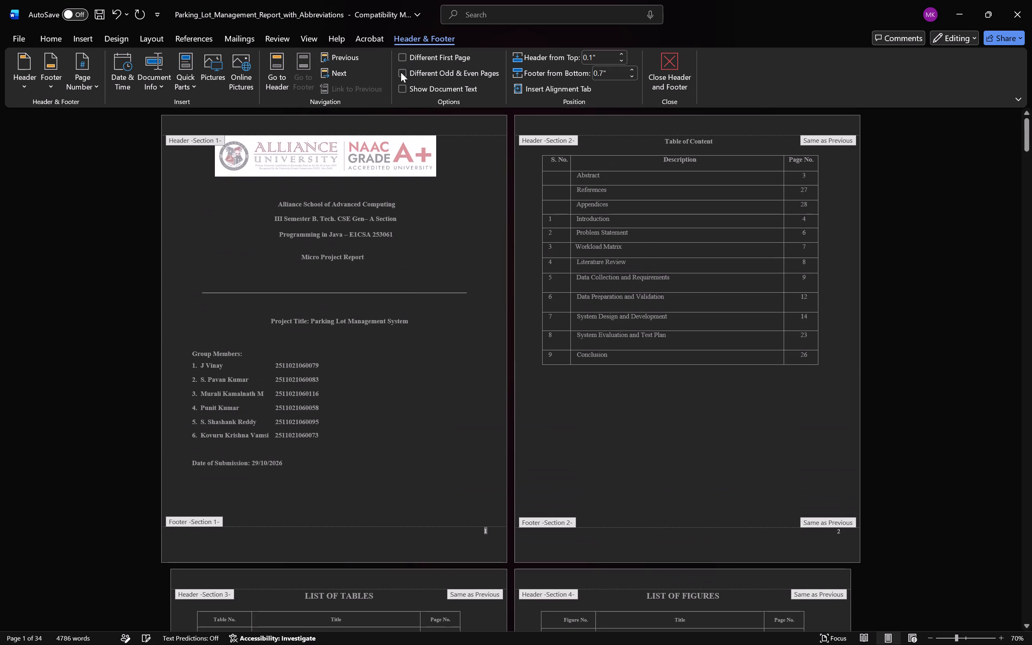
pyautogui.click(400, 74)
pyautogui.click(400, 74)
# Examine the footers of the List of Tables and List of Figures pages, and leave footer editing.
pyautogui.scroll(-7, 400, 74)
pyautogui.scroll(-9, 465, 212)
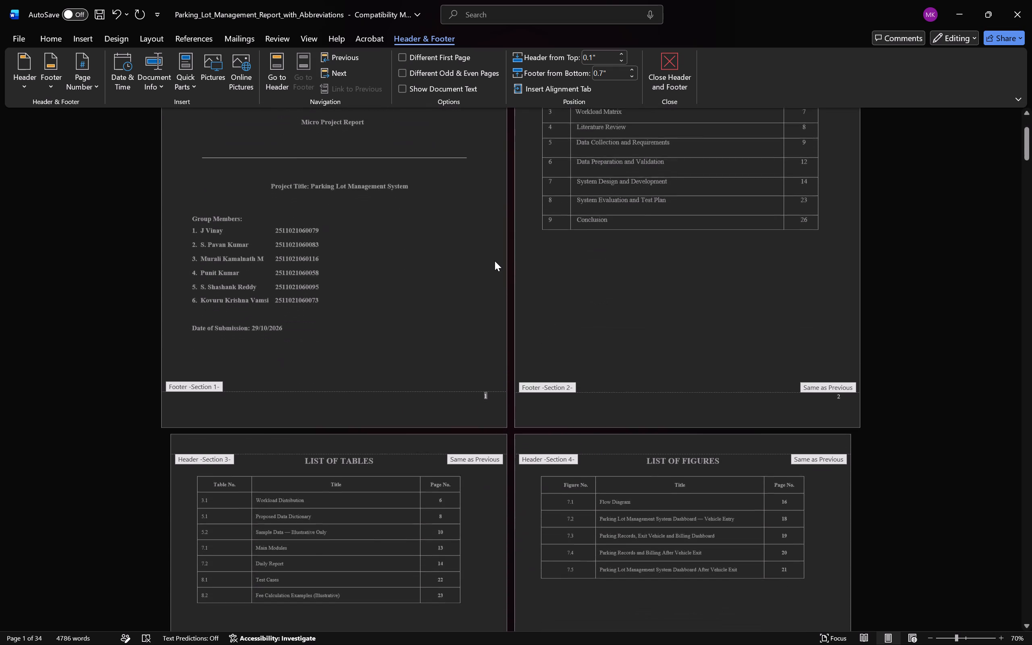
pyautogui.scroll(-3, 495, 261)
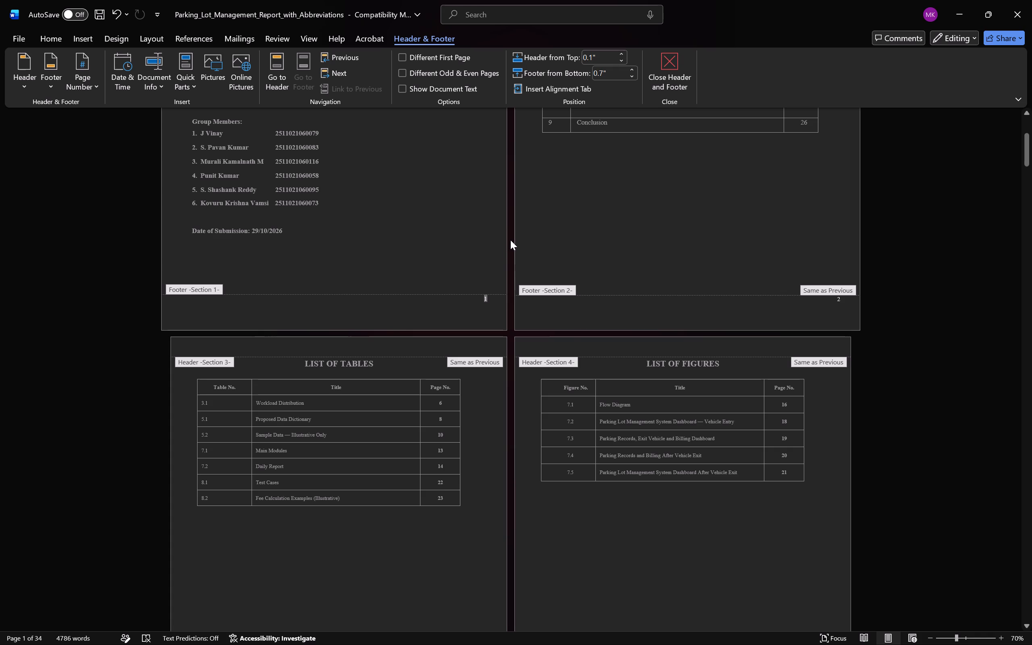
pyautogui.click(510, 240)
pyautogui.scroll(-19, 535, 247)
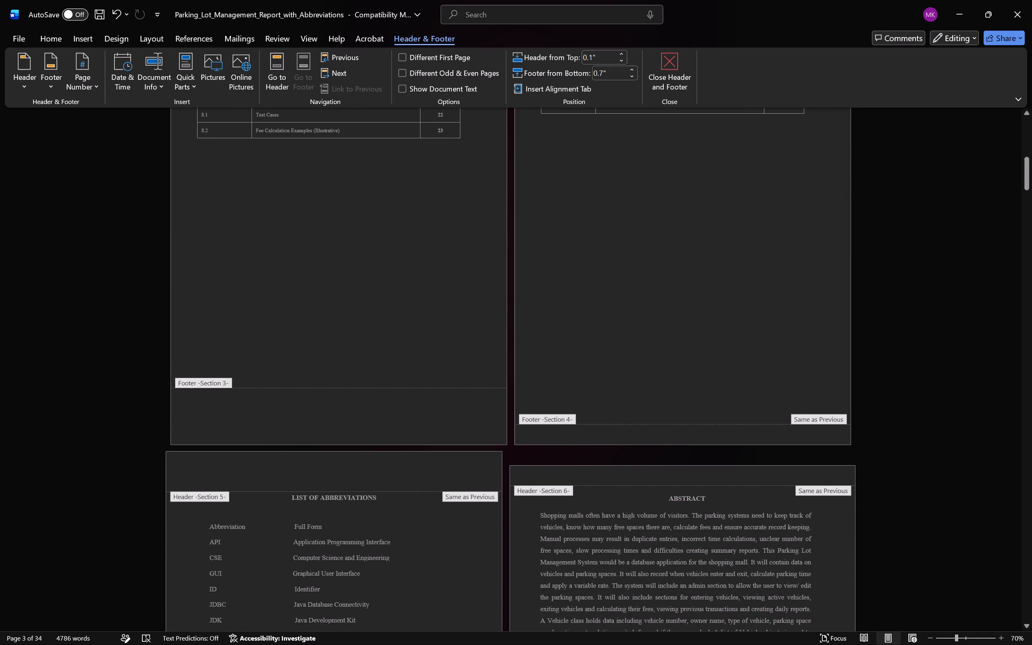
pyautogui.doubleClick(568, 420)
pyautogui.tripleClick(558, 417)
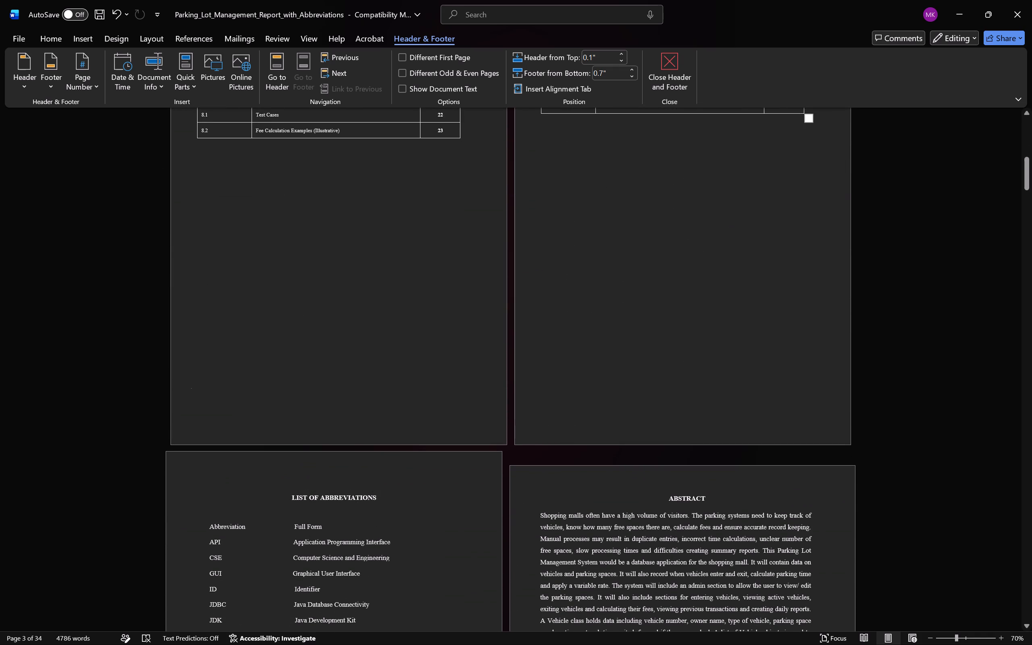
pyautogui.tripleClick(602, 437)
pyautogui.tripleClick(775, 443)
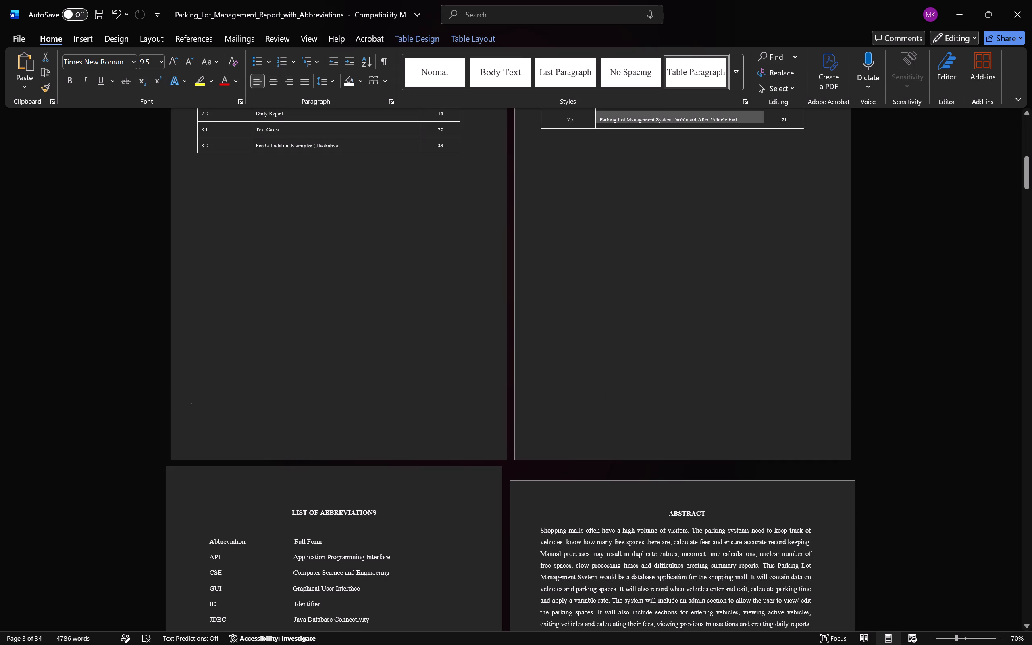
# Undo the last change.
pyautogui.hotkey('ctrl', 'z')
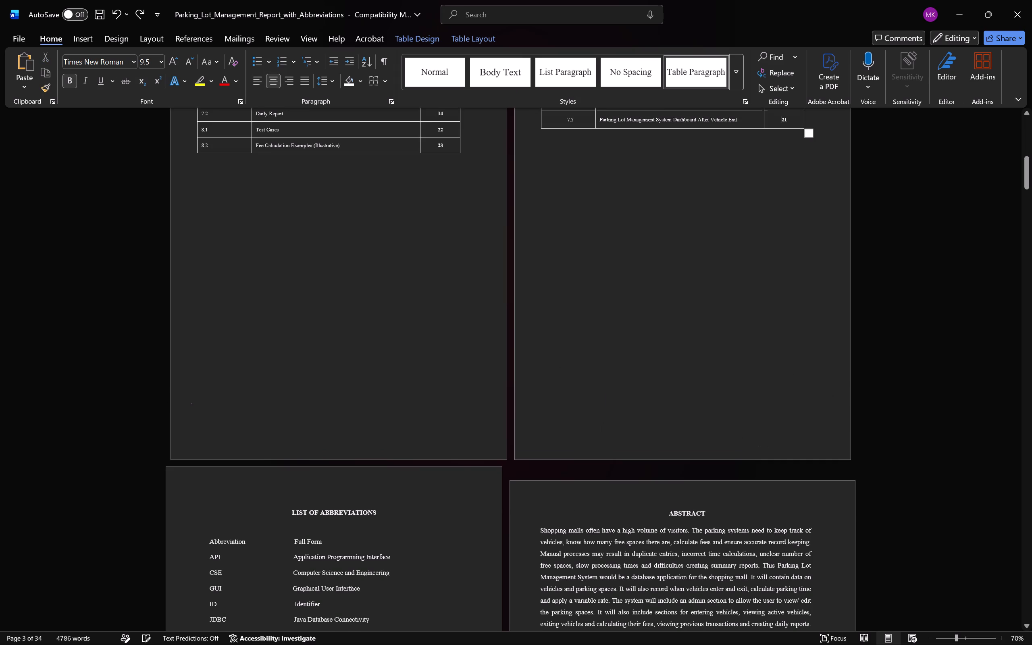
# Set the footer distance from the bottom to 1.4 inches for the List of Figures section (Section 4).
pyautogui.scroll(12, 737, 395)
pyautogui.scroll(-9, 737, 395)
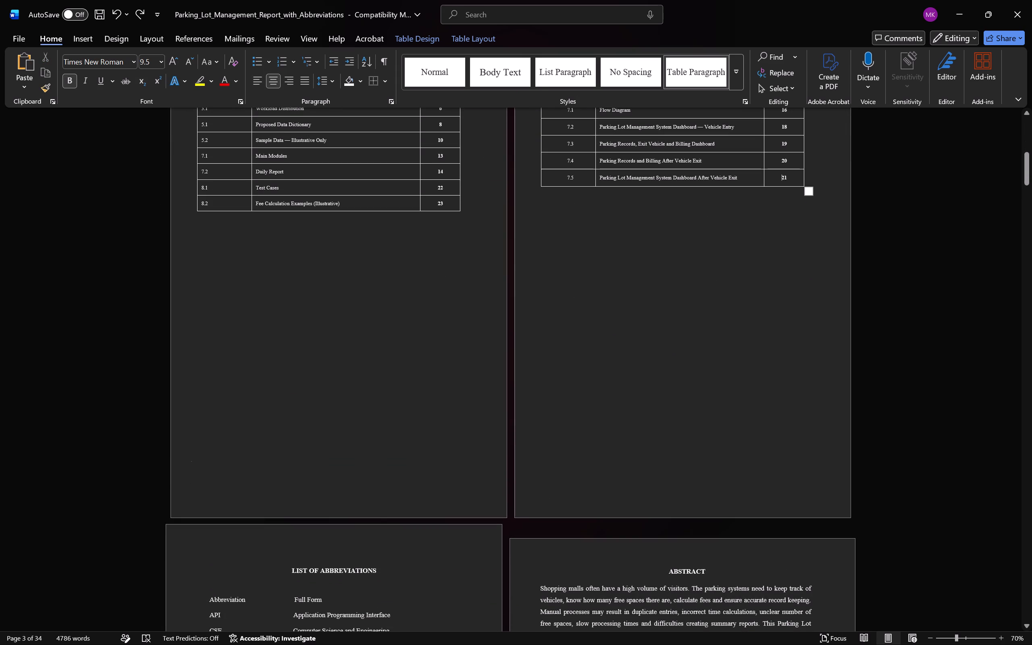
pyautogui.doubleClick(823, 501)
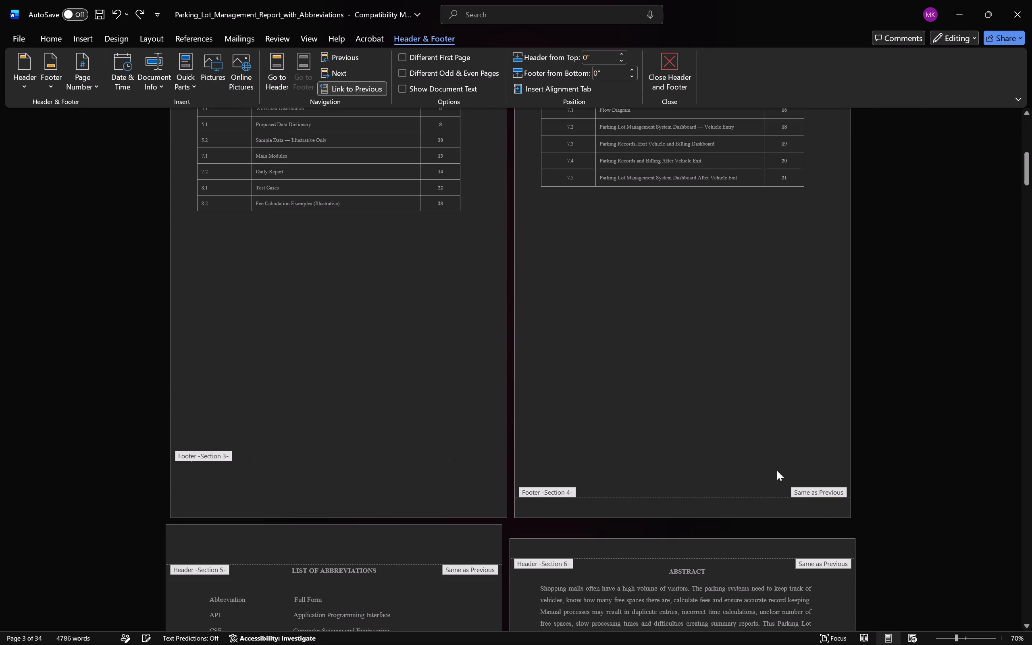
pyautogui.click(822, 493)
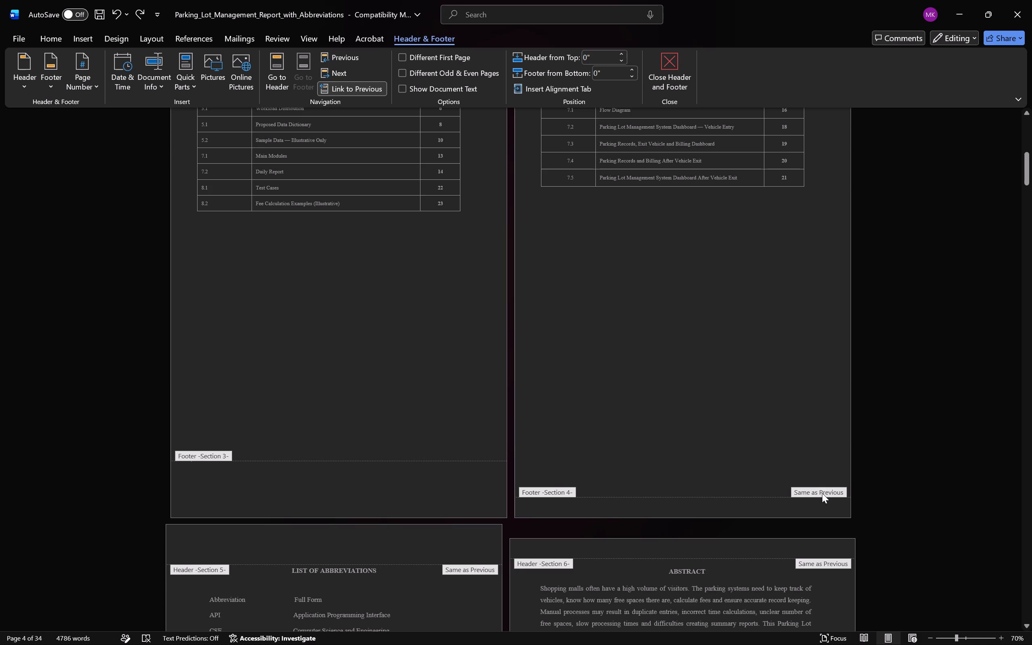
pyautogui.click(816, 491)
pyautogui.click(555, 491)
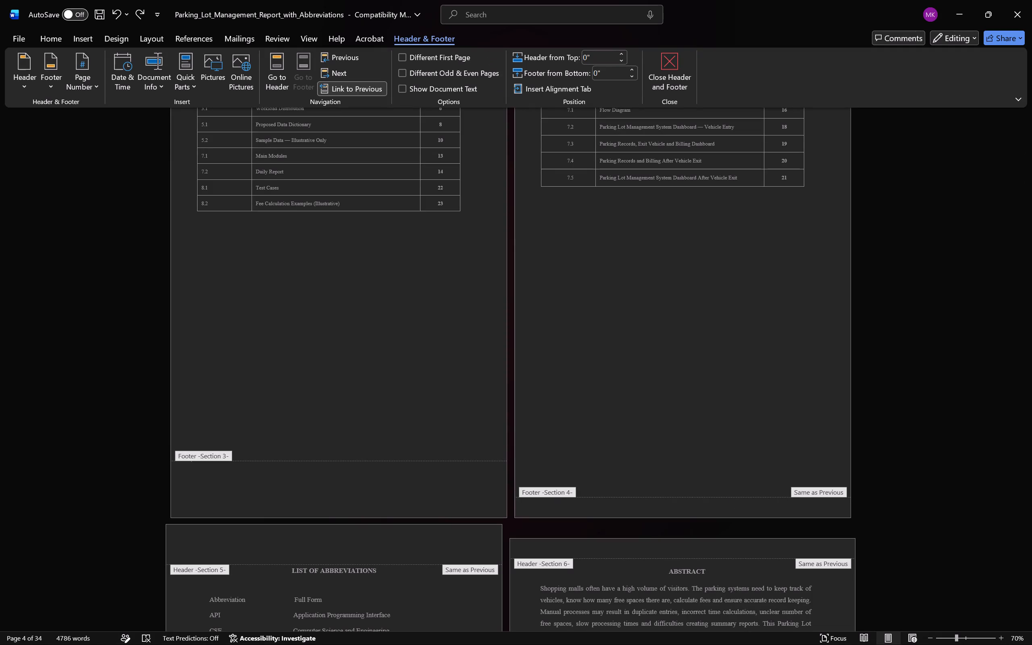
pyautogui.tripleClick(633, 69)
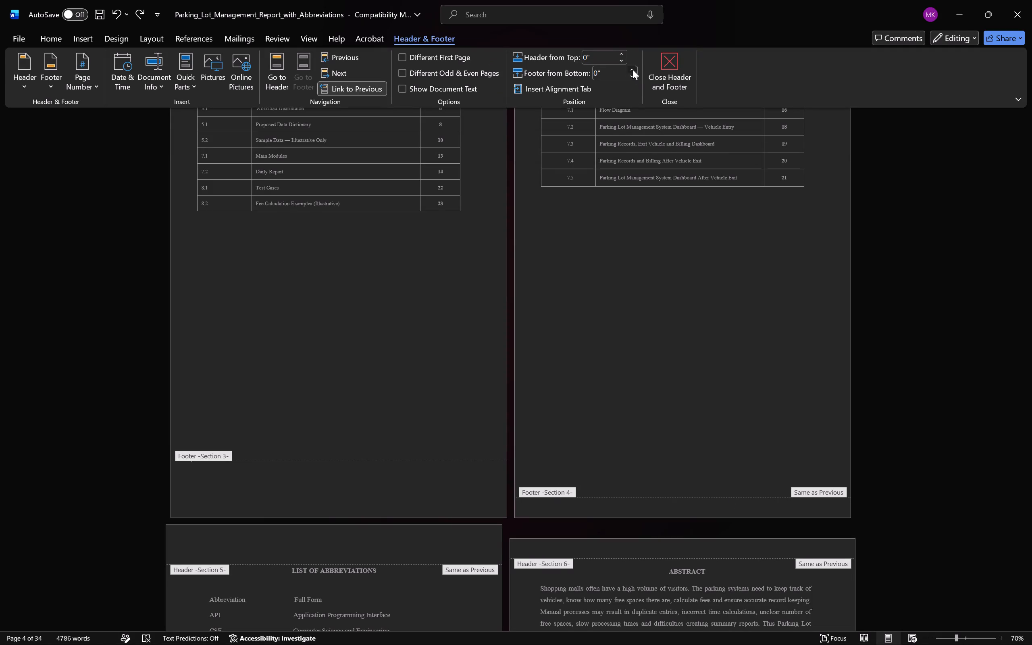
pyautogui.tripleClick(631, 69)
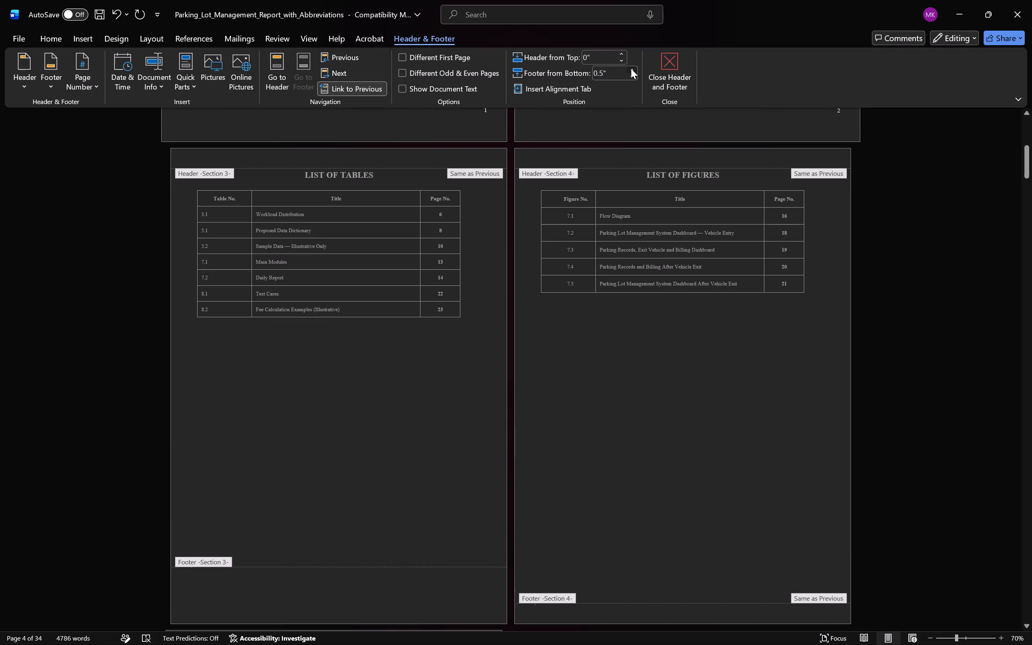
pyautogui.tripleClick(631, 69)
pyautogui.tripleClick(631, 69)
pyautogui.tripleClick(631, 69)
pyautogui.doubleClick(631, 69)
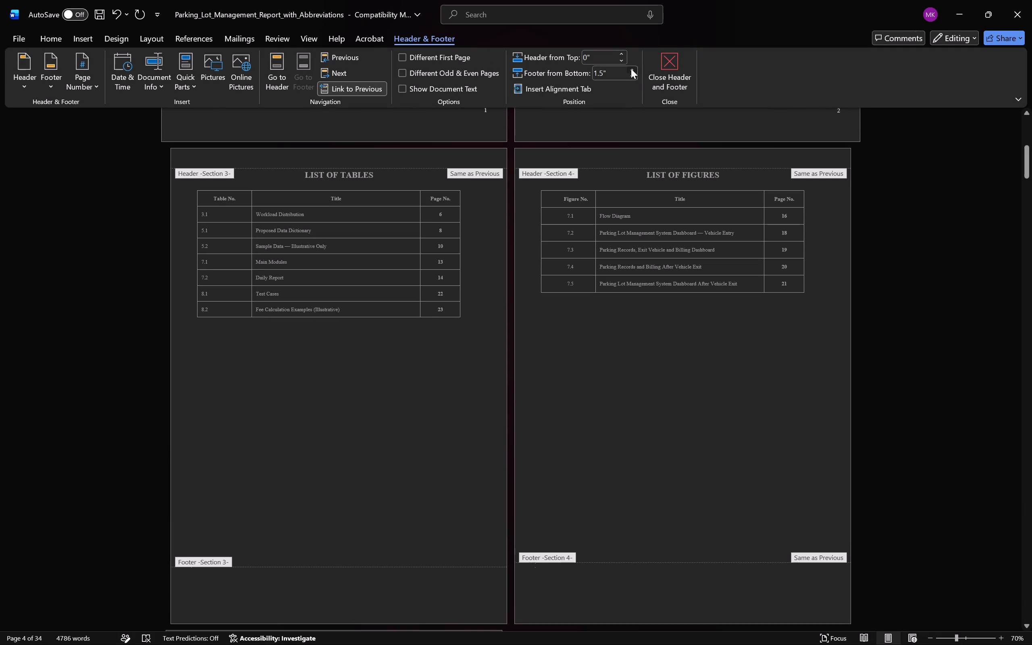
pyautogui.tripleClick(632, 75)
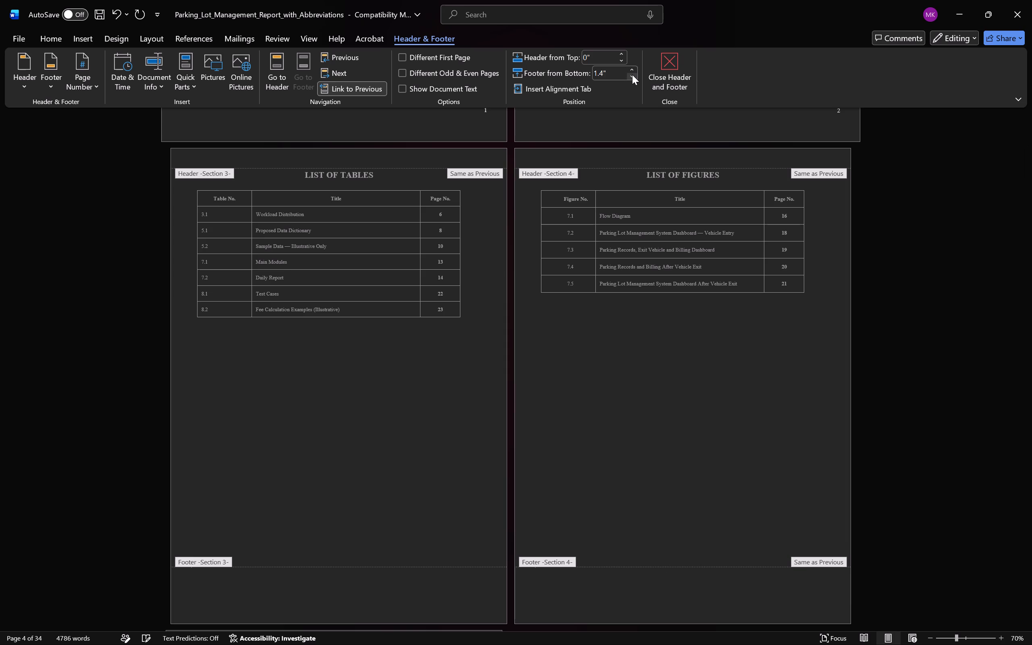
# Try to enter the page number 4, preceded by a run of spaces, in the footer of the List of Figures page.
pyautogui.press('space')
pyautogui.press('space')
pyautogui.press('space')
pyautogui.press('space')
pyautogui.press('space')
pyautogui.press('space')
pyautogui.press('space')
pyautogui.press('space')
pyautogui.press('space')
pyautogui.press('space')
pyautogui.press('space')
pyautogui.press('space')
pyautogui.press('space')
pyautogui.press('space')
pyautogui.press('space')
pyautogui.press('space')
pyautogui.press('space')
pyautogui.press('space')
pyautogui.press('space')
pyautogui.press('space')
pyautogui.press('space')
pyautogui.press('space')
pyautogui.press('space')
pyautogui.press('space')
pyautogui.press('space')
pyautogui.press('space')
pyautogui.press('space')
pyautogui.press('4')
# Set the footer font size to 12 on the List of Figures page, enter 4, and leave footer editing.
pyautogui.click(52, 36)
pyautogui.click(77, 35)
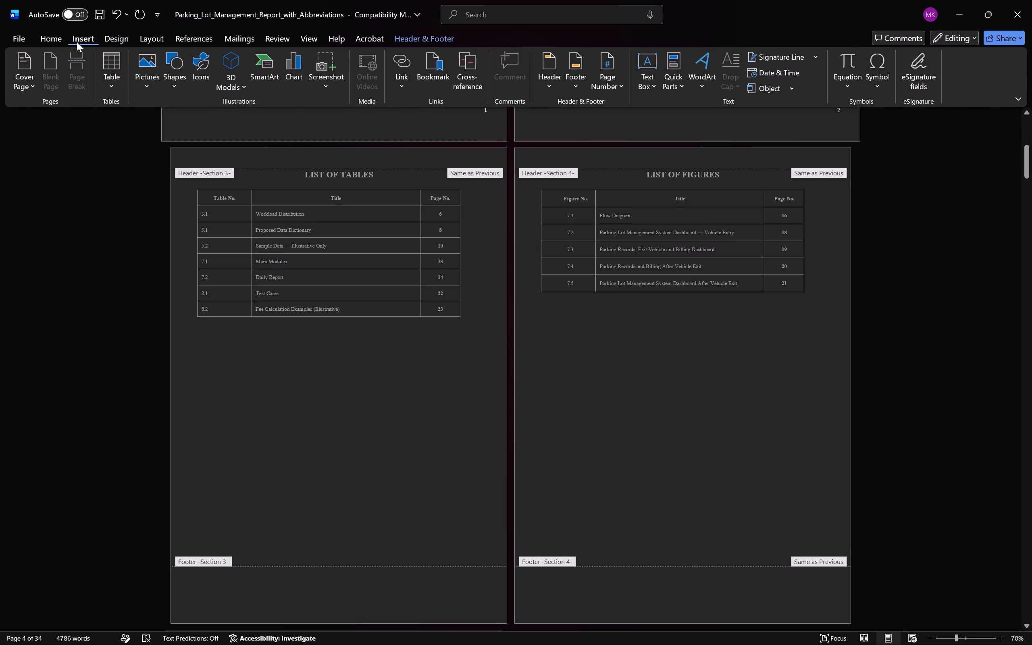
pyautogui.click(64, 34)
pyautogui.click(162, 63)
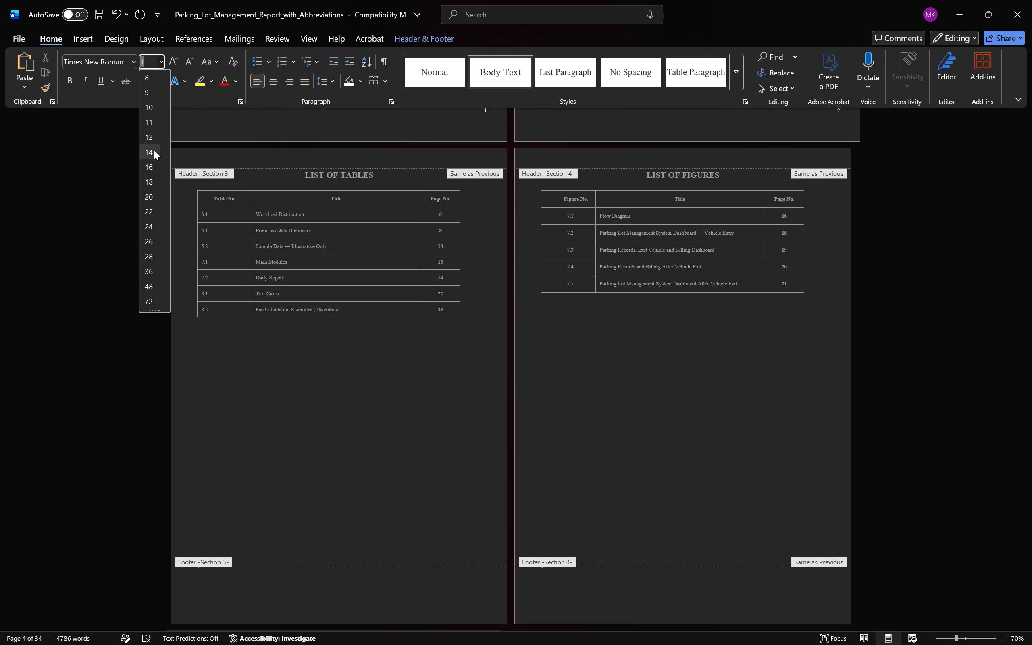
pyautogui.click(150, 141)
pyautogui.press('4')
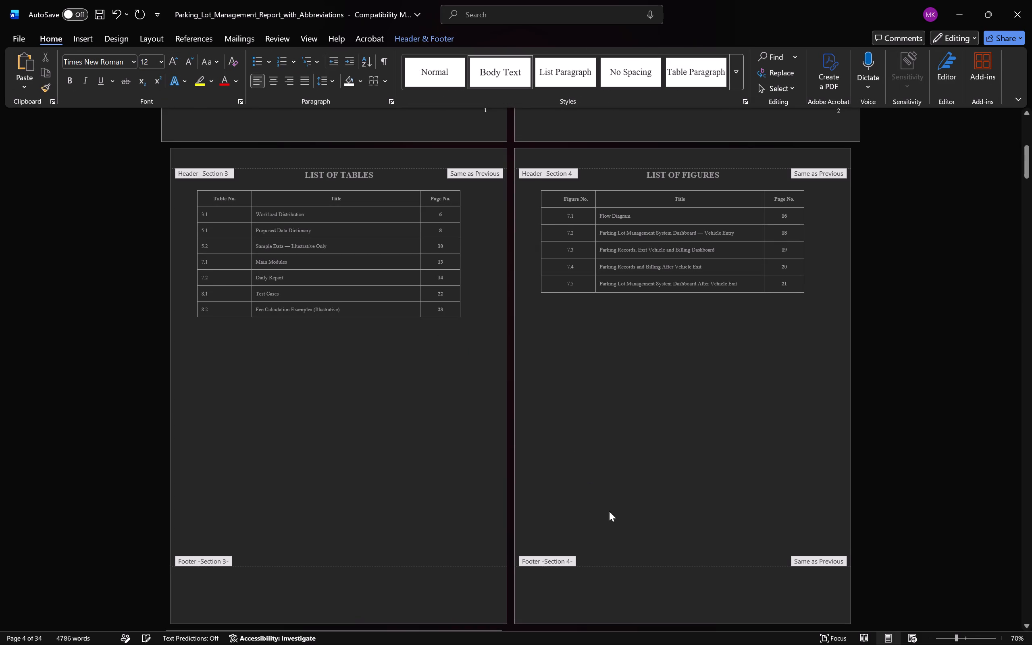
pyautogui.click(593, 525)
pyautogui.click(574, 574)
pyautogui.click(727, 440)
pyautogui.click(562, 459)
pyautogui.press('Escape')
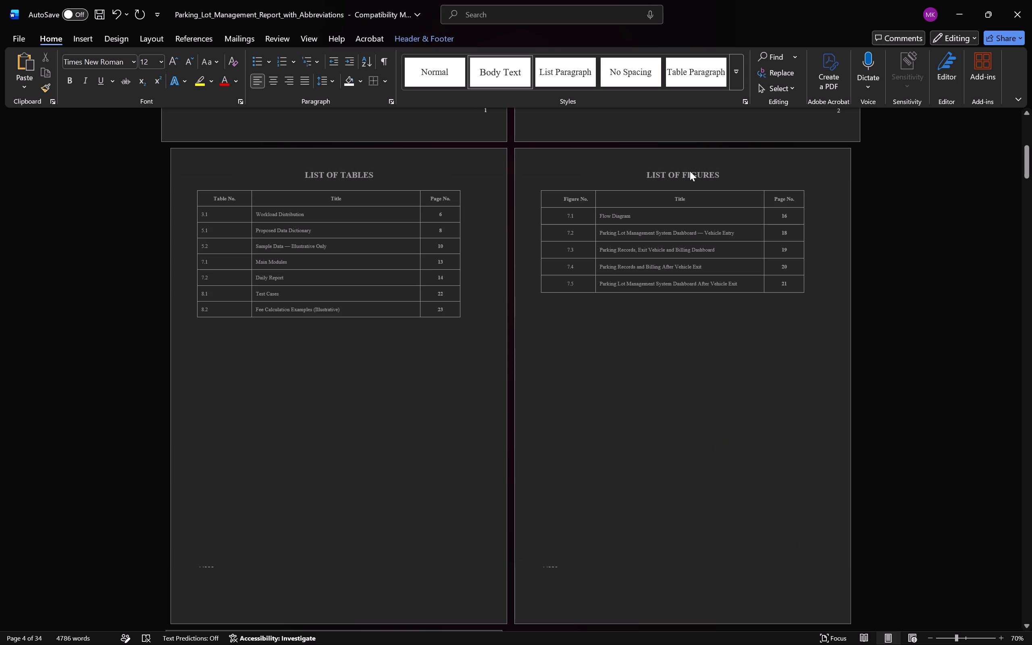
# Delete the tiny text at the start of the List of Figures footer (Section 4).
pyautogui.click(541, 566)
pyautogui.tripleClick(552, 564)
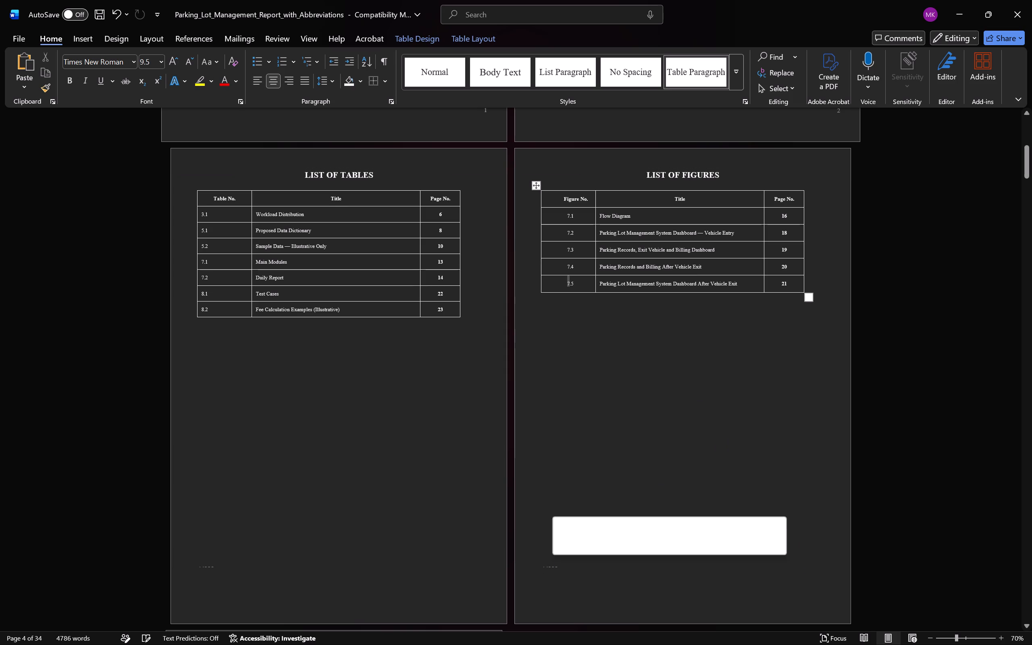
pyautogui.tripleClick(562, 592)
pyautogui.click(557, 568)
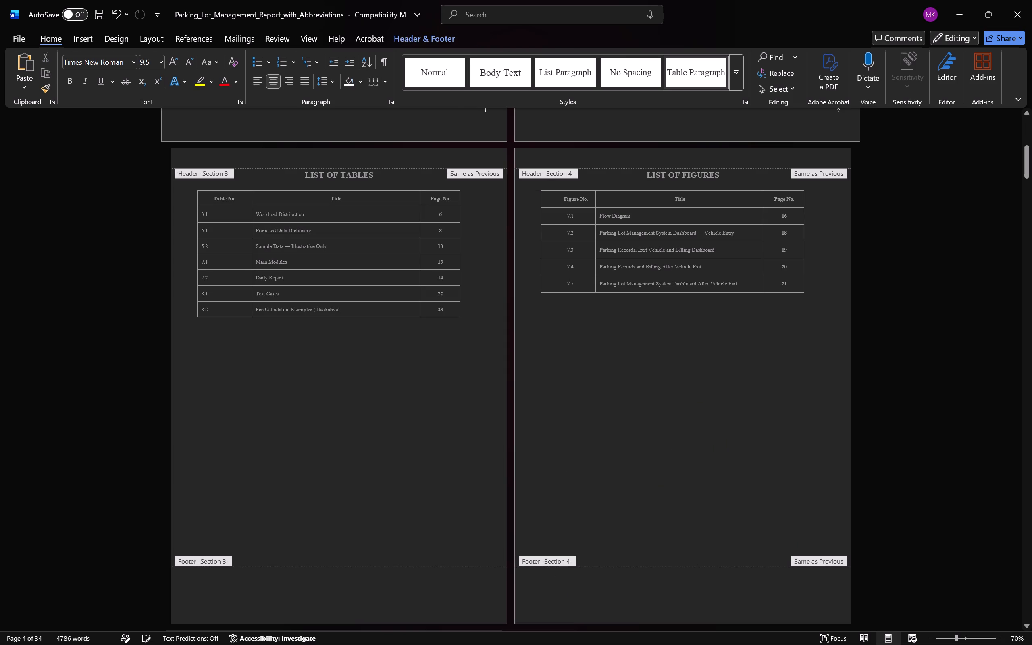
pyautogui.moveTo(557, 568); pyautogui.dragTo(537, 568)
pyautogui.press('BackSpace')
pyautogui.press('BackSpace')
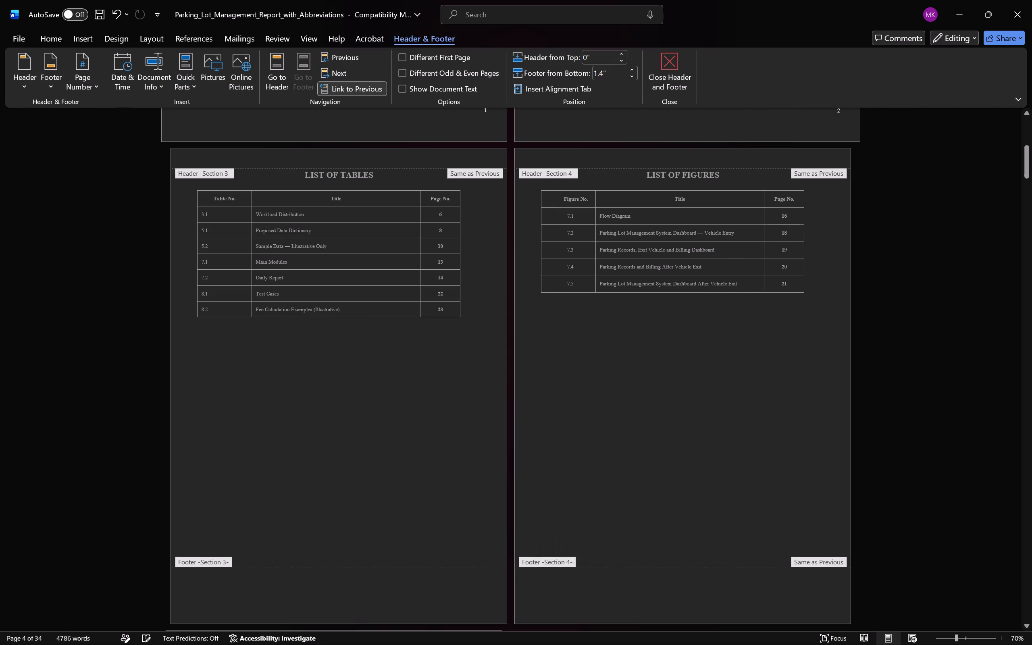
# Try to fill the List of Figures footer with blank lines, spaces and the test text "dkd", and leave footer editing.
pyautogui.click(551, 588)
pyautogui.press('Return')
pyautogui.press('Return')
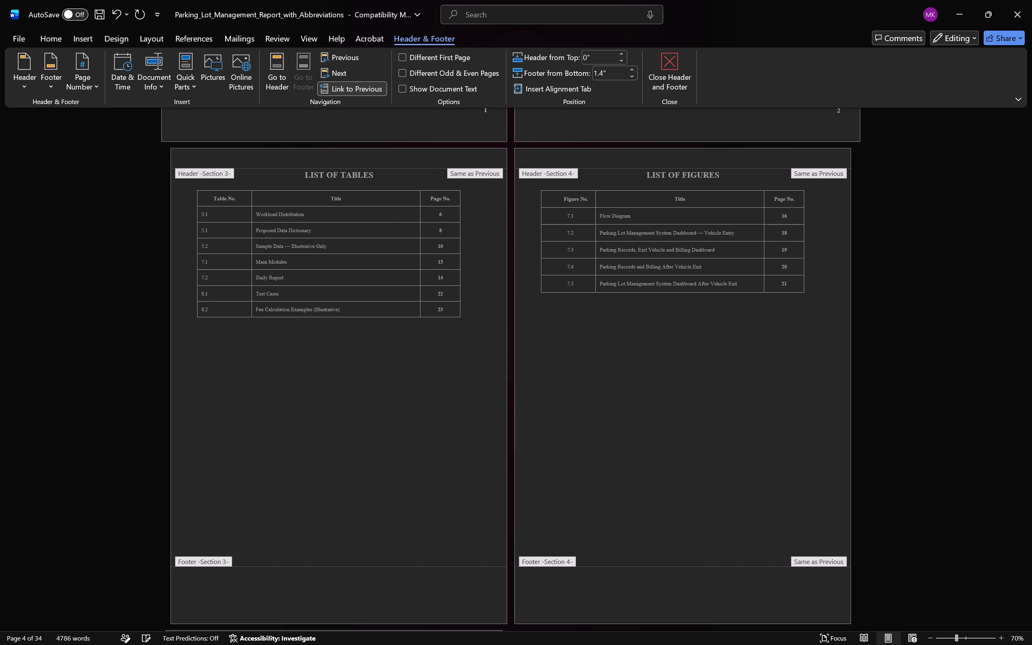
pyautogui.press('Return')
pyautogui.press('Return')
pyautogui.press('space')
pyautogui.press('Return')
pyautogui.press('space')
pyautogui.press('space')
pyautogui.press('space')
pyautogui.press('space')
pyautogui.press('space')
pyautogui.press('space')
pyautogui.press('space')
pyautogui.press('space')
pyautogui.press('space')
pyautogui.press('space')
pyautogui.press('space')
pyautogui.press('Return')
pyautogui.press('Return')
pyautogui.press('Return')
pyautogui.press('Return')
pyautogui.press('Return')
pyautogui.press('Return')
pyautogui.write('dkd')
pyautogui.press('Return')
pyautogui.press('Return')
pyautogui.press('Return')
pyautogui.click(558, 507)
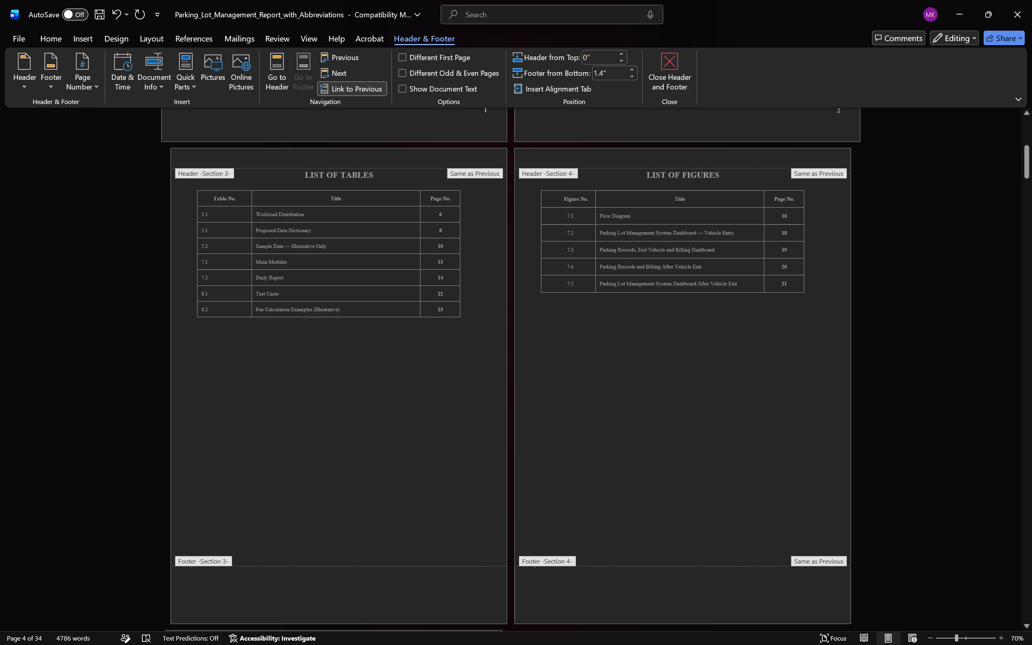
pyautogui.click(551, 585)
pyautogui.doubleClick(555, 557)
pyautogui.moveTo(573, 557); pyautogui.dragTo(544, 564)
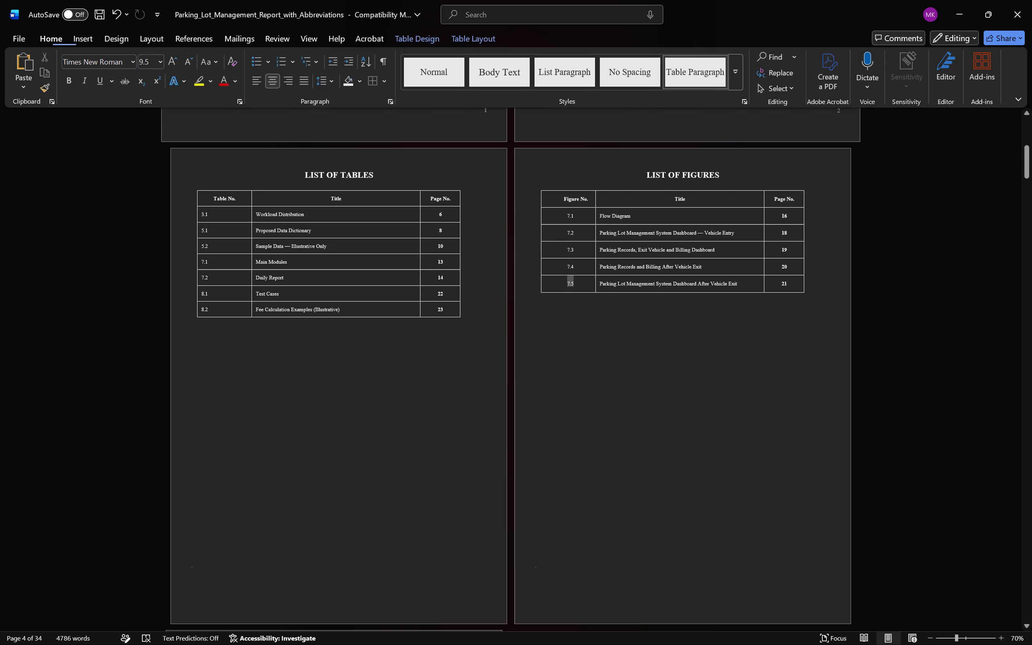
pyautogui.moveTo(544, 564); pyautogui.dragTo(509, 569)
pyautogui.click(662, 454)
# Examine the footers and page layout from the cover page to the Abstract, comparing the List of Tables and List of Figures pages.
pyautogui.scroll(13, 576, 469)
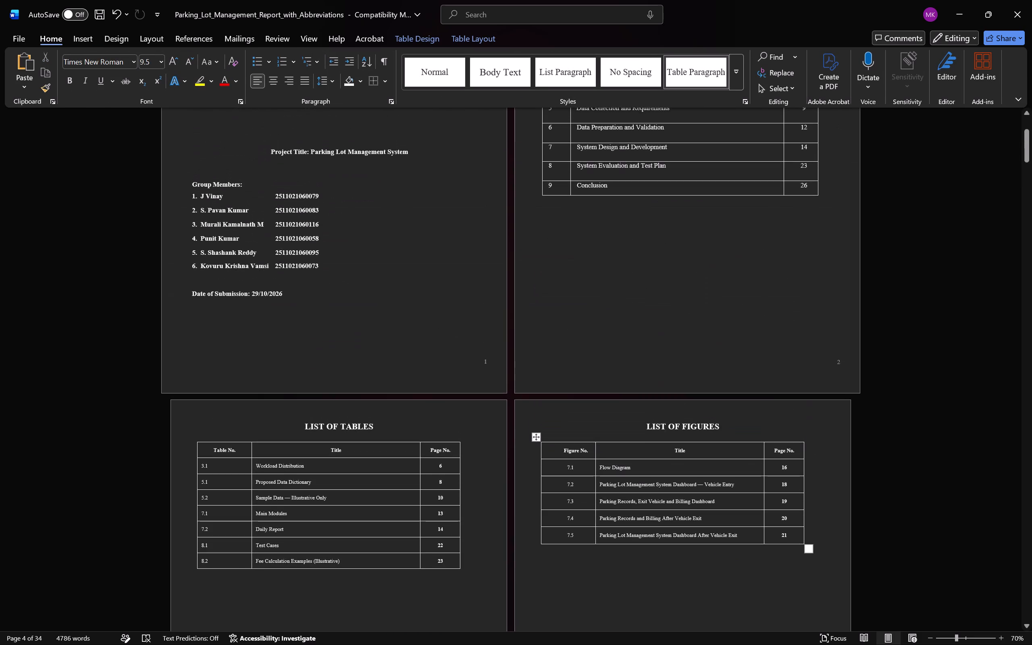
pyautogui.scroll(-20, 434, 374)
pyautogui.scroll(-19, 434, 374)
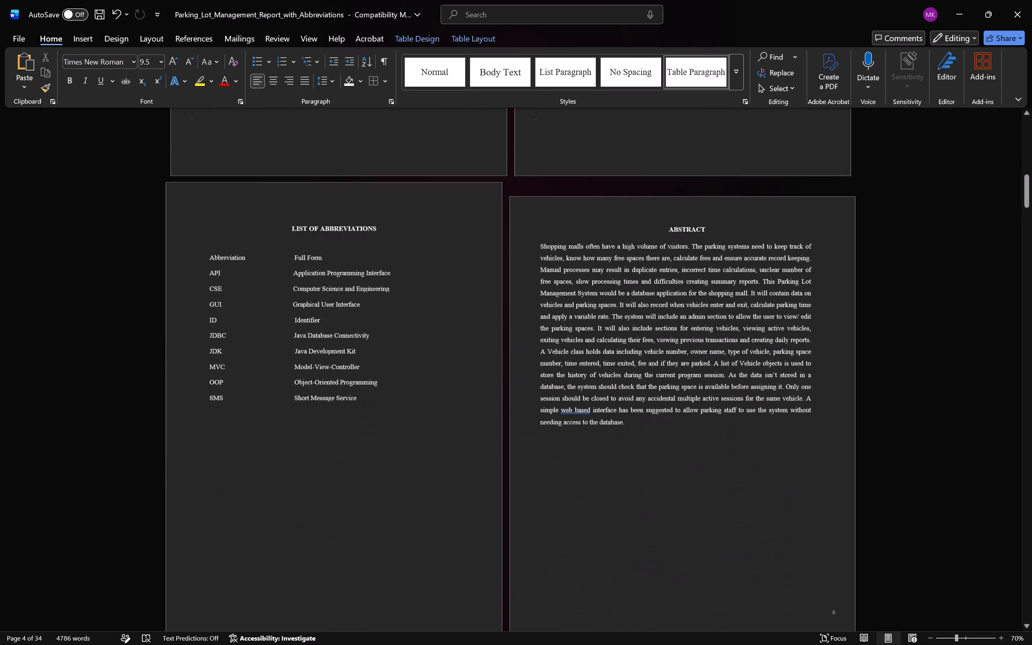
pyautogui.scroll(-2, 434, 374)
pyautogui.scroll(18, 434, 374)
pyautogui.click(470, 400)
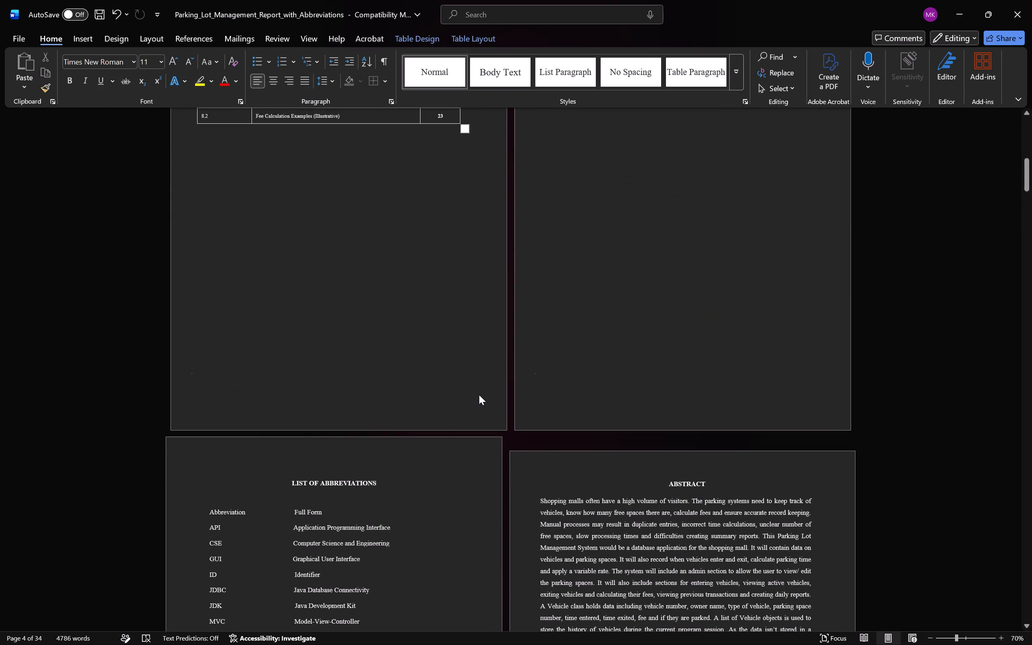
pyautogui.moveTo(479, 395); pyautogui.dragTo(504, 414)
pyautogui.click(484, 405)
pyautogui.scroll(-2, 464, 399)
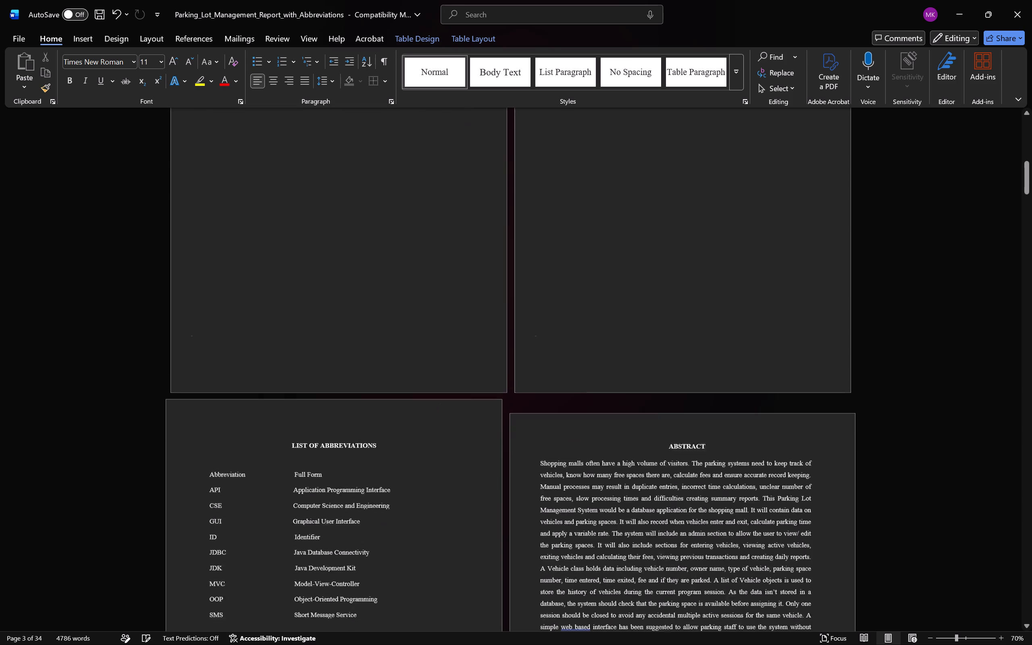
pyautogui.scroll(-2, 464, 399)
pyautogui.click(474, 328)
pyautogui.scroll(20, 474, 328)
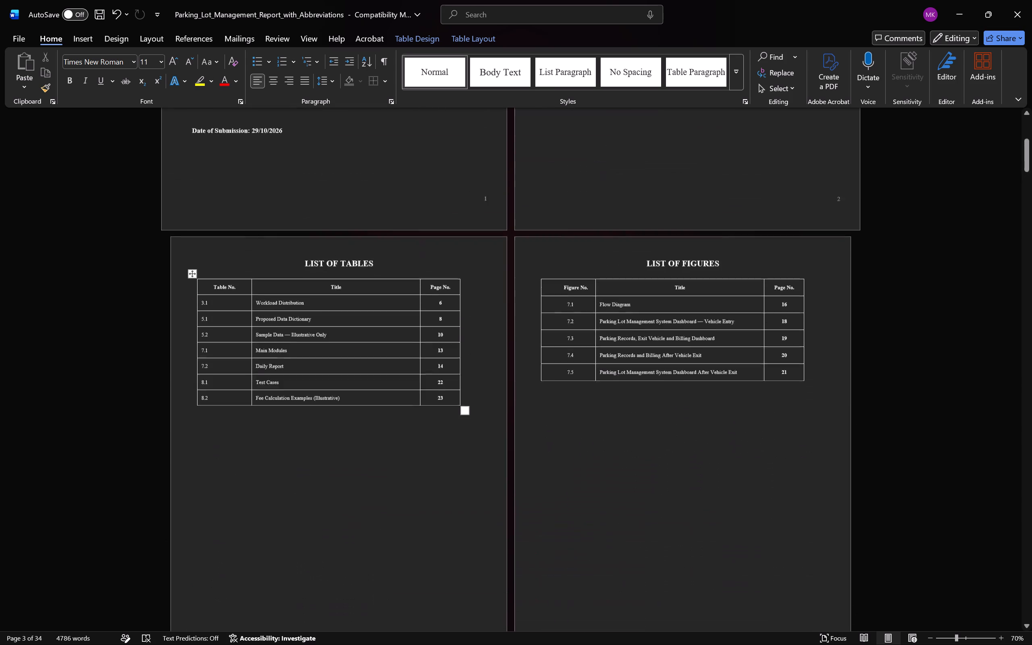
pyautogui.scroll(-6, 476, 329)
pyautogui.scroll(1, 476, 329)
pyautogui.keyDown('shift'); pyautogui.scroll(-2, 592, 352); pyautogui.keyUp('shift')
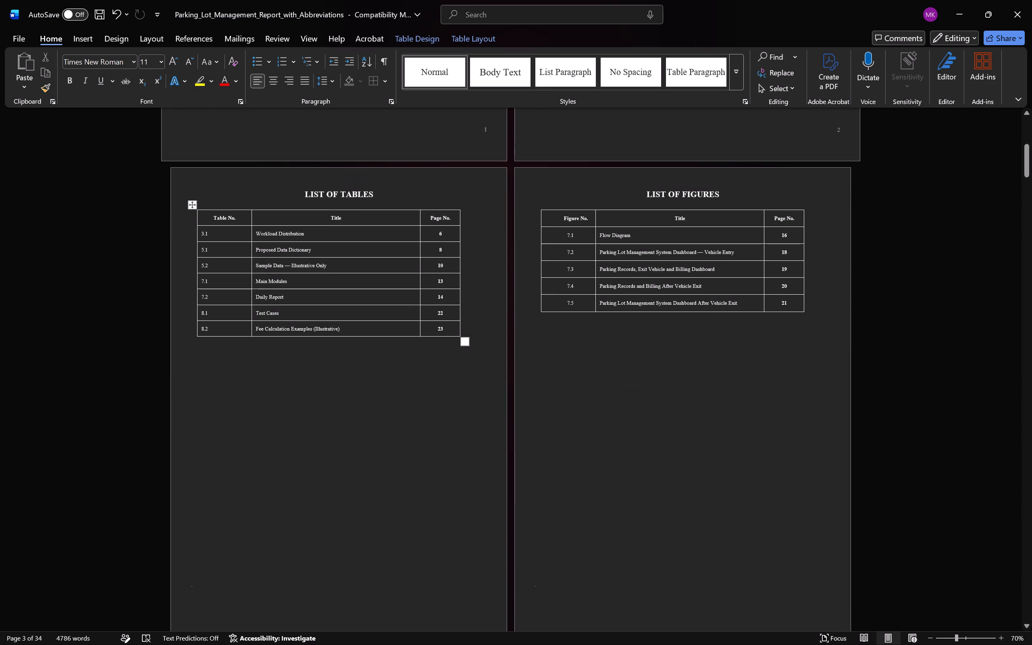
pyautogui.keyDown('shift'); pyautogui.scroll(-1, 592, 352); pyautogui.keyUp('shift')
pyautogui.keyDown('shift'); pyautogui.scroll(3, 592, 352); pyautogui.keyUp('shift')
pyautogui.keyDown('shift'); pyautogui.scroll(-3, 592, 352); pyautogui.keyUp('shift')
pyautogui.scroll(-1, 940, 352)
pyautogui.keyDown('shift'); pyautogui.scroll(-1, 882, 352); pyautogui.keyUp('shift')
pyautogui.keyDown('shift'); pyautogui.scroll(-3, 731, 367); pyautogui.keyUp('shift')
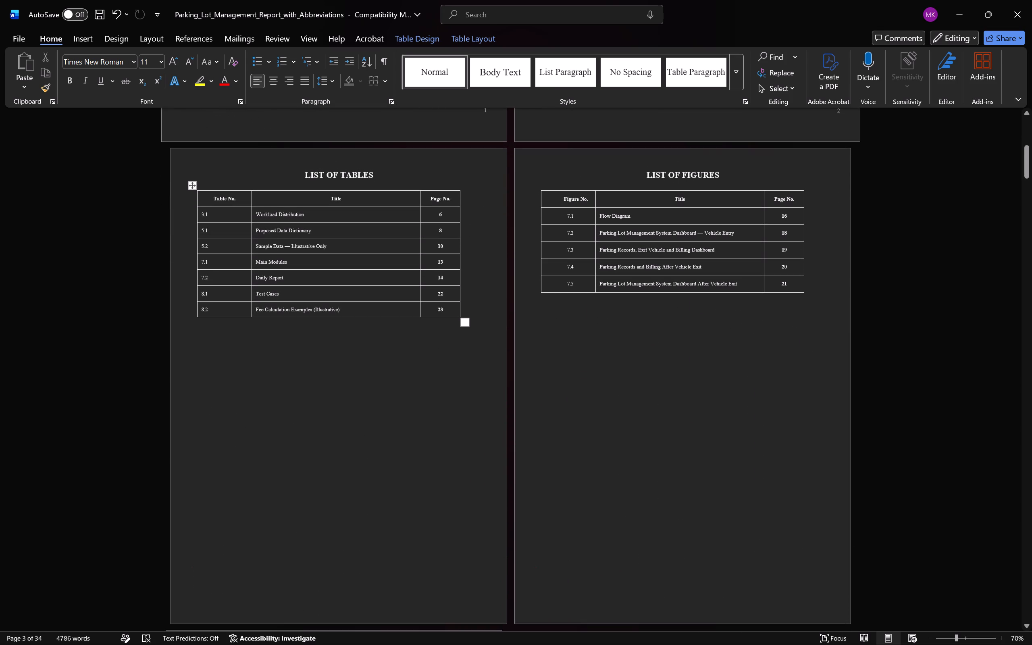
pyautogui.keyDown('shift'); pyautogui.scroll(-1, 724, 367); pyautogui.keyUp('shift')
pyautogui.keyDown('shift'); pyautogui.scroll(7, 724, 367); pyautogui.keyUp('shift')
pyautogui.scroll(-1, 724, 367)
pyautogui.keyDown('ctrl'); pyautogui.scroll(-1, 724, 367); pyautogui.keyUp('ctrl')
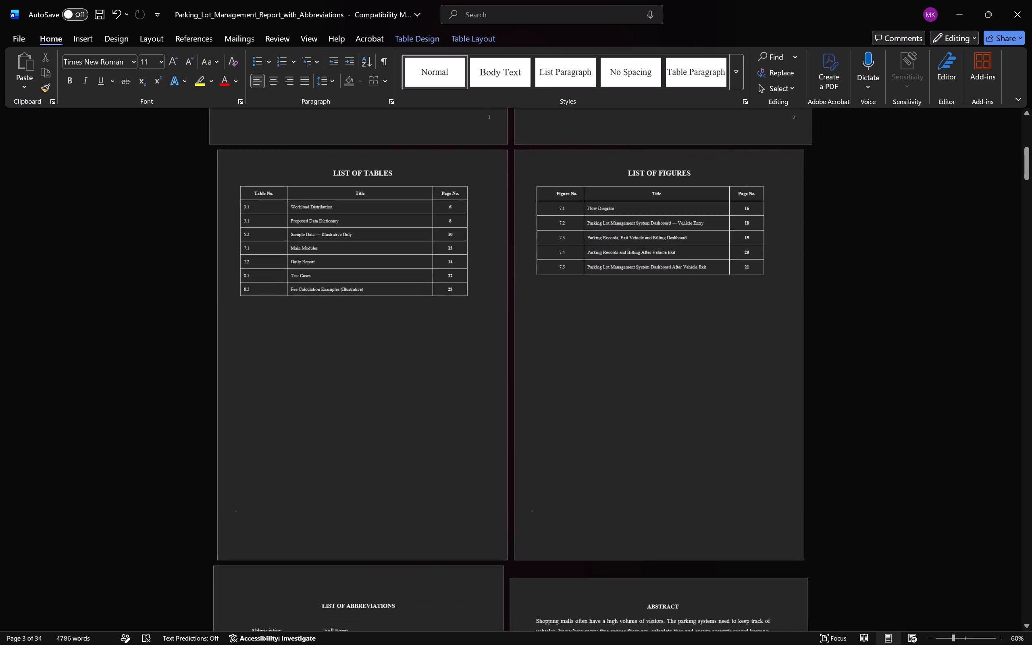
pyautogui.keyDown('ctrl'); pyautogui.scroll(-1, 724, 367); pyautogui.keyUp('ctrl')
pyautogui.click(434, 493)
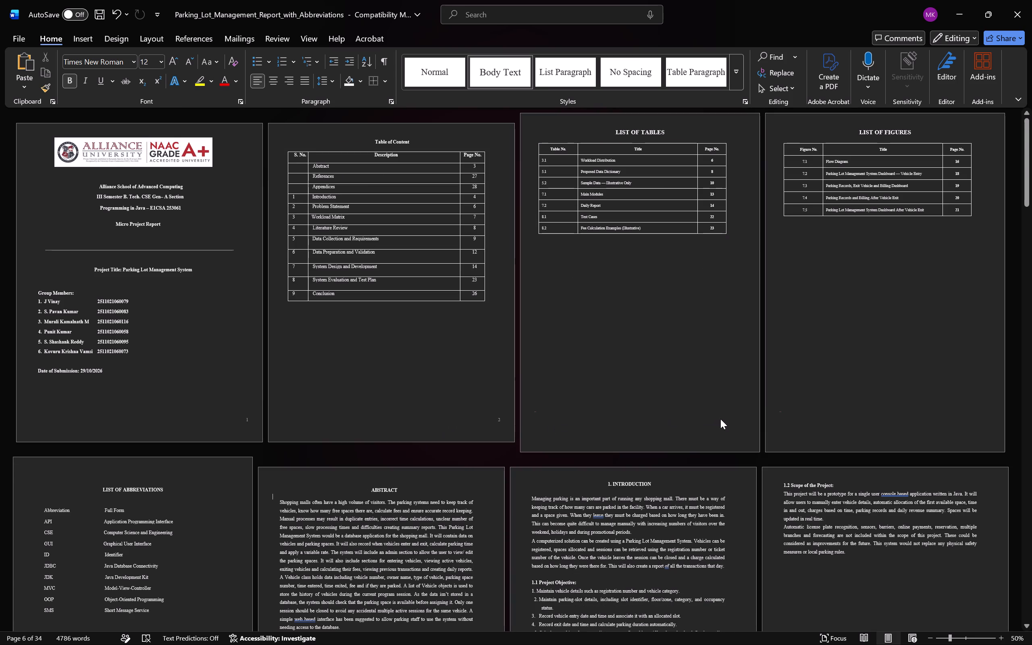
pyautogui.click(720, 419)
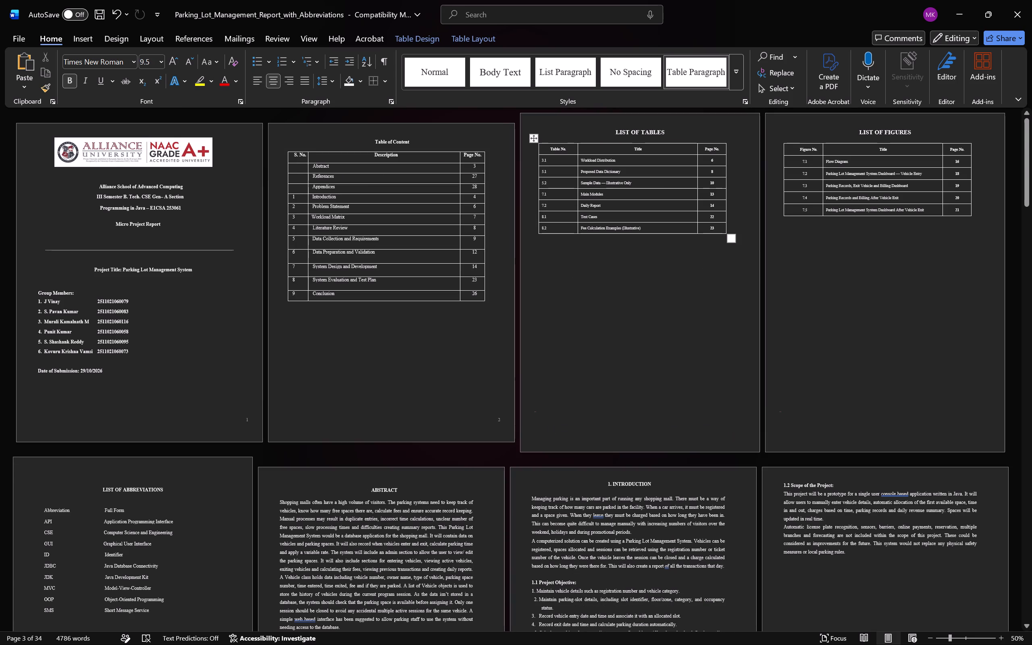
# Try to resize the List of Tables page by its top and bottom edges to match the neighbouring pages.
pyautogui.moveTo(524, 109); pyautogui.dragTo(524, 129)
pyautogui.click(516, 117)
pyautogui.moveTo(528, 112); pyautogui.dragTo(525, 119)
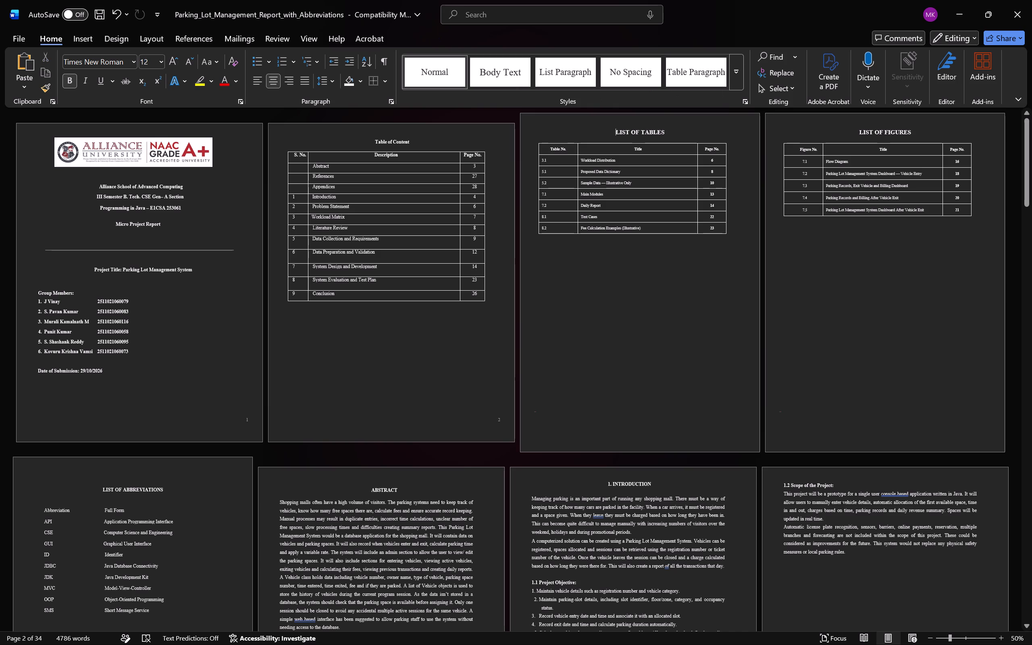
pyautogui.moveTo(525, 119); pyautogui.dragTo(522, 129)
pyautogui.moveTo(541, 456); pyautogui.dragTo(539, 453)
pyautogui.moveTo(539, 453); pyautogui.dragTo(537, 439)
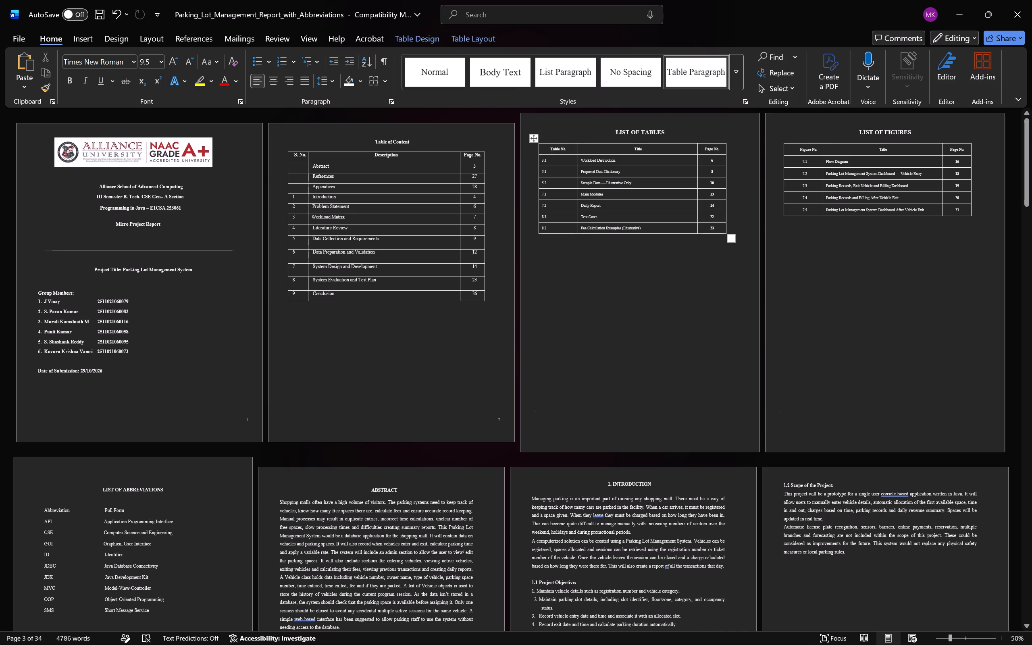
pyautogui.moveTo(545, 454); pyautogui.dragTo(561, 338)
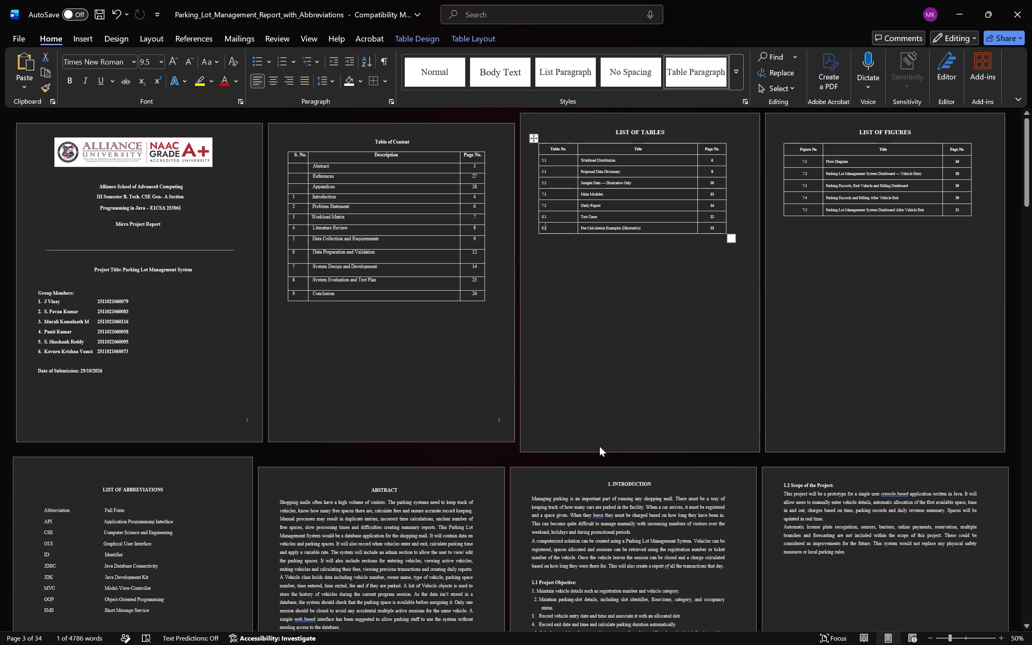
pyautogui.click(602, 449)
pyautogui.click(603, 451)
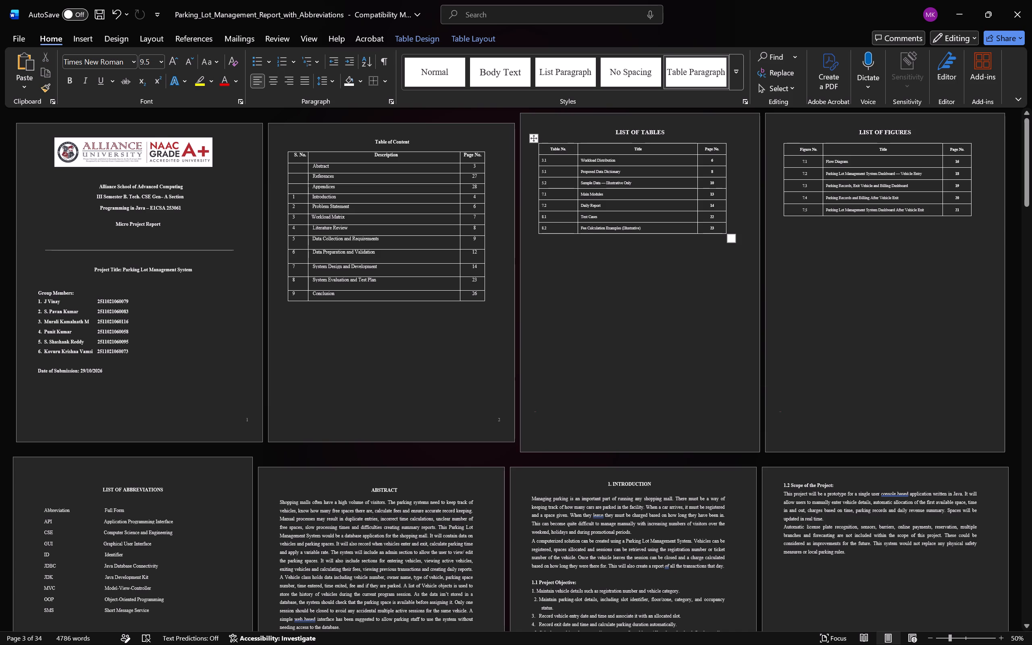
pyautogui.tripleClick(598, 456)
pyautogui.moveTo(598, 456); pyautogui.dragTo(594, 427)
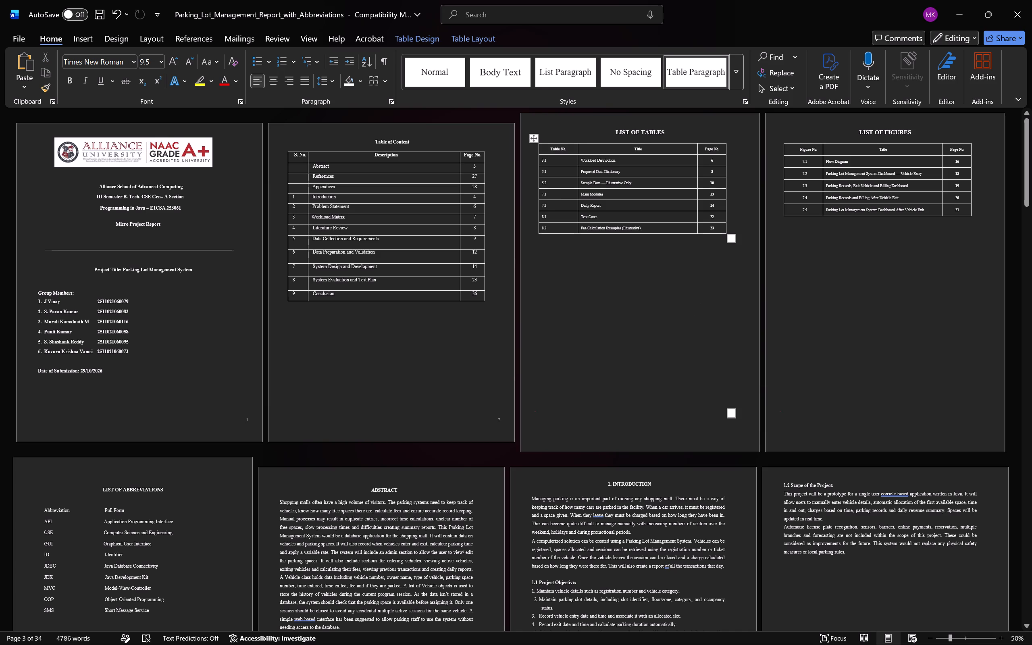
# Hide the white space between the pages.
pyautogui.doubleClick(732, 409)
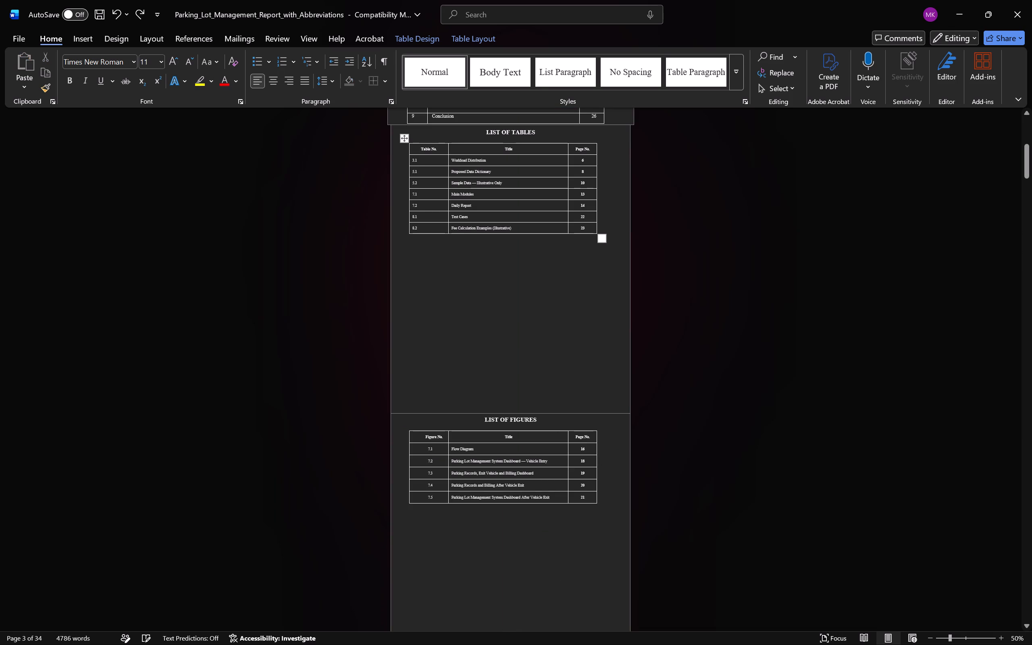
# Switch the document to Read Mode to view the Table of Content, List of Tables and List of Figures side by side.
pyautogui.keyDown('ctrl'); pyautogui.scroll(2, 601, 327); pyautogui.keyUp('ctrl')
pyautogui.keyDown('ctrl'); pyautogui.scroll(-4, 601, 327); pyautogui.keyUp('ctrl')
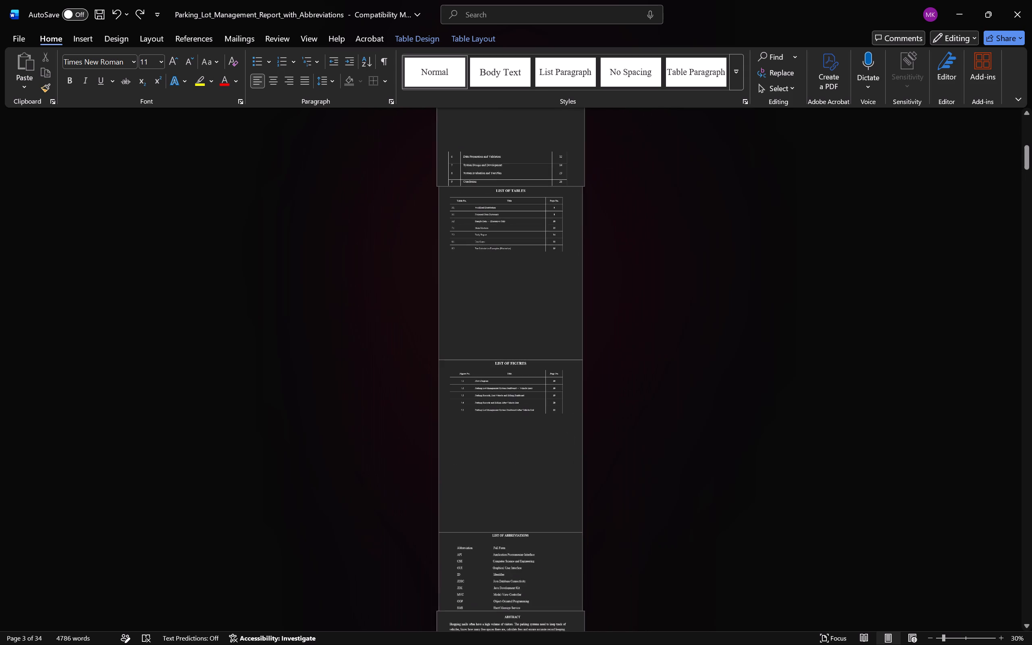
pyautogui.keyDown('ctrl'); pyautogui.scroll(-2, 601, 327); pyautogui.keyUp('ctrl')
pyautogui.keyDown('ctrl'); pyautogui.scroll(6, 601, 327); pyautogui.keyUp('ctrl')
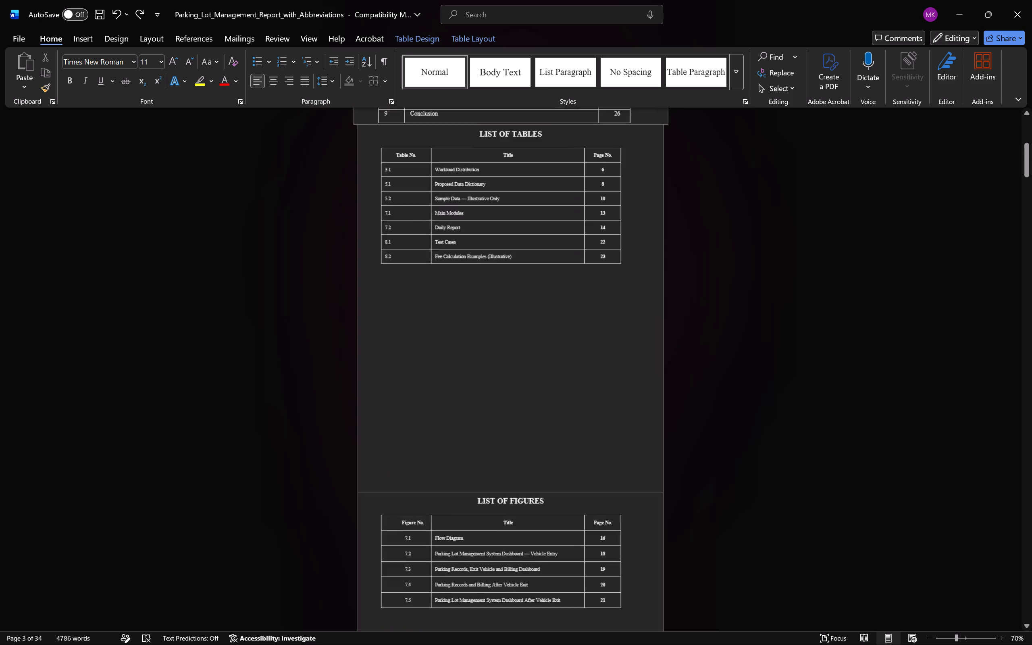
pyautogui.keyDown('ctrl'); pyautogui.scroll(2, 601, 327); pyautogui.keyUp('ctrl')
pyautogui.keyDown('ctrl'); pyautogui.scroll(-5, 601, 327); pyautogui.keyUp('ctrl')
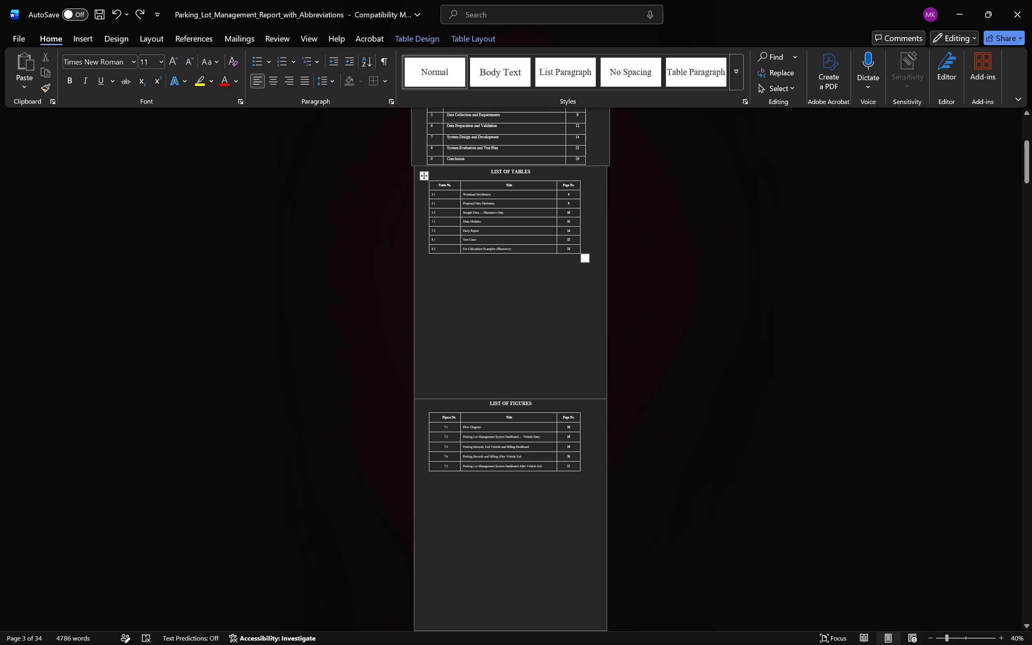
pyautogui.click(867, 634)
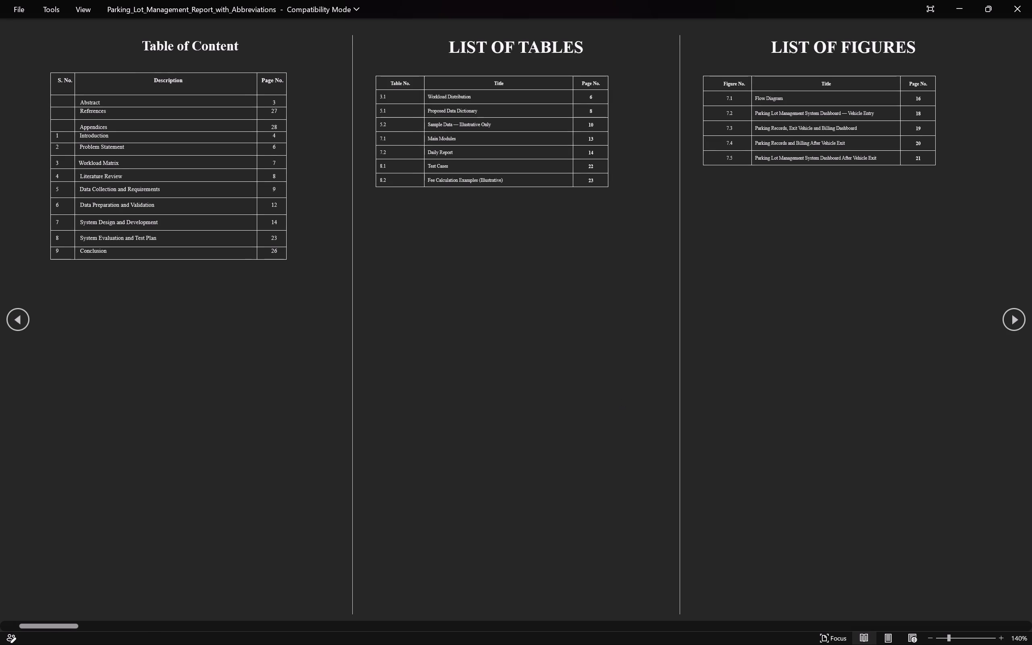
# Switch the document back from Read Mode to Print Layout.
pyautogui.click(883, 638)
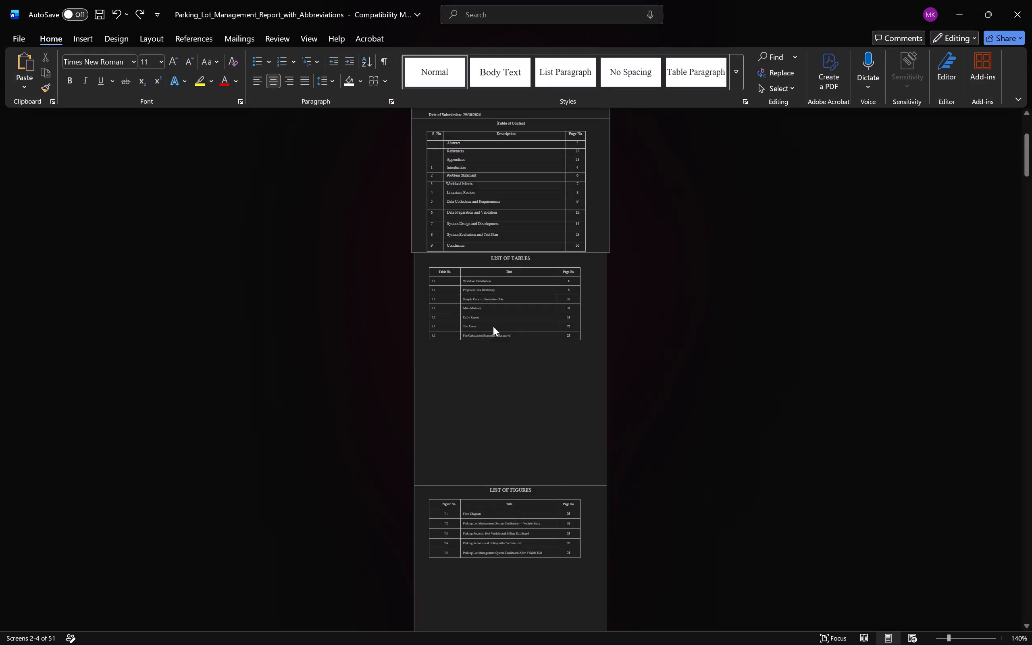
# Undo the latest series of edits made around the Table of Content and List of Tables pages.
pyautogui.keyDown('ctrl'); pyautogui.scroll(-10, 522, 326); pyautogui.keyUp('ctrl')
pyautogui.keyDown('ctrl'); pyautogui.scroll(5, 522, 326); pyautogui.keyUp('ctrl')
pyautogui.scroll(6, 522, 326)
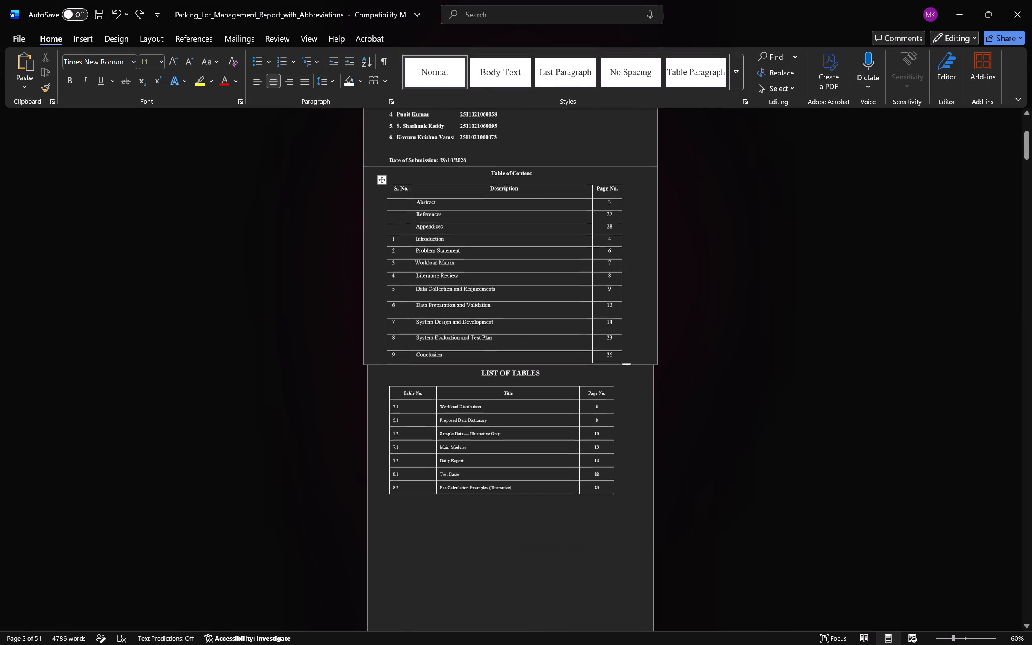
pyautogui.keyDown('ctrl'); pyautogui.scroll(5, 522, 326); pyautogui.keyUp('ctrl')
pyautogui.scroll(-6, 522, 326)
pyautogui.hotkey('ctrl', 'z')
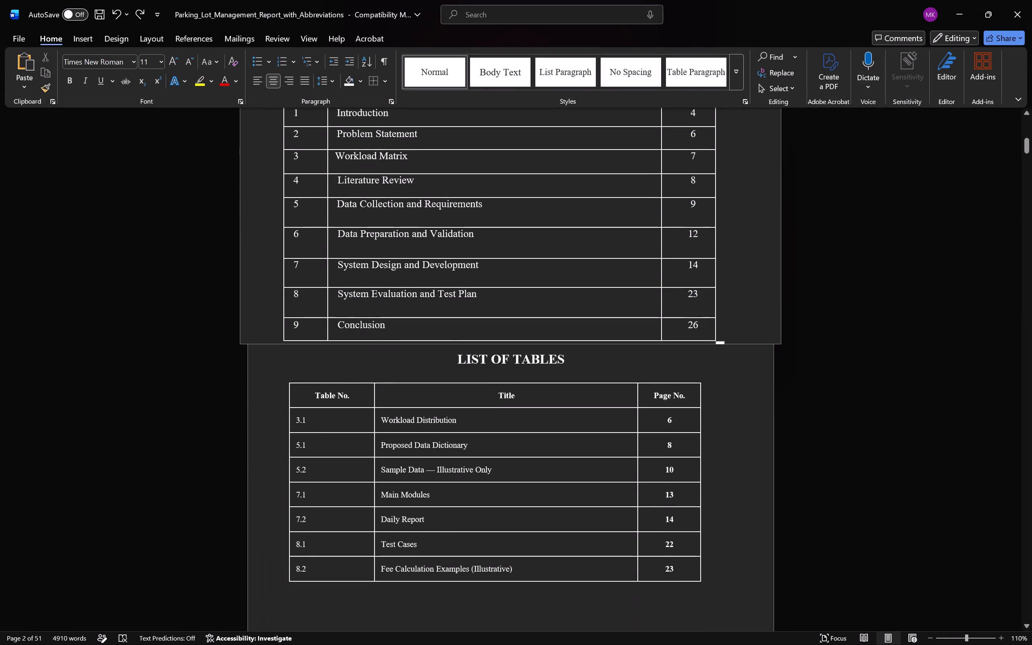
pyautogui.hotkey('ctrl', 'z')
pyautogui.hotkey('ctrl', 'z')
pyautogui.hotkey('ctrl', 'z')
pyautogui.hotkey('ctrl', 'z')
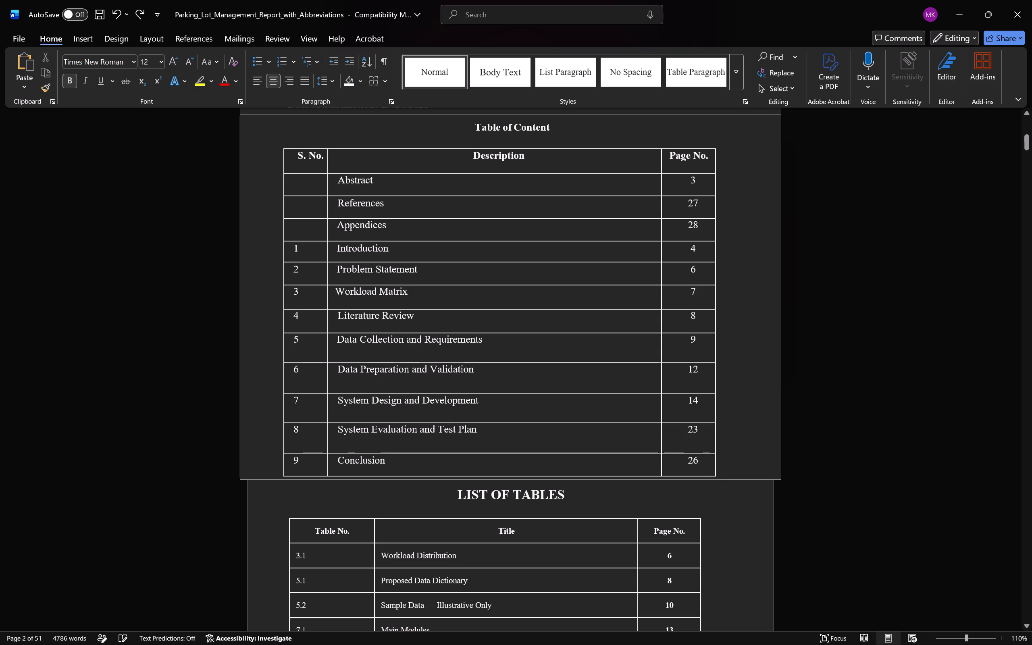
pyautogui.hotkey('ctrl', 'z')
pyautogui.keyDown('ctrl'); pyautogui.scroll(4, 522, 326); pyautogui.keyUp('ctrl')
pyautogui.hotkey('ctrl', 'z')
pyautogui.keyDown('ctrl'); pyautogui.scroll(-10, 522, 326); pyautogui.keyUp('ctrl')
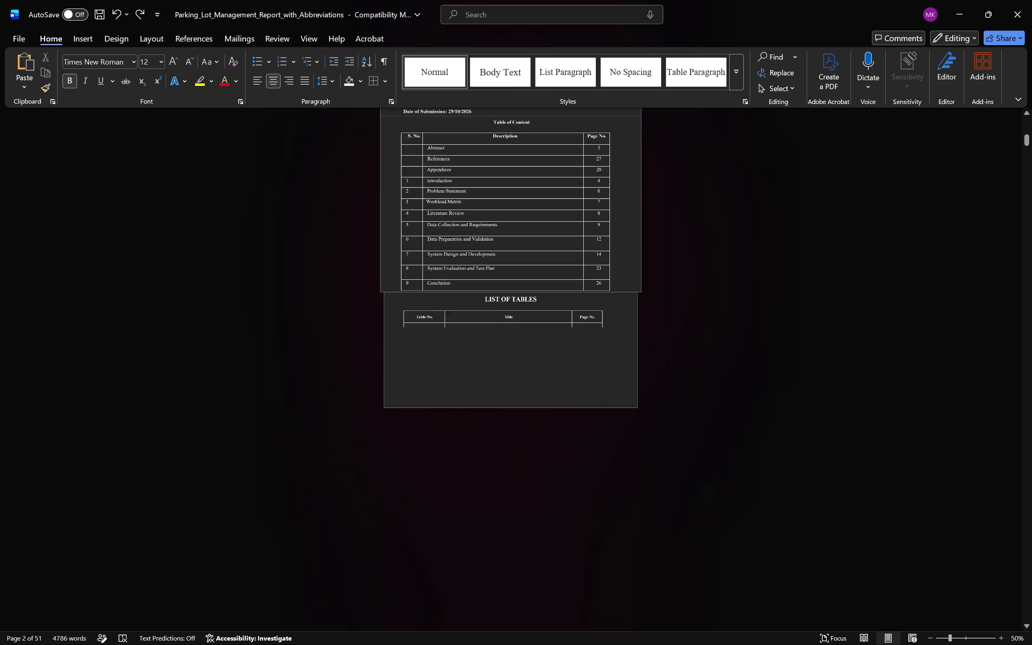
pyautogui.hotkey('ctrl', 'z')
pyautogui.hotkey('ctrl', 'z')
# Check the front pages through the Introduction, and undo further earlier edits.
pyautogui.scroll(1, 522, 326)
pyautogui.scroll(-9, 522, 326)
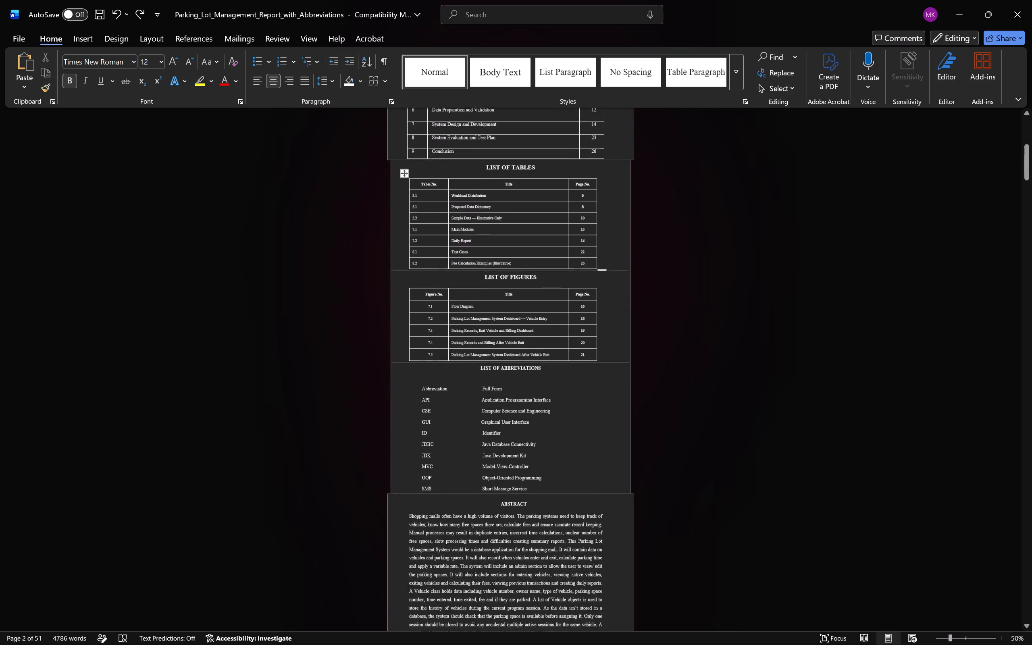
pyautogui.scroll(-20, 522, 326)
pyautogui.scroll(-9, 522, 326)
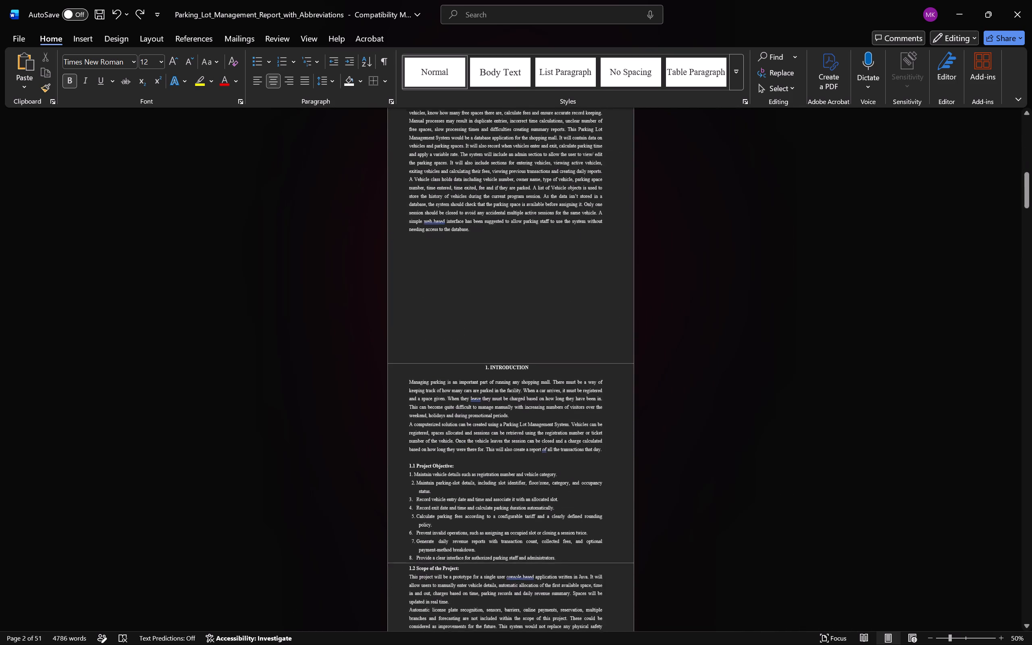
pyautogui.scroll(20, 513, 322)
pyautogui.scroll(20, 513, 322)
pyautogui.scroll(3, 513, 322)
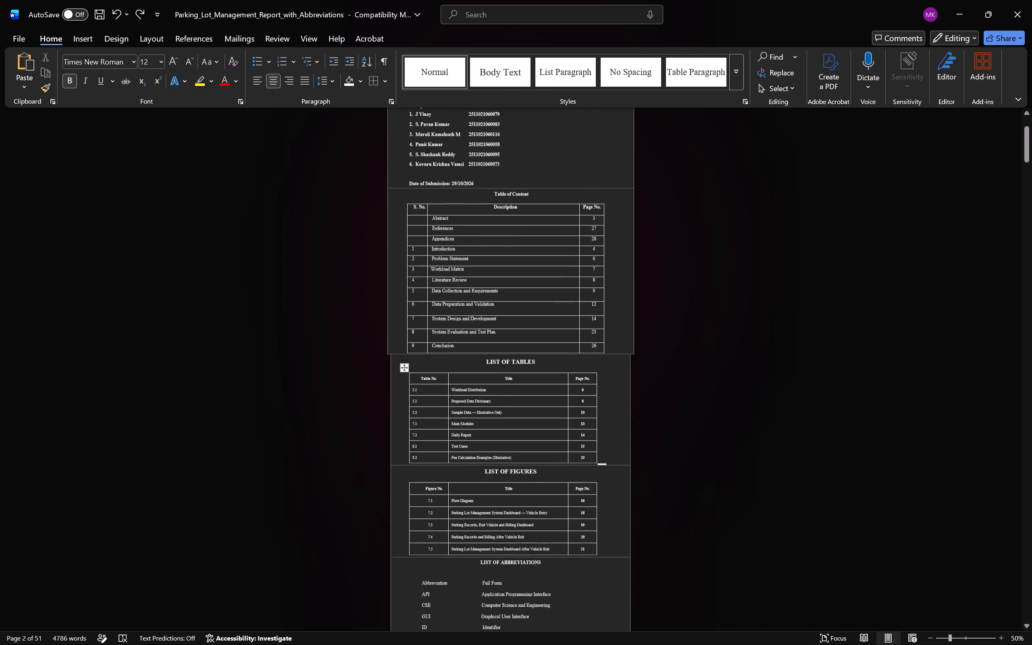
pyautogui.scroll(19, 514, 322)
pyautogui.hotkey('ctrl', 'z')
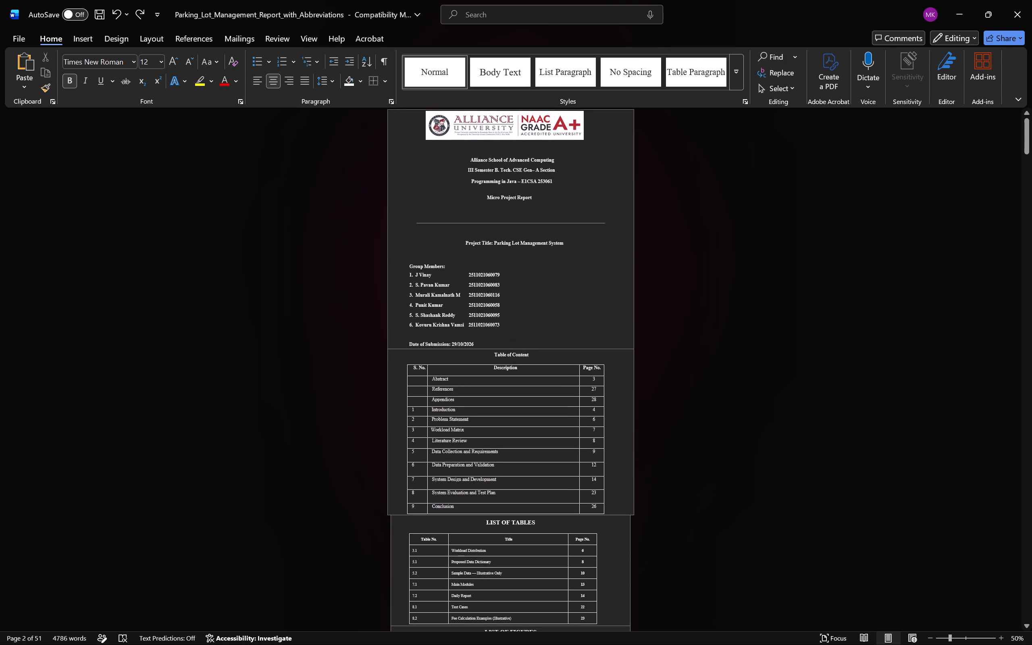
pyautogui.hotkey('ctrl', 'z')
pyautogui.hotkey('ctrl', 'z')
pyautogui.hotkey('ctrl', 'z')
# Redo the undone edits repeatedly.
pyautogui.tripleClick(135, 14)
pyautogui.doubleClick(135, 14)
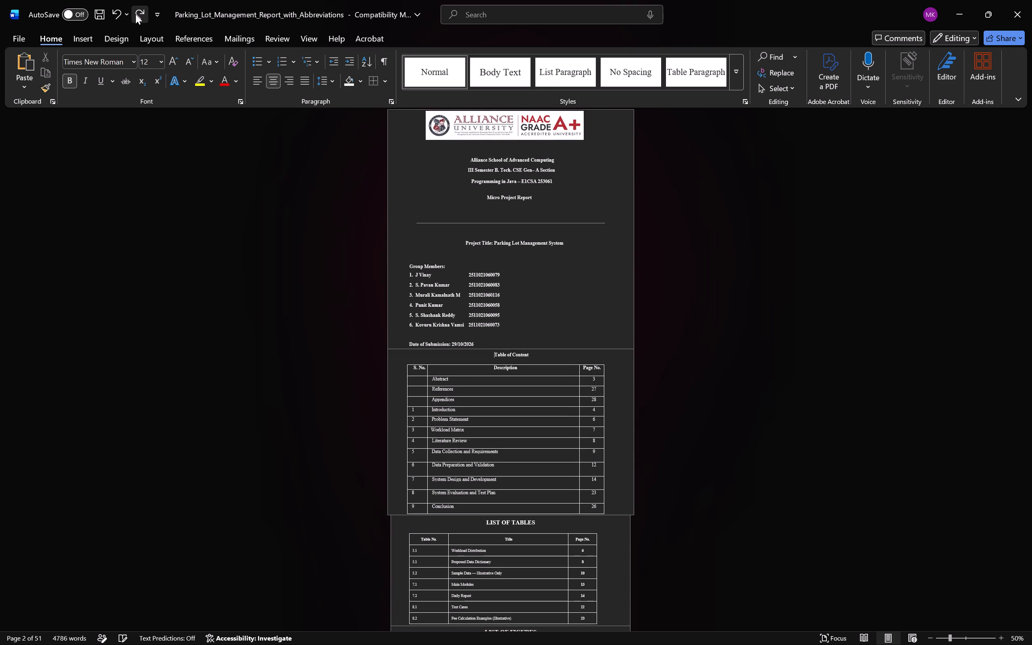
pyautogui.tripleClick(139, 13)
pyautogui.click(139, 13)
pyautogui.moveTo(200, 77); pyautogui.dragTo(341, 146)
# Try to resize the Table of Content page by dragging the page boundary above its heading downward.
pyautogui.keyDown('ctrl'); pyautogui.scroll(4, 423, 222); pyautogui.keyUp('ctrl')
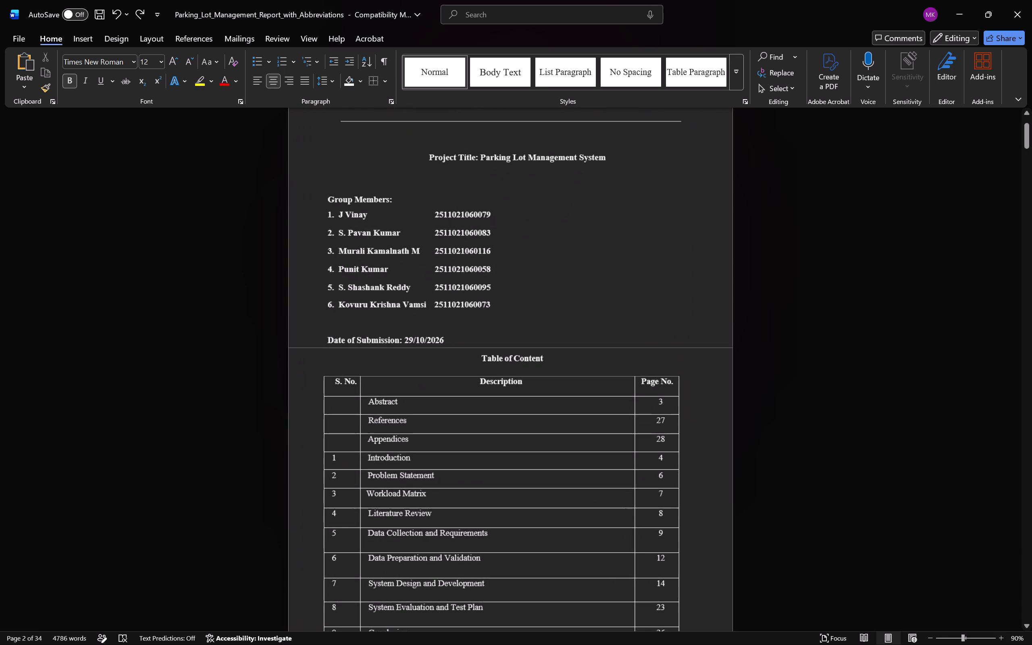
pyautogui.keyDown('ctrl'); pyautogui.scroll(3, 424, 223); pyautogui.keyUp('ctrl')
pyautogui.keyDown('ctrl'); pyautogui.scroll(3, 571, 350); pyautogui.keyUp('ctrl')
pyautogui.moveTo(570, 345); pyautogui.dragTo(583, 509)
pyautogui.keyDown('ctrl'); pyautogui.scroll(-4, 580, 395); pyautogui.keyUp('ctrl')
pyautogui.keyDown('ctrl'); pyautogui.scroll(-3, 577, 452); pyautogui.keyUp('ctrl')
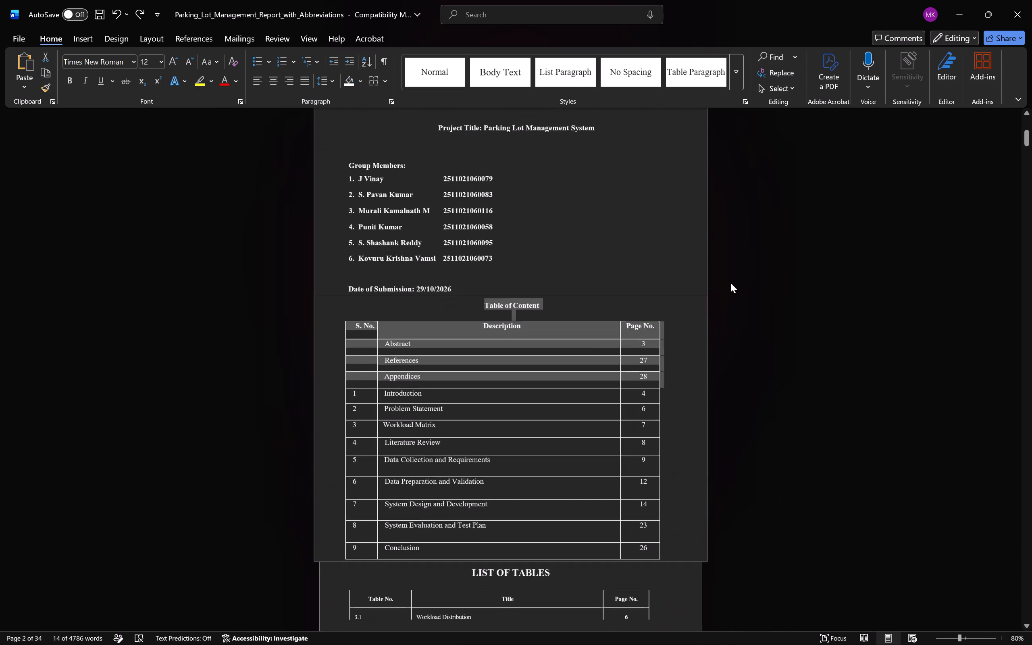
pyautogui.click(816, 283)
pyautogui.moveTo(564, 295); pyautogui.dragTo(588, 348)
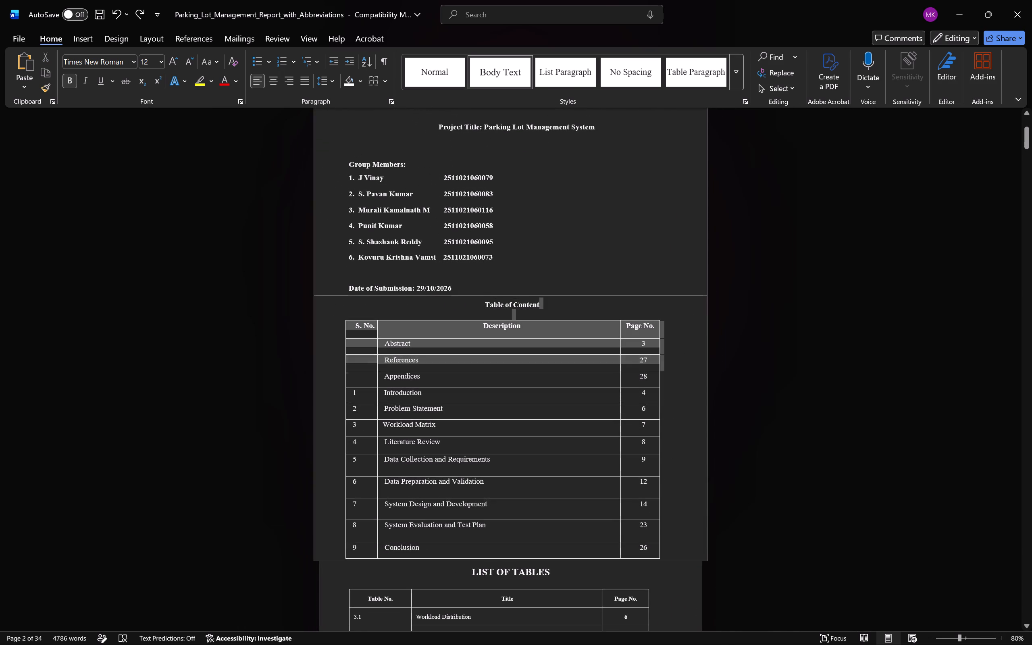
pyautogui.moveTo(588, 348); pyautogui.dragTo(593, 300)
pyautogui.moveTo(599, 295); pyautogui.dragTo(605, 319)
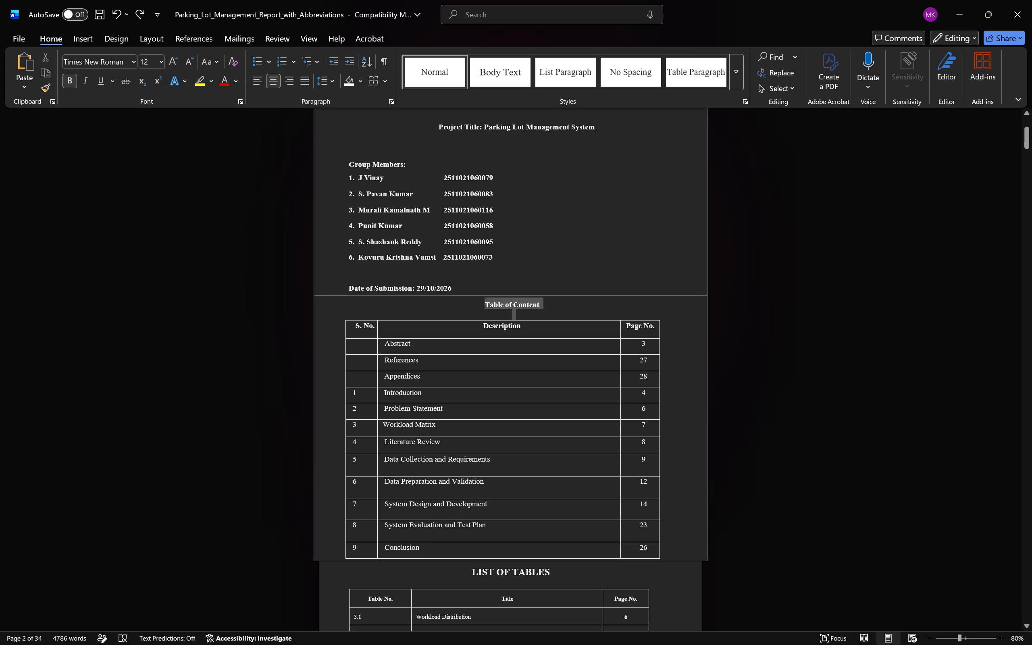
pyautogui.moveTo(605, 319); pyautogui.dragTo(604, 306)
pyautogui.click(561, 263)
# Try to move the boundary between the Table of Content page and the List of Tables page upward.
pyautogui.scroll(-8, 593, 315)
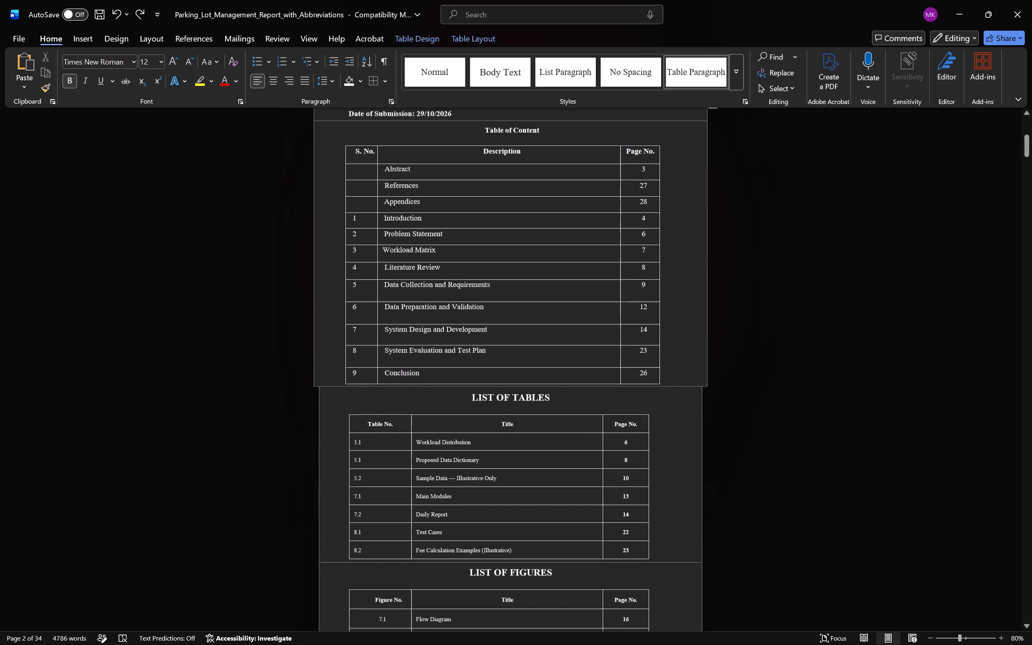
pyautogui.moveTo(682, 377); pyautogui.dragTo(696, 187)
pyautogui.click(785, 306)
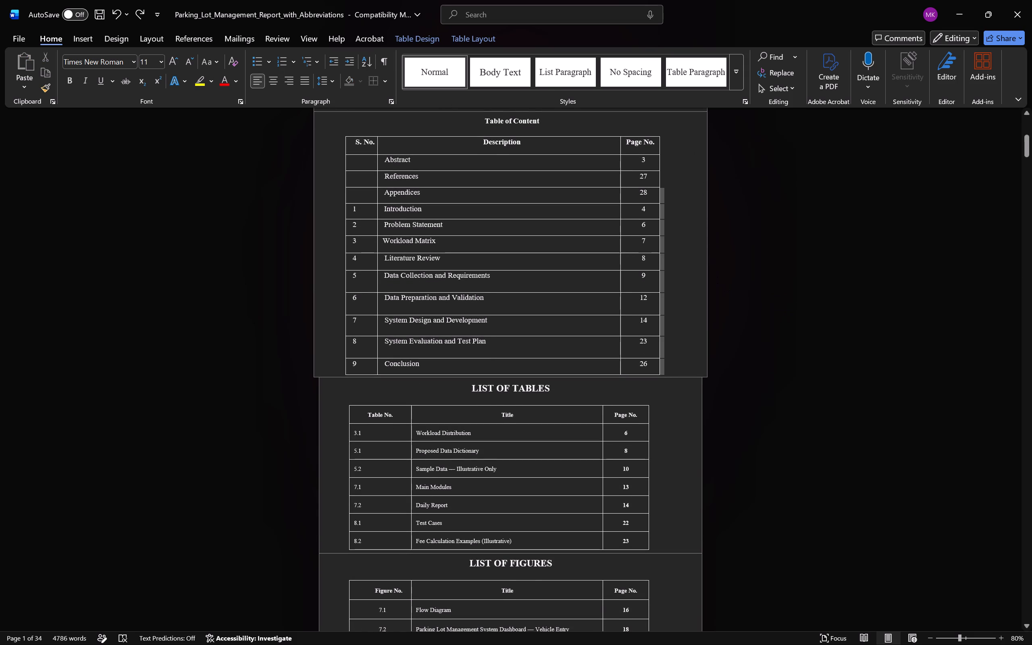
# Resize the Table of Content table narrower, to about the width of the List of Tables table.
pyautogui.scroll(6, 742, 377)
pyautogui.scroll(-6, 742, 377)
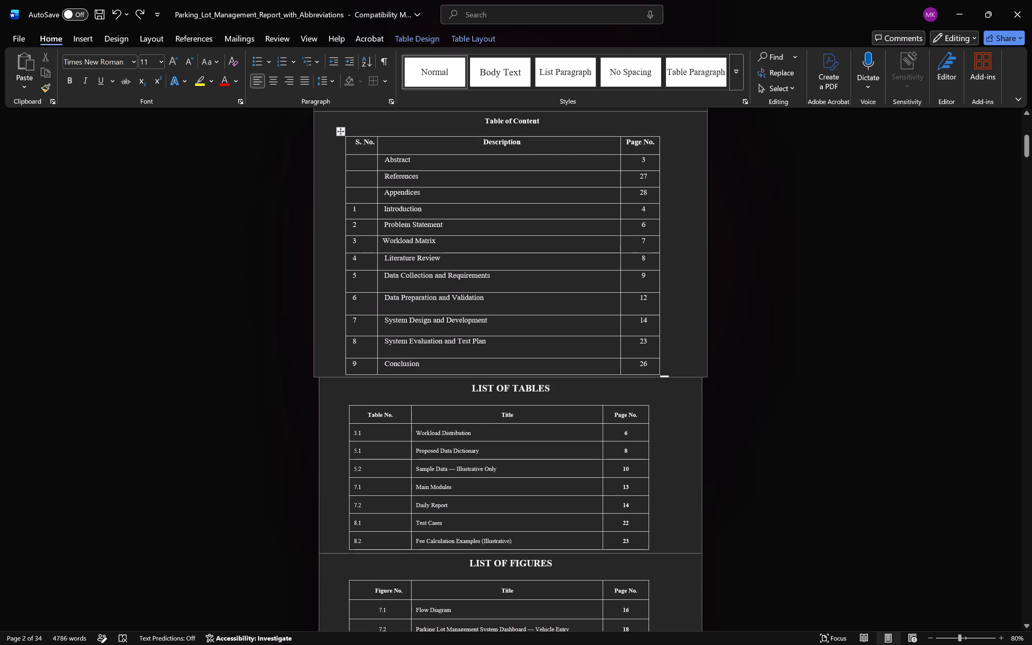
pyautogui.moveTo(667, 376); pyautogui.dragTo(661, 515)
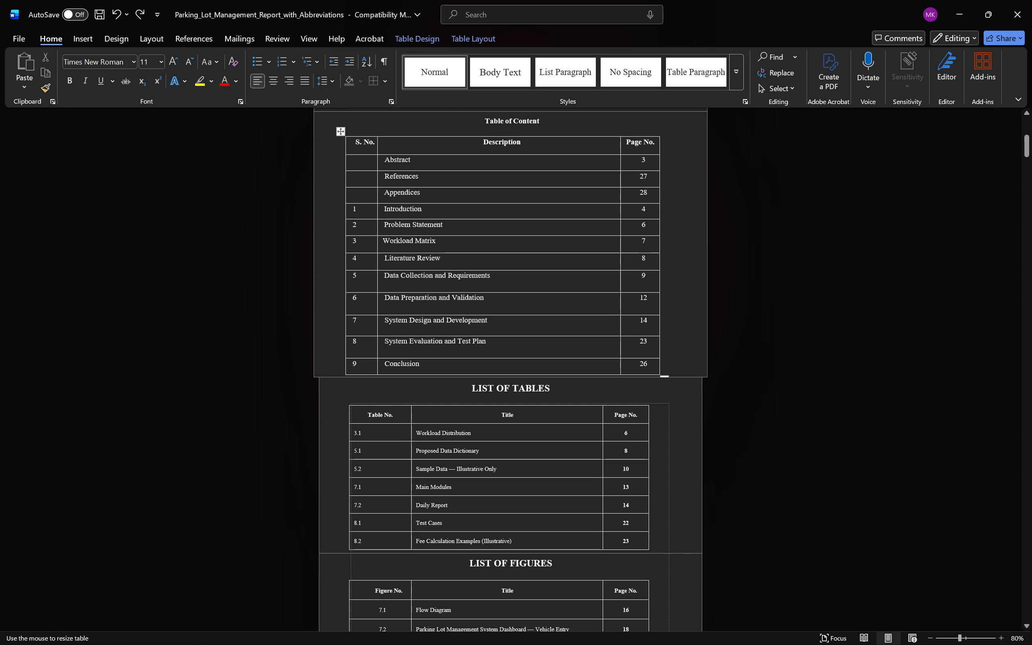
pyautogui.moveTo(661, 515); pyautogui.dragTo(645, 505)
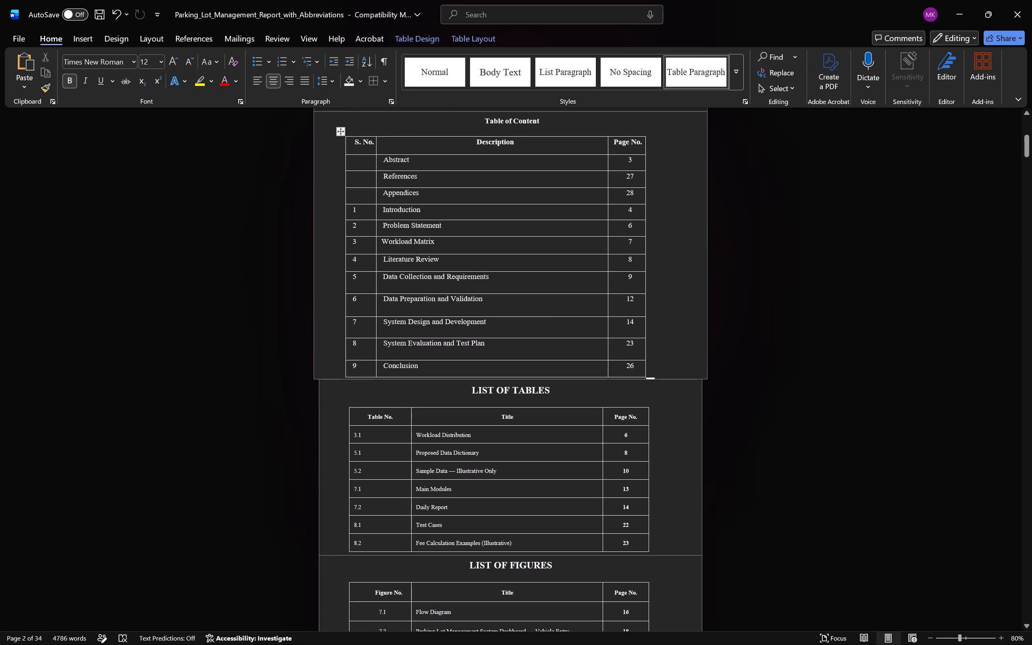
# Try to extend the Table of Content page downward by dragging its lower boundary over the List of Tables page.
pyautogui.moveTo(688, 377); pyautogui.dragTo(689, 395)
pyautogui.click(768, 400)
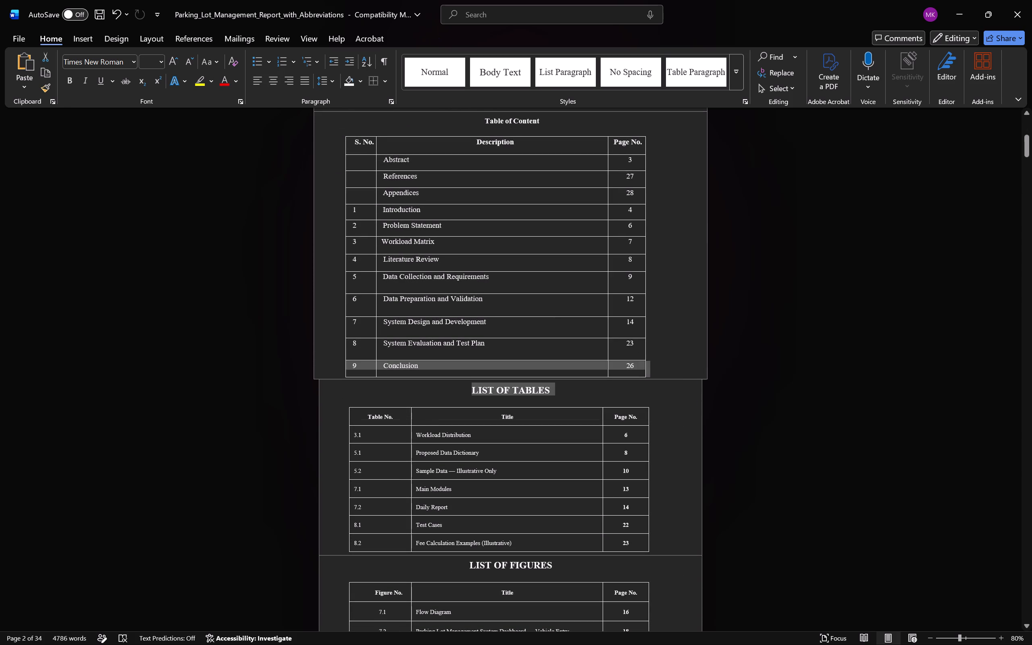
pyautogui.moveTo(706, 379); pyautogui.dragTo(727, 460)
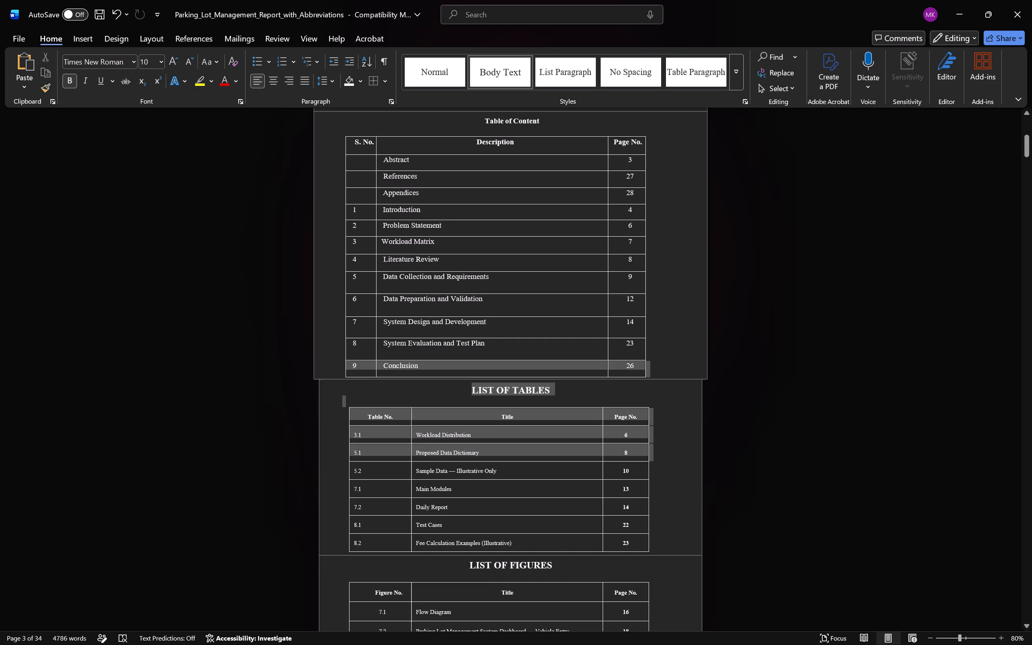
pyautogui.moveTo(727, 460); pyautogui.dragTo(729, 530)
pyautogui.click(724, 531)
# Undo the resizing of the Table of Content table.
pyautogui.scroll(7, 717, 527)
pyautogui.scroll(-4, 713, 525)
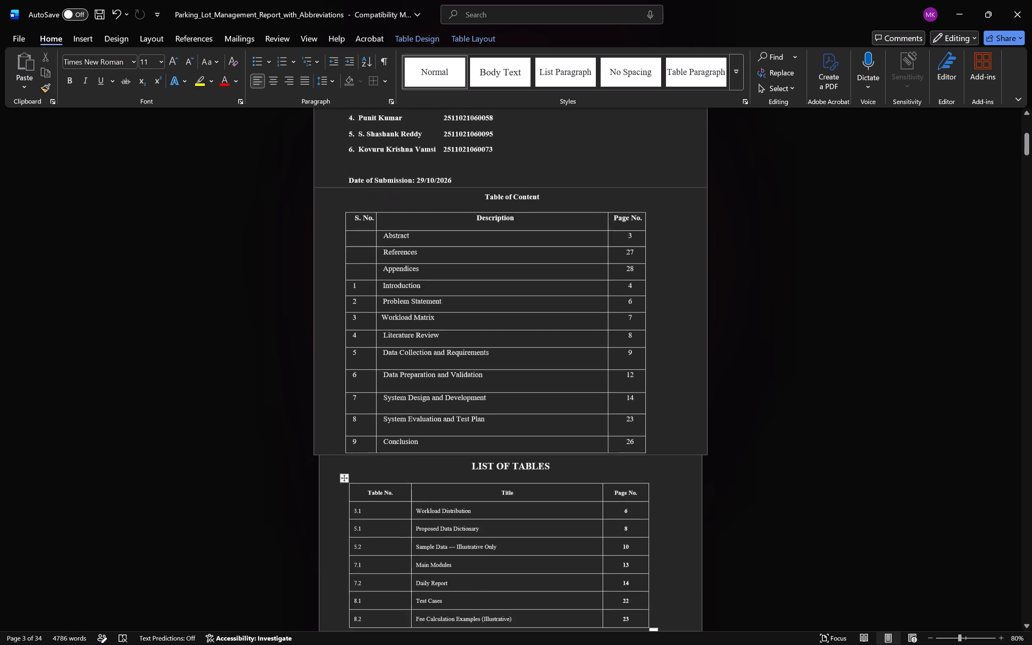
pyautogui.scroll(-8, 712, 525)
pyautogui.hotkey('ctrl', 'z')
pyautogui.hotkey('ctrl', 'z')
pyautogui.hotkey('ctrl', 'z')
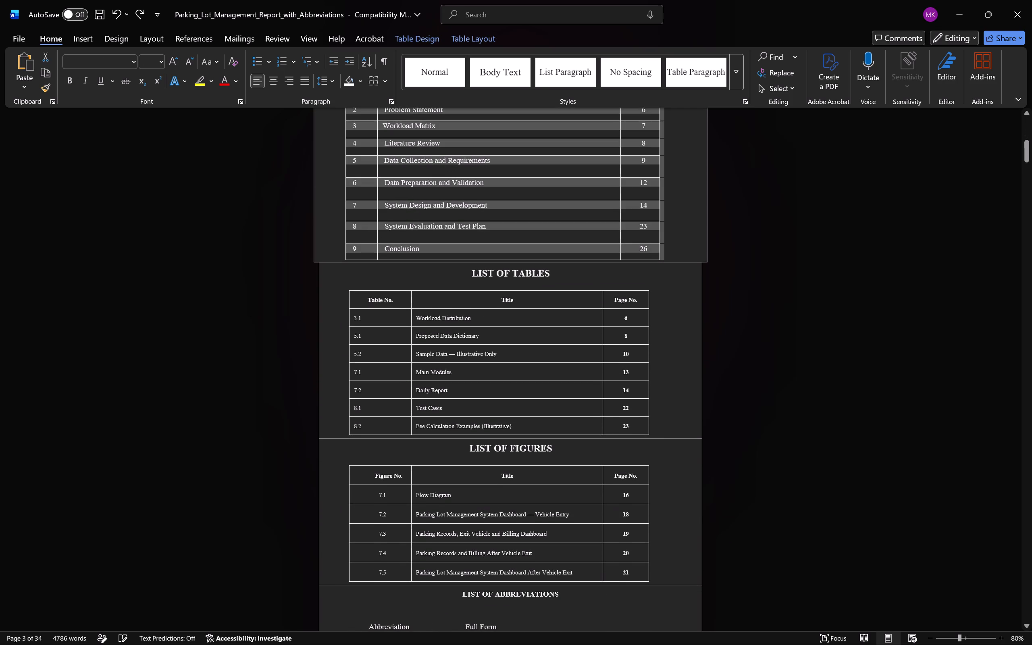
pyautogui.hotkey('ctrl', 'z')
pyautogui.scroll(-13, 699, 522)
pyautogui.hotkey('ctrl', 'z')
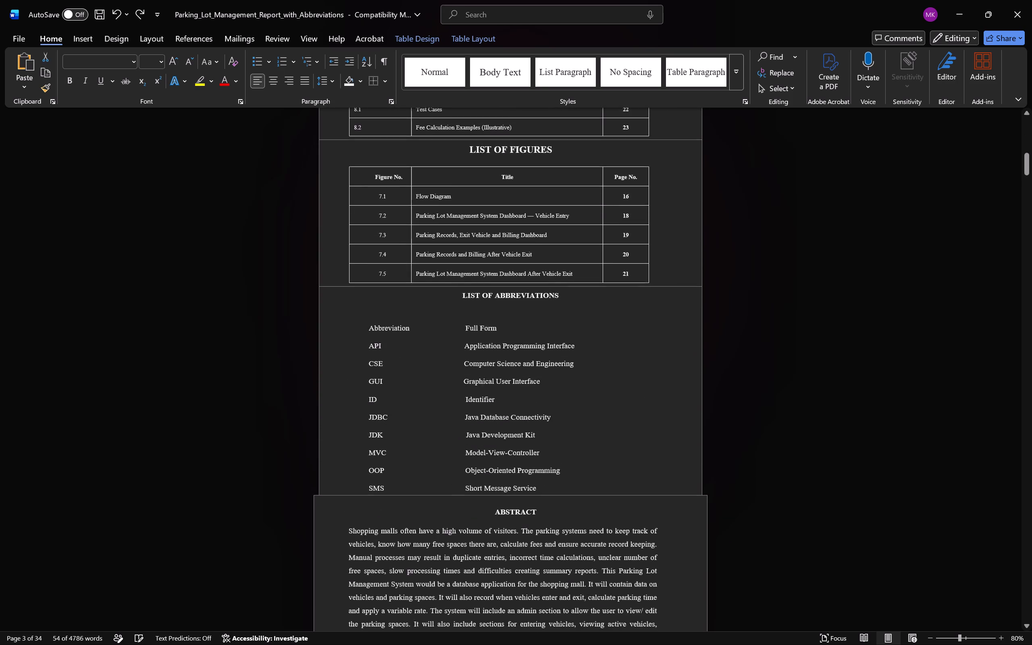
# Undo any further earlier edits while viewing the whole report at 10% zoom.
pyautogui.keyDown('ctrl'); pyautogui.scroll(-6, 697, 522); pyautogui.keyUp('ctrl')
pyautogui.scroll(-7, 697, 522)
pyautogui.keyDown('ctrl'); pyautogui.scroll(-6, 697, 522); pyautogui.keyUp('ctrl')
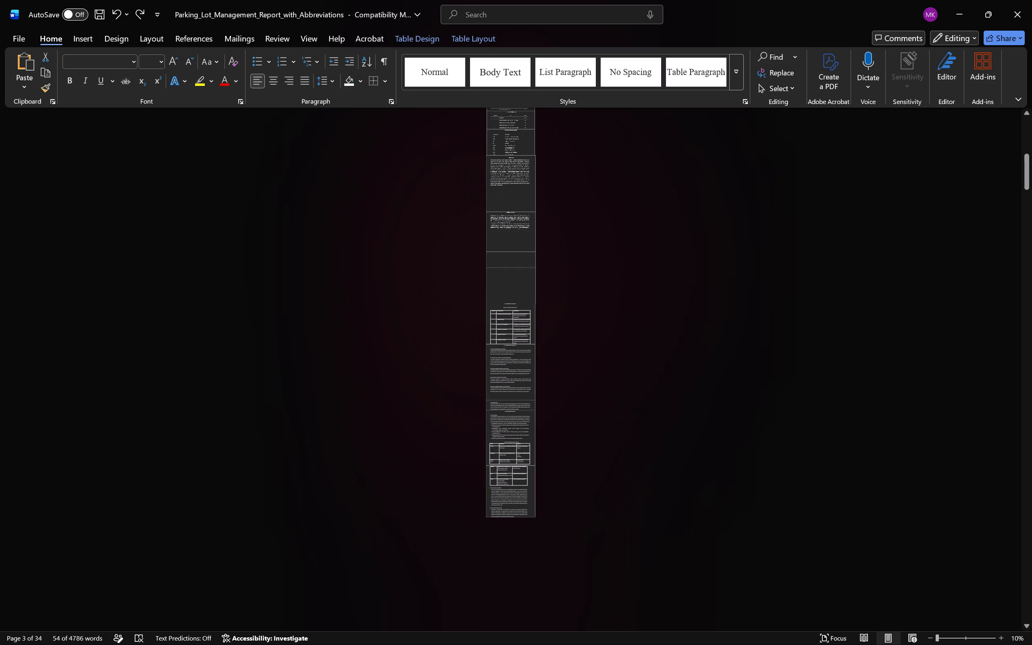
pyautogui.hotkey('ctrl', 'z')
pyautogui.scroll(-15, 653, 427)
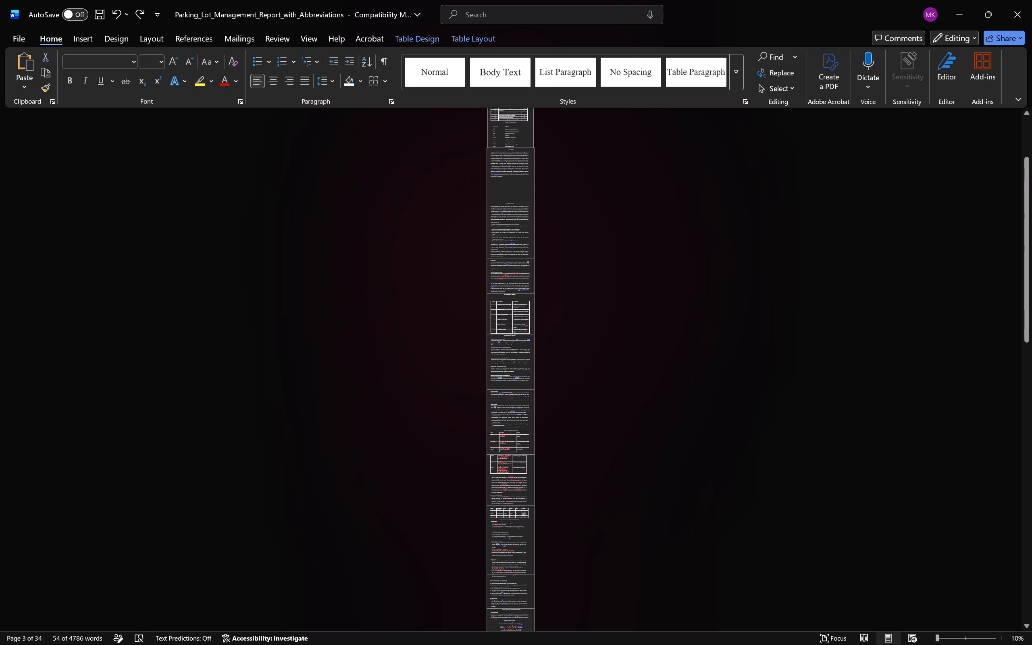
pyautogui.scroll(-5, 653, 427)
pyautogui.hotkey('ctrl', 'z')
pyautogui.hotkey('ctrl', 'z')
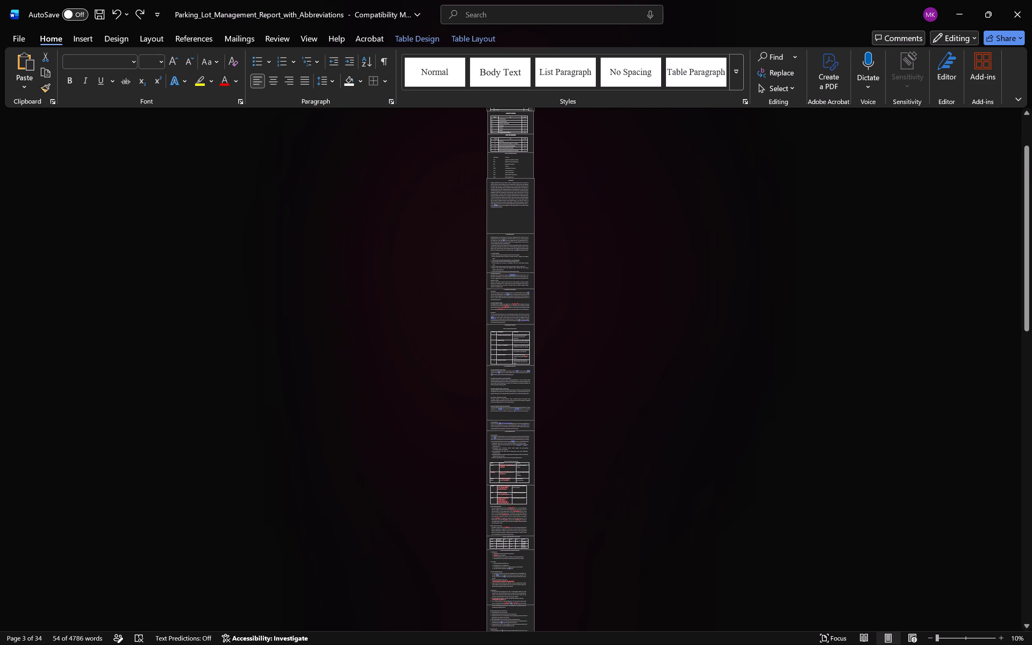
pyautogui.hotkey('ctrl', 'z')
pyautogui.scroll(19, 620, 401)
pyautogui.scroll(2, 524, 179)
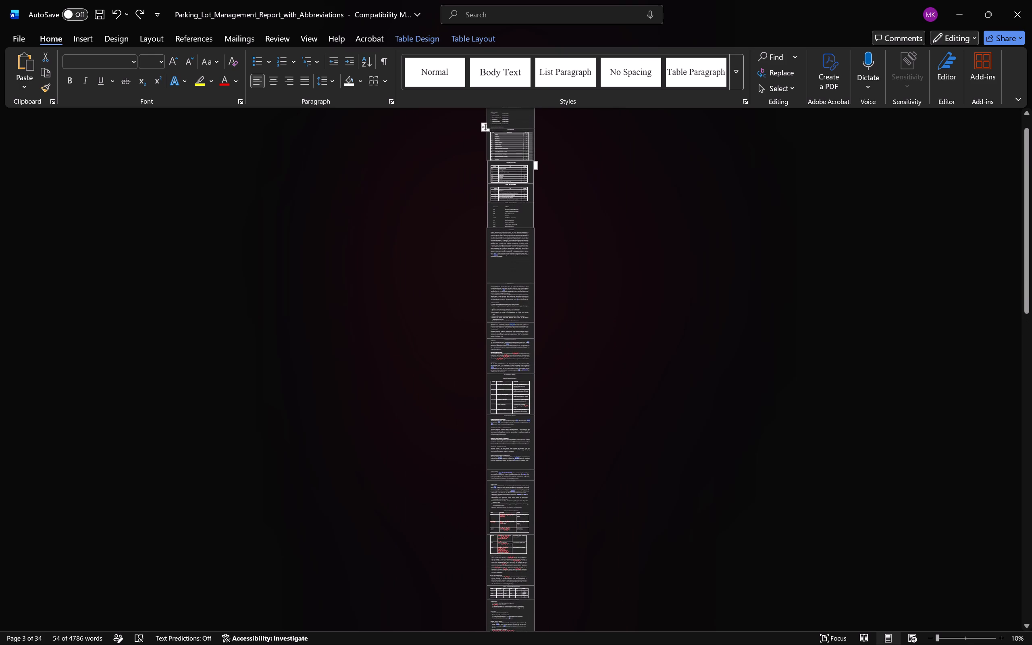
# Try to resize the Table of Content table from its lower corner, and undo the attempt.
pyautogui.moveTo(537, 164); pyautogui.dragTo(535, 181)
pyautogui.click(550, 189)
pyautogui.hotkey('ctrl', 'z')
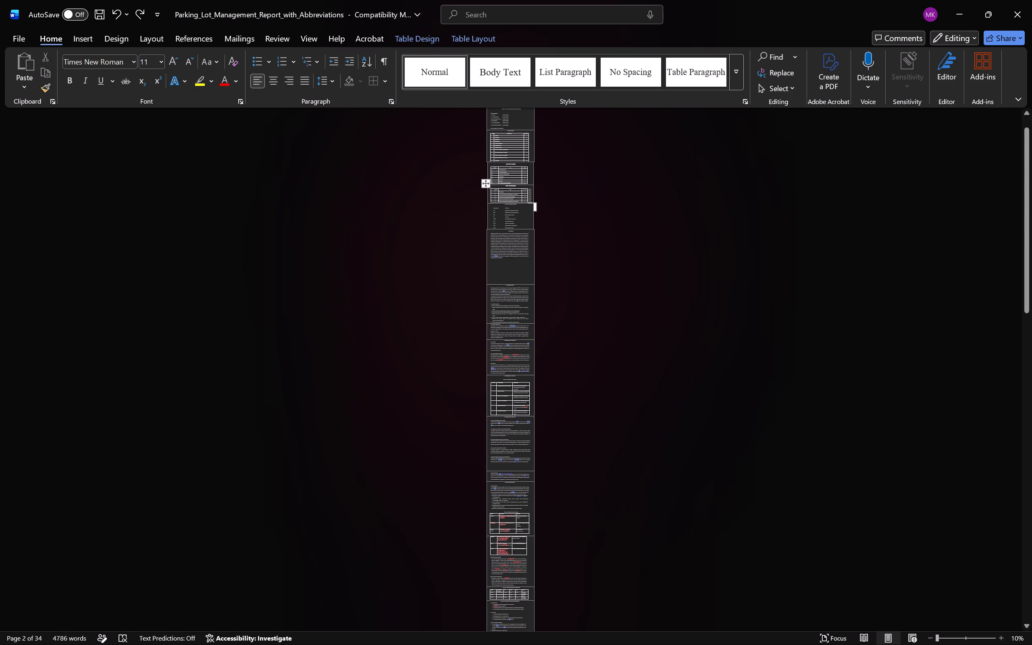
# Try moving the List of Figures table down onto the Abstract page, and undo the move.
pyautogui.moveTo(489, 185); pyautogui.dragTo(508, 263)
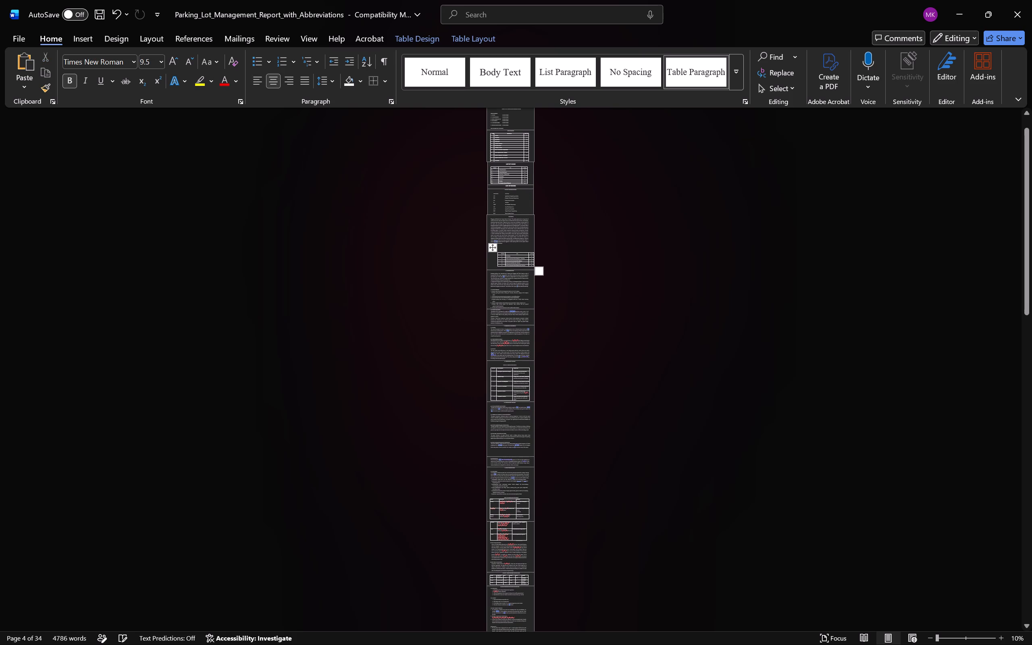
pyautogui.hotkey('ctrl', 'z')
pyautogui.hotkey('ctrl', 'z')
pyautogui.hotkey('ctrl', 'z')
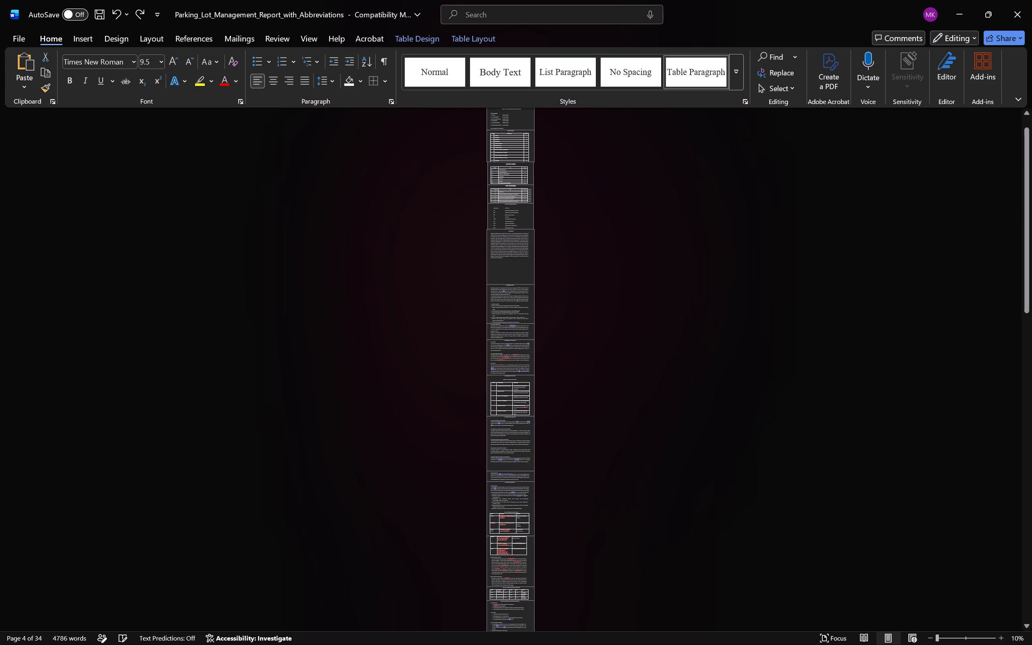
# Examine the whole report in print preview from the cover page to the last page, checking page layout and footer numbers.
pyautogui.scroll(-20, 792, 335)
pyautogui.scroll(-9, 792, 335)
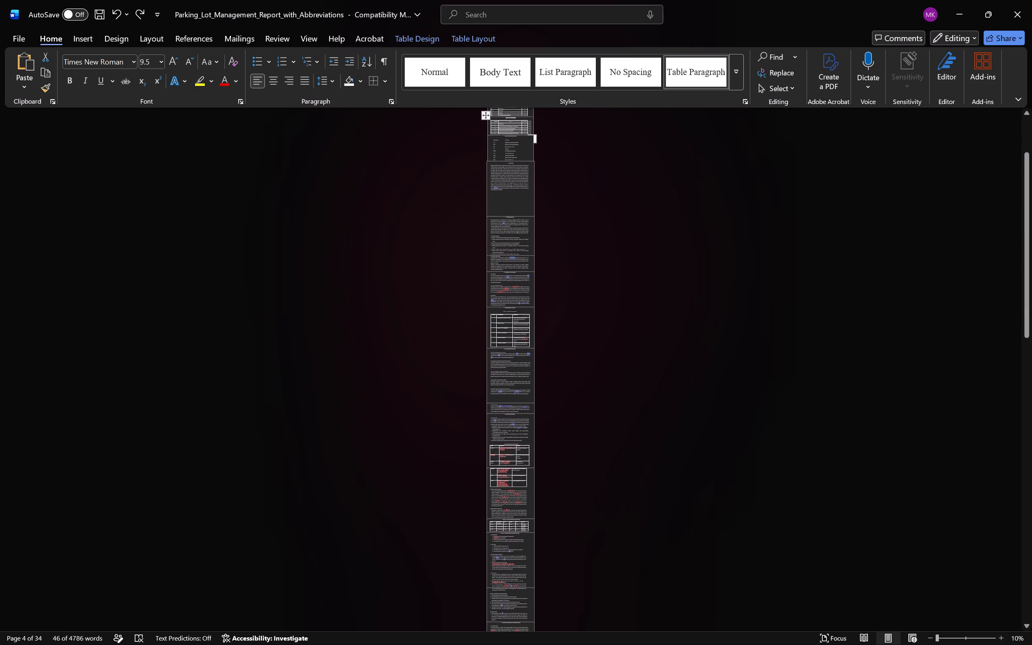
pyautogui.moveTo(1023, 226); pyautogui.dragTo(1031, 630)
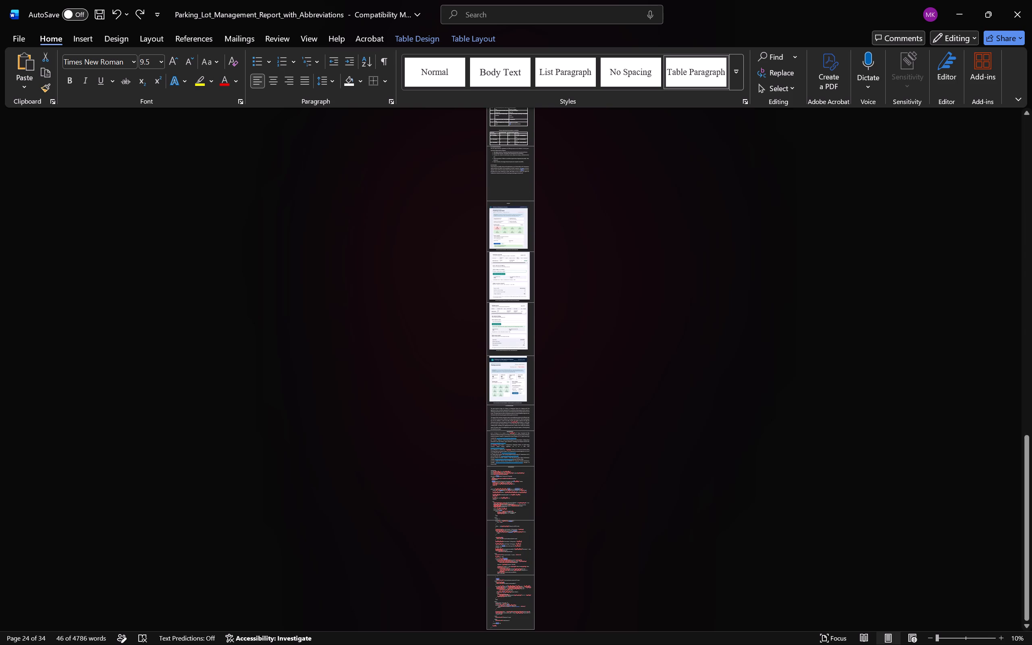
pyautogui.click(491, 573)
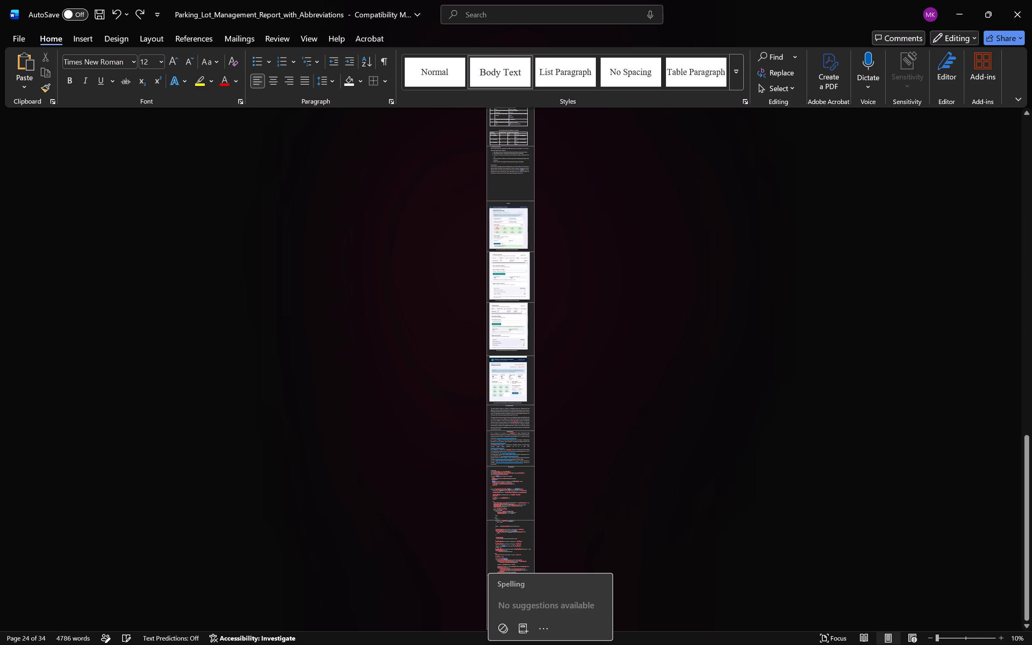
pyautogui.hotkey('ctrl', 'p')
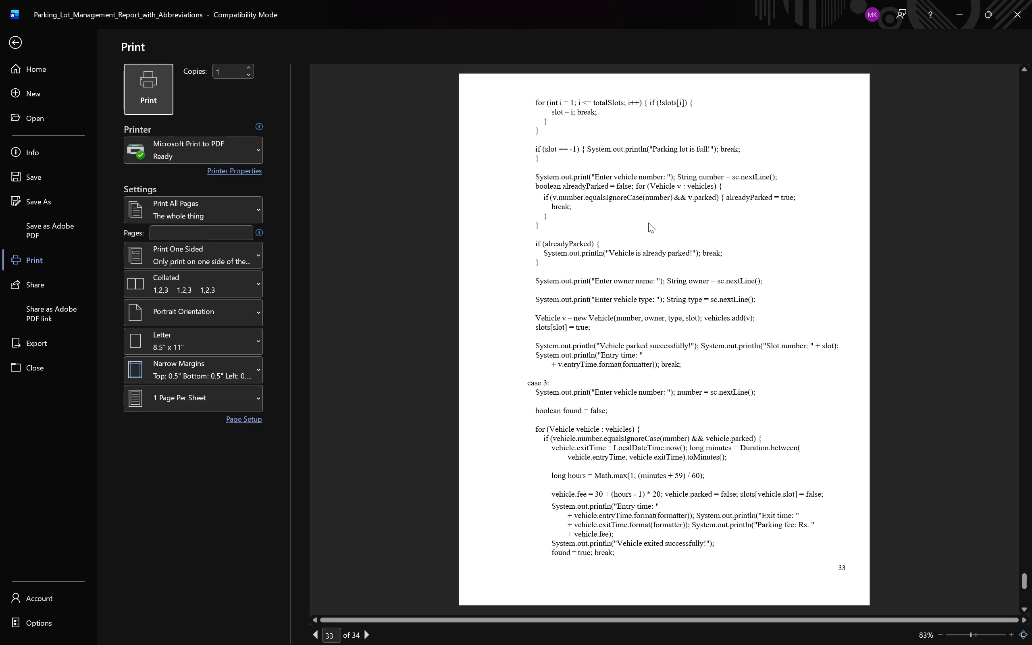
pyautogui.scroll(20, 648, 223)
pyautogui.scroll(19, 648, 223)
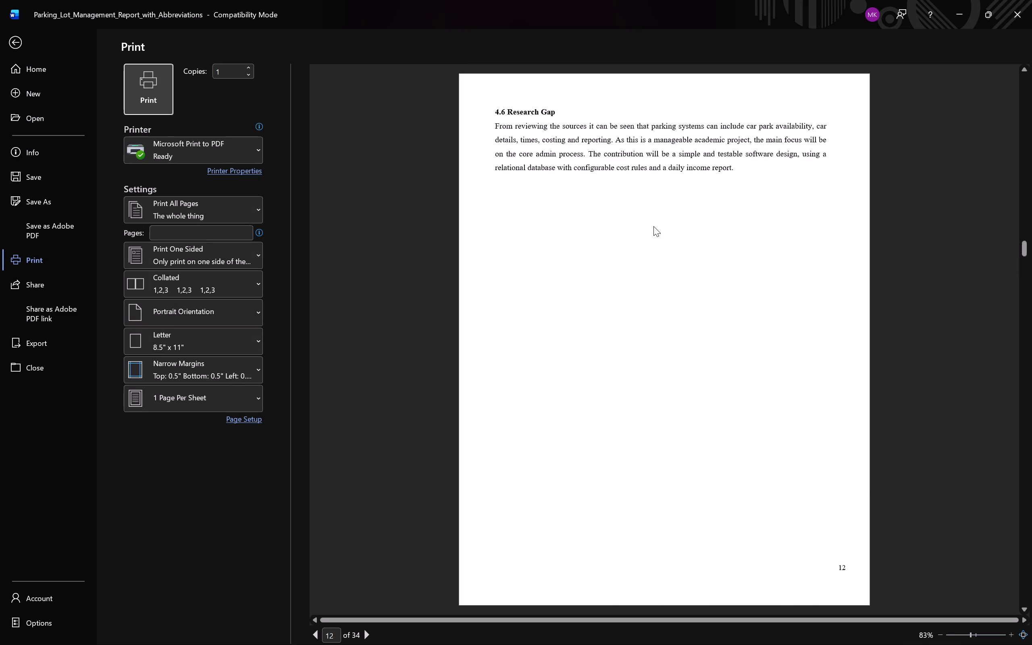
pyautogui.scroll(20, 653, 226)
pyautogui.scroll(16, 653, 226)
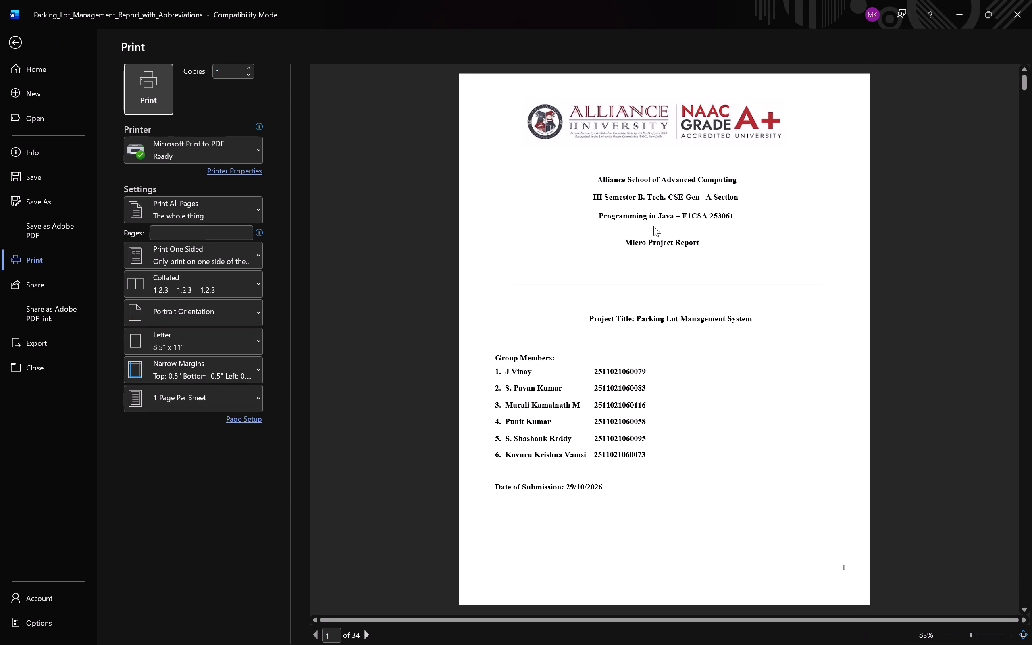
pyautogui.scroll(-2, 653, 226)
pyautogui.scroll(2, 653, 226)
pyautogui.scroll(-1, 653, 226)
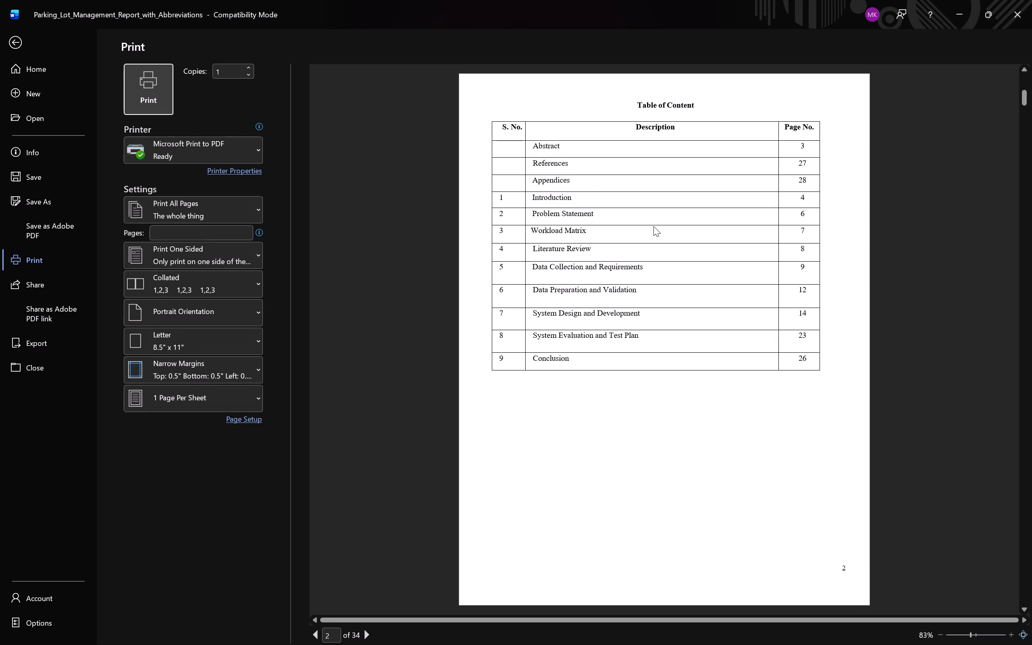
pyautogui.scroll(-14, 800, 189)
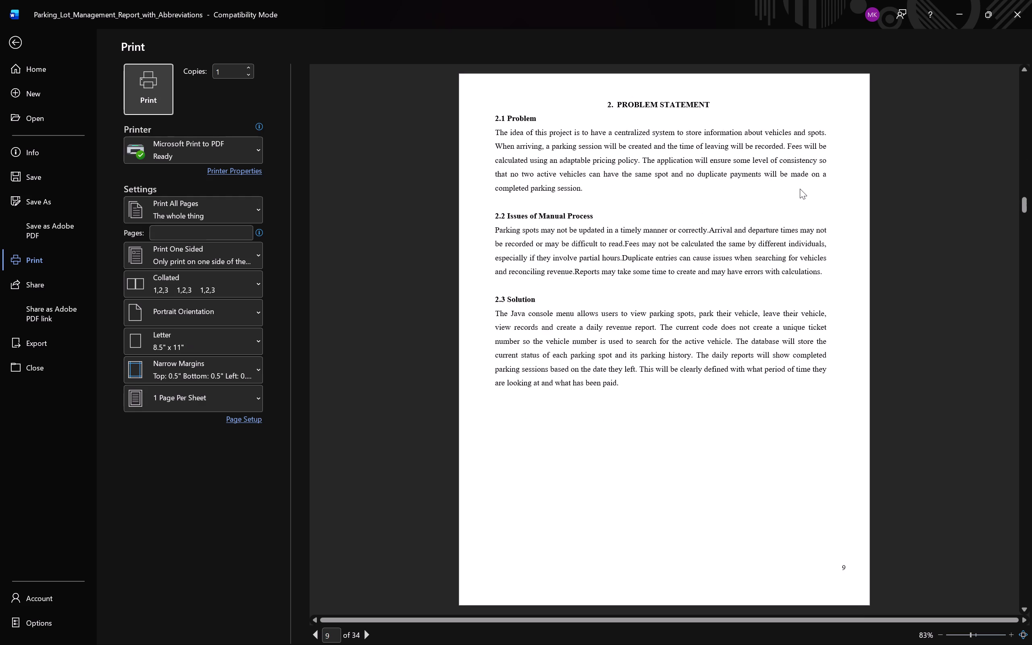
pyautogui.scroll(-14, 800, 189)
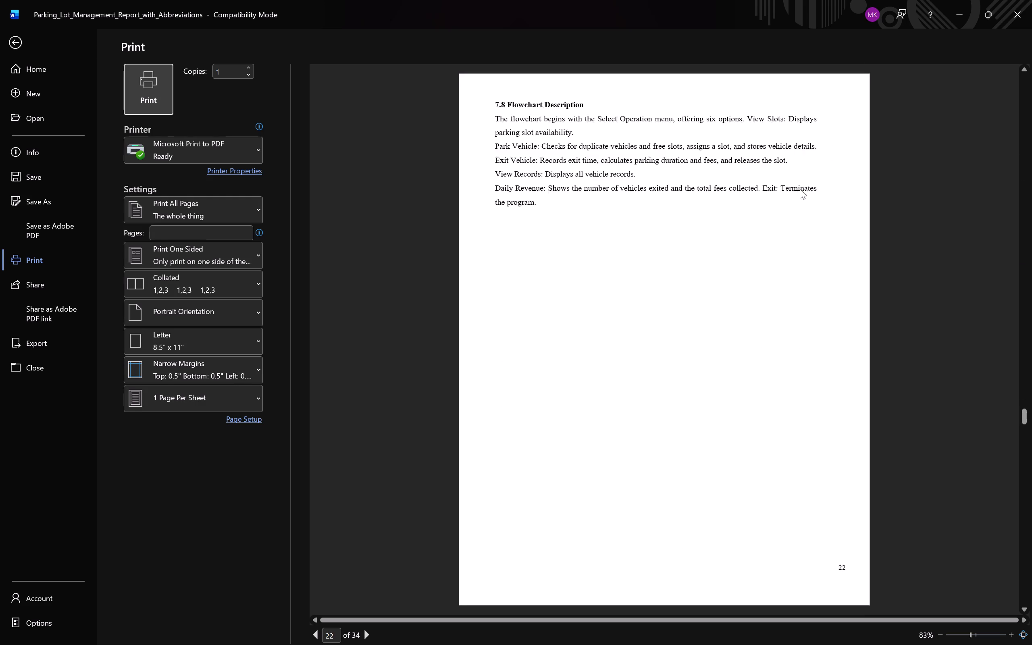
pyautogui.scroll(-14, 800, 189)
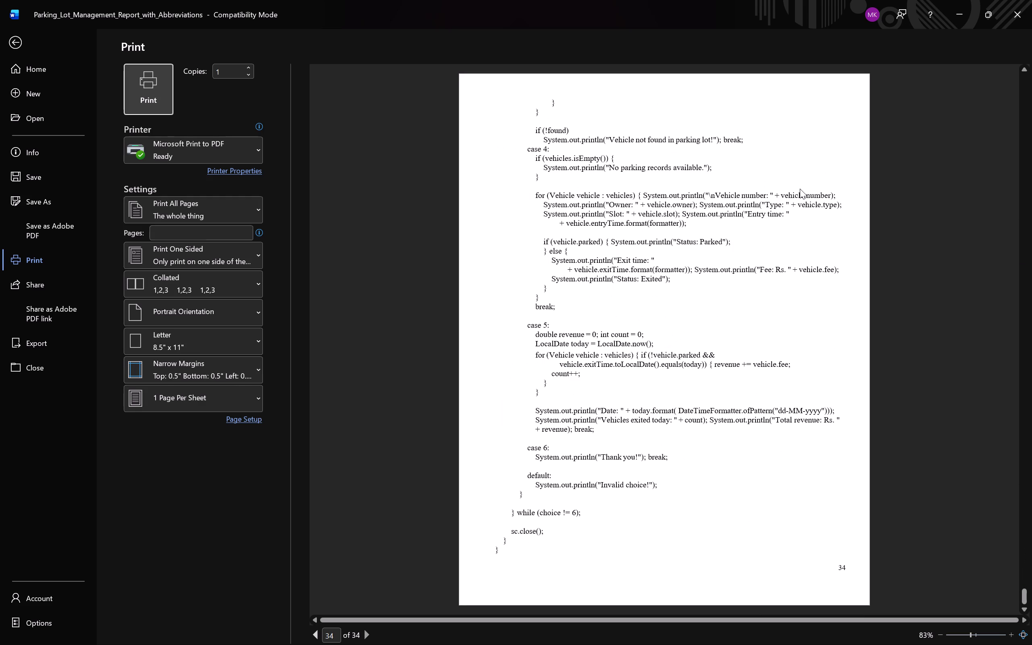
# Recheck the References and Appendices pages in print preview, and return to the document.
pyautogui.scroll(2, 800, 189)
pyautogui.scroll(-2, 800, 189)
pyautogui.scroll(2, 800, 189)
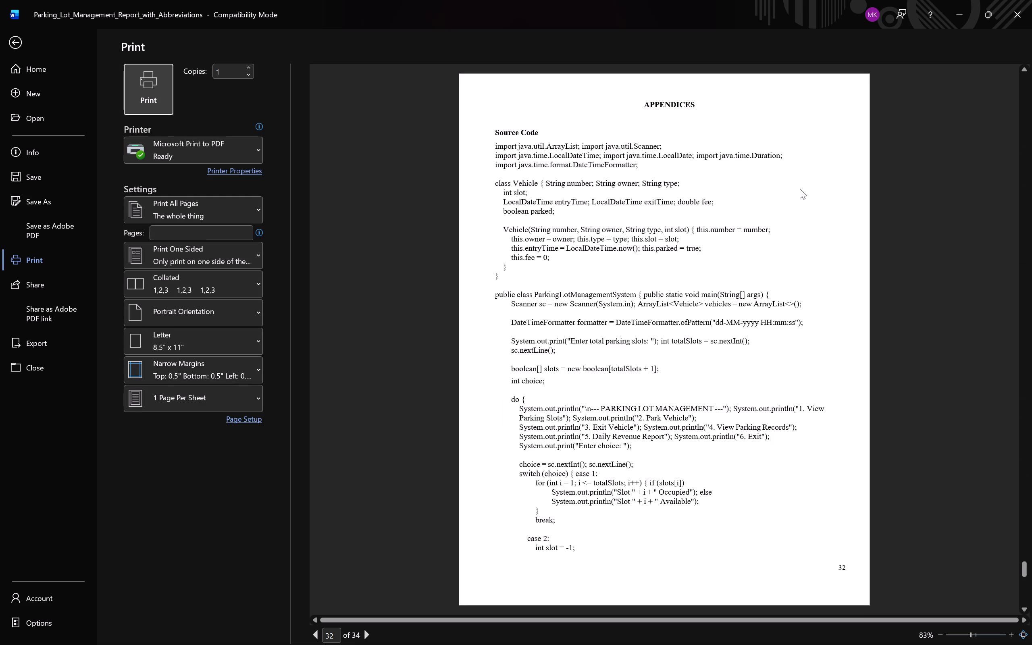
pyautogui.scroll(4, 800, 189)
pyautogui.scroll(-3, 800, 189)
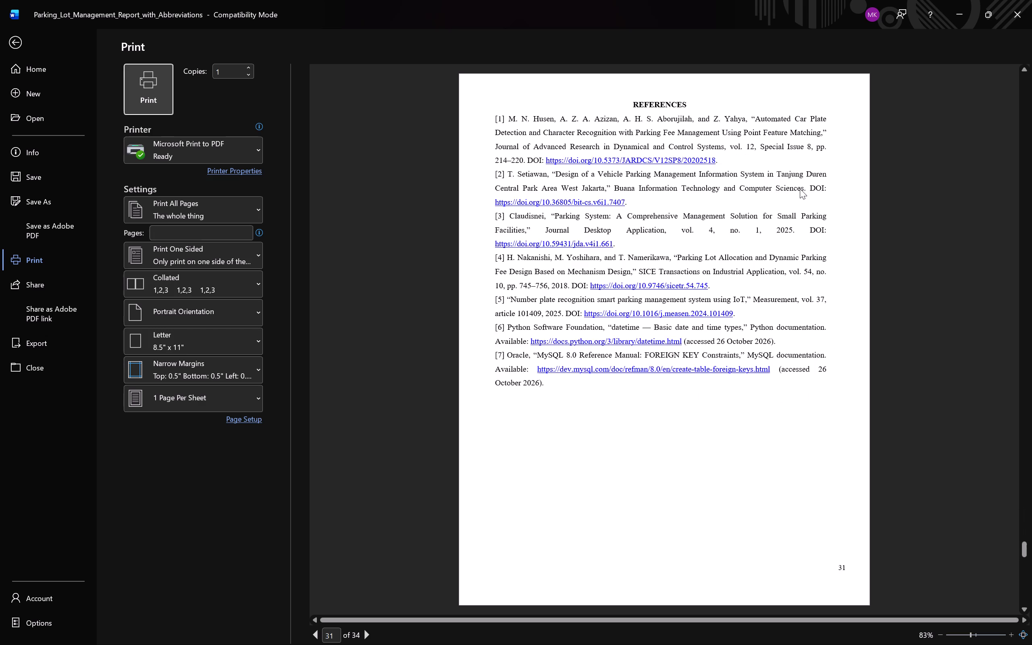
pyautogui.scroll(-4, 800, 189)
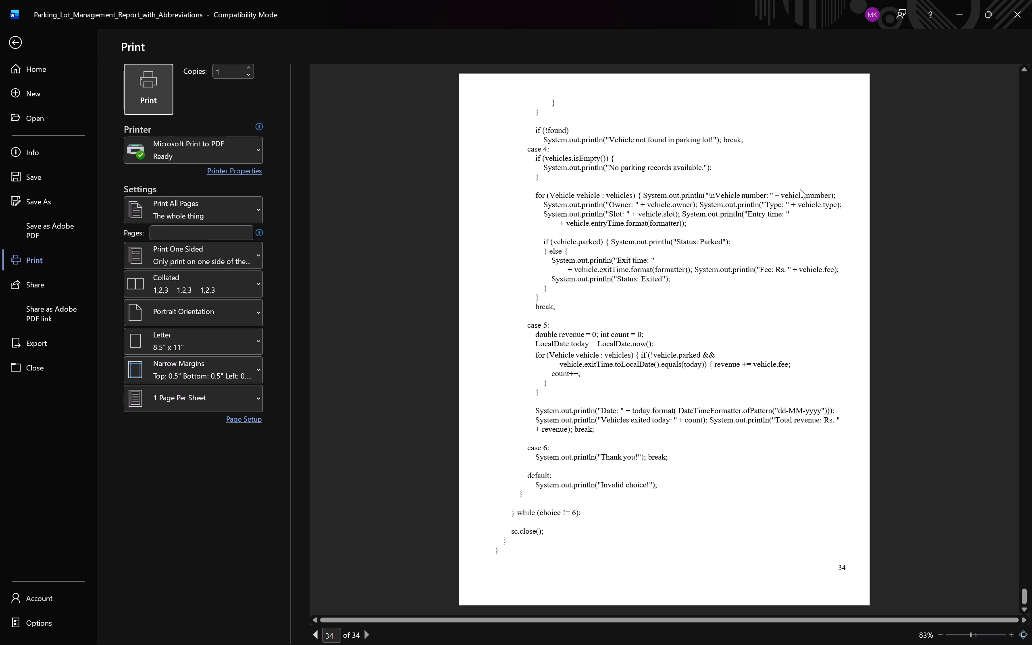
pyautogui.press('Escape')
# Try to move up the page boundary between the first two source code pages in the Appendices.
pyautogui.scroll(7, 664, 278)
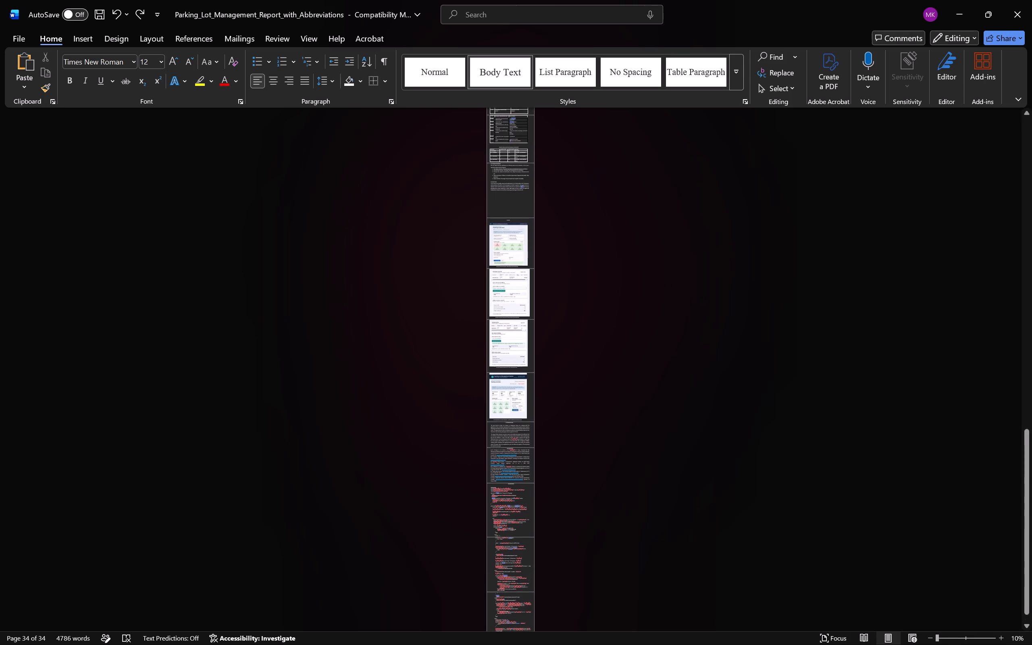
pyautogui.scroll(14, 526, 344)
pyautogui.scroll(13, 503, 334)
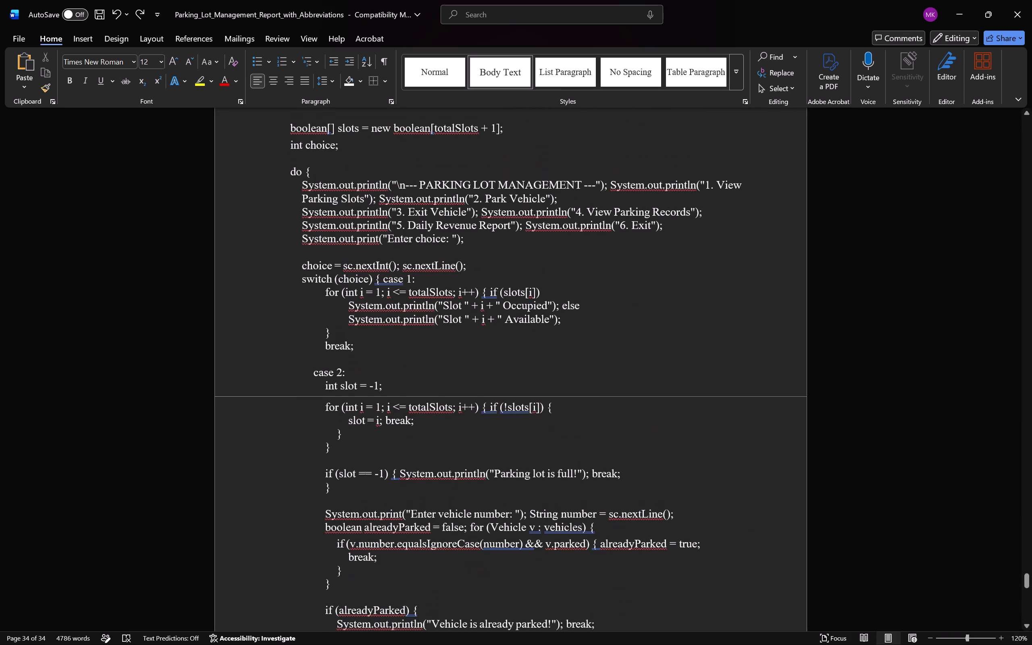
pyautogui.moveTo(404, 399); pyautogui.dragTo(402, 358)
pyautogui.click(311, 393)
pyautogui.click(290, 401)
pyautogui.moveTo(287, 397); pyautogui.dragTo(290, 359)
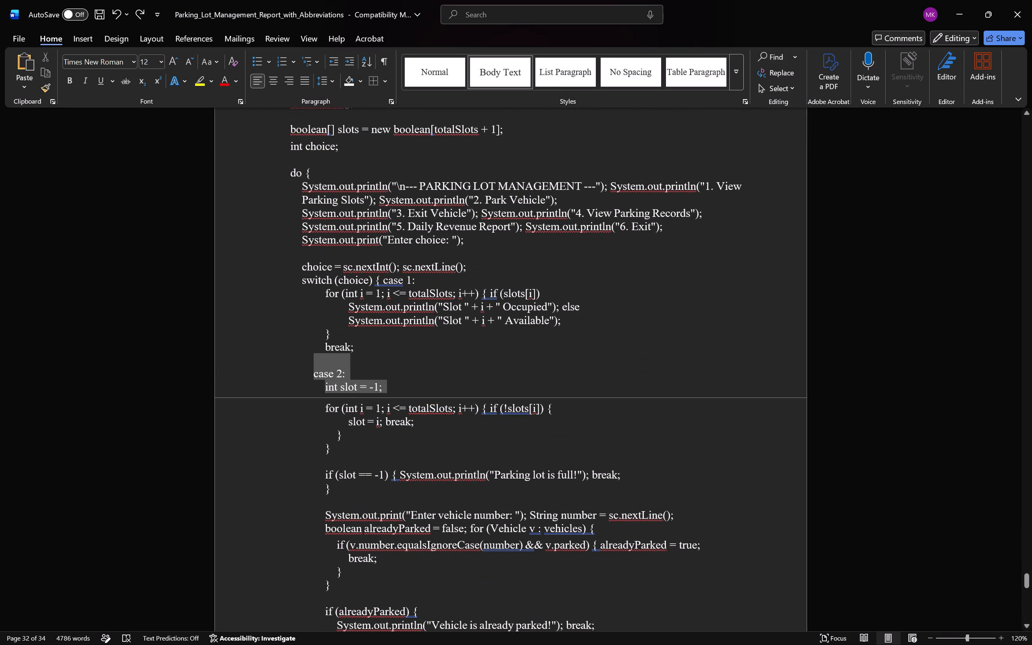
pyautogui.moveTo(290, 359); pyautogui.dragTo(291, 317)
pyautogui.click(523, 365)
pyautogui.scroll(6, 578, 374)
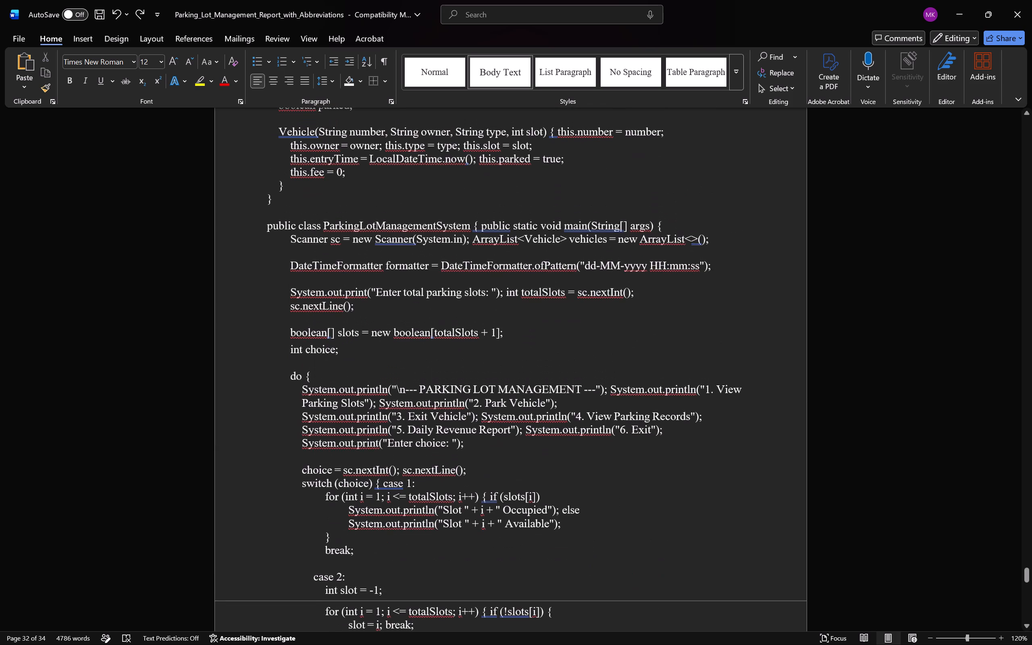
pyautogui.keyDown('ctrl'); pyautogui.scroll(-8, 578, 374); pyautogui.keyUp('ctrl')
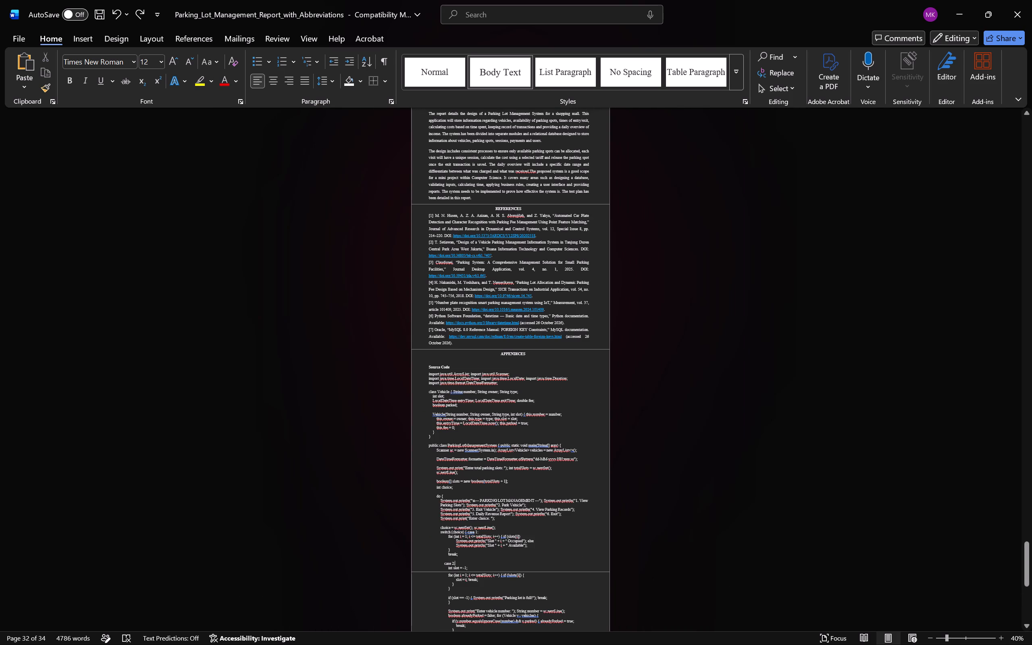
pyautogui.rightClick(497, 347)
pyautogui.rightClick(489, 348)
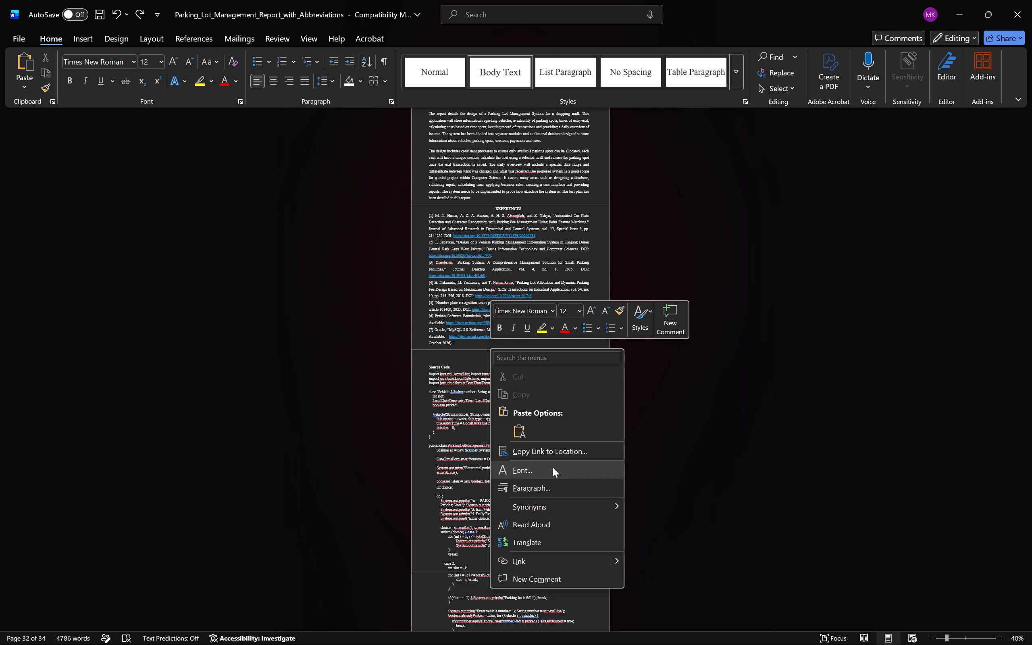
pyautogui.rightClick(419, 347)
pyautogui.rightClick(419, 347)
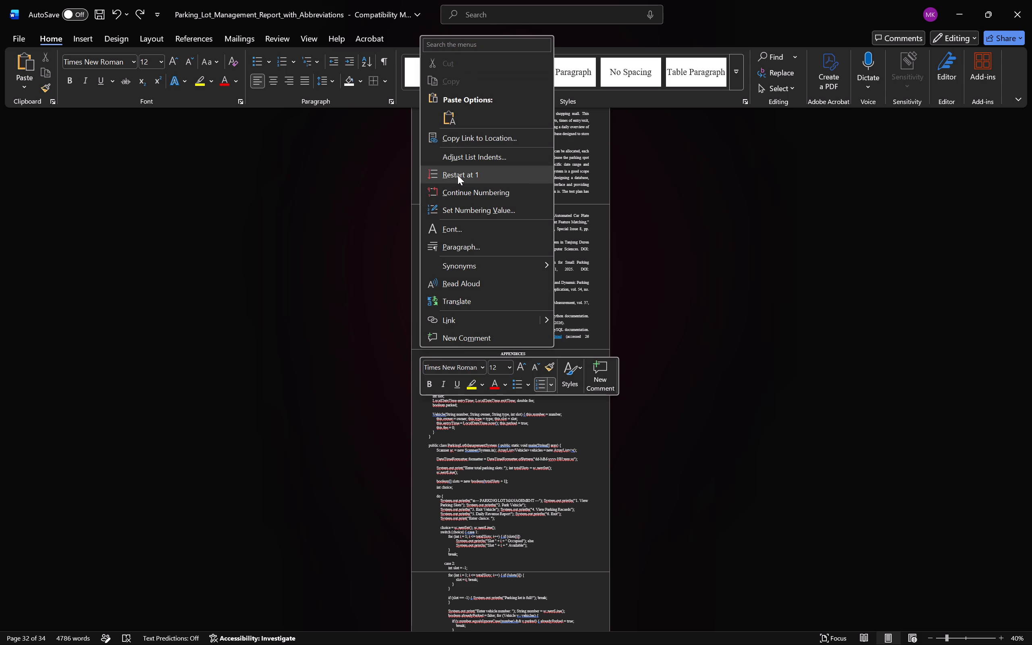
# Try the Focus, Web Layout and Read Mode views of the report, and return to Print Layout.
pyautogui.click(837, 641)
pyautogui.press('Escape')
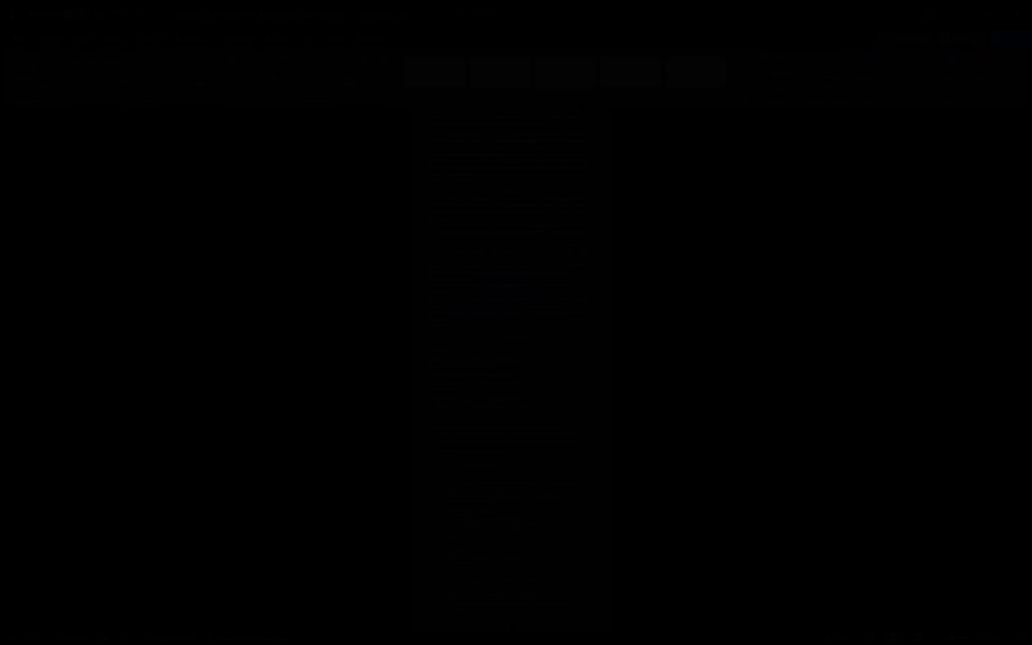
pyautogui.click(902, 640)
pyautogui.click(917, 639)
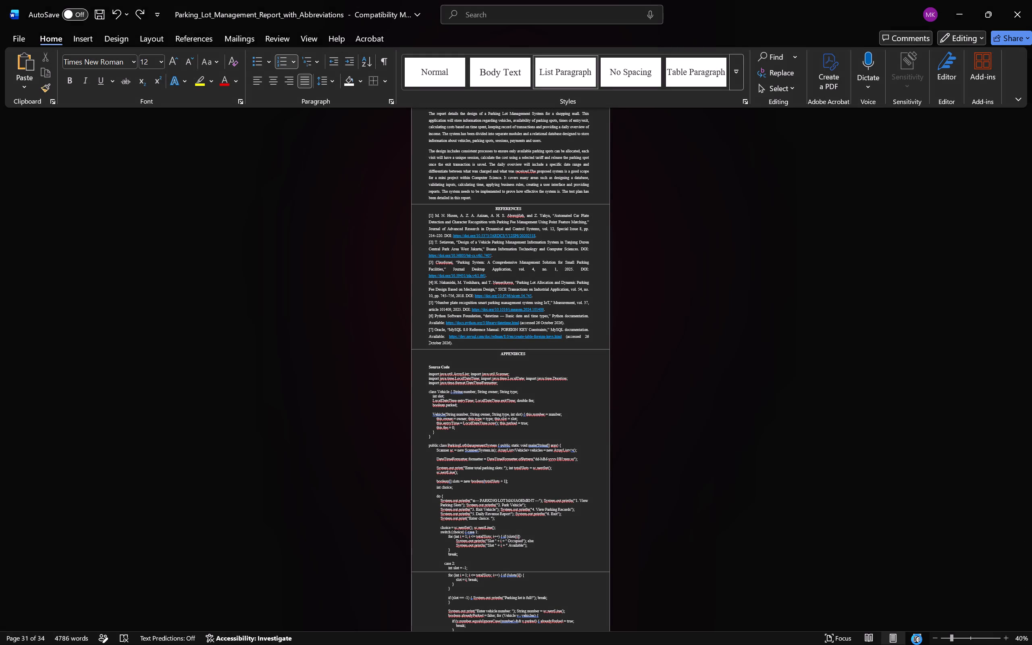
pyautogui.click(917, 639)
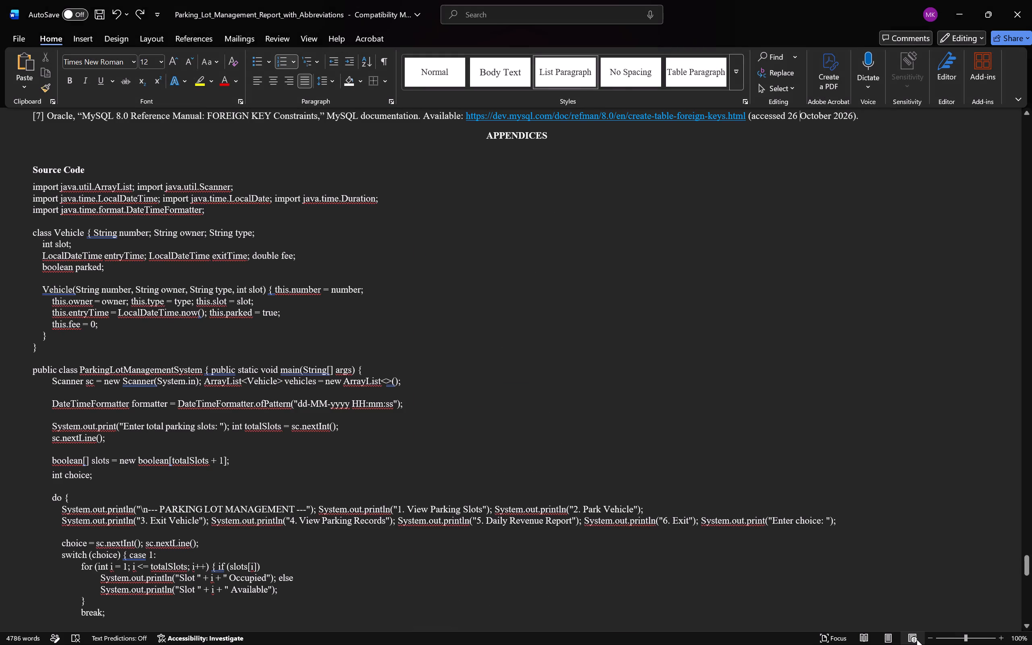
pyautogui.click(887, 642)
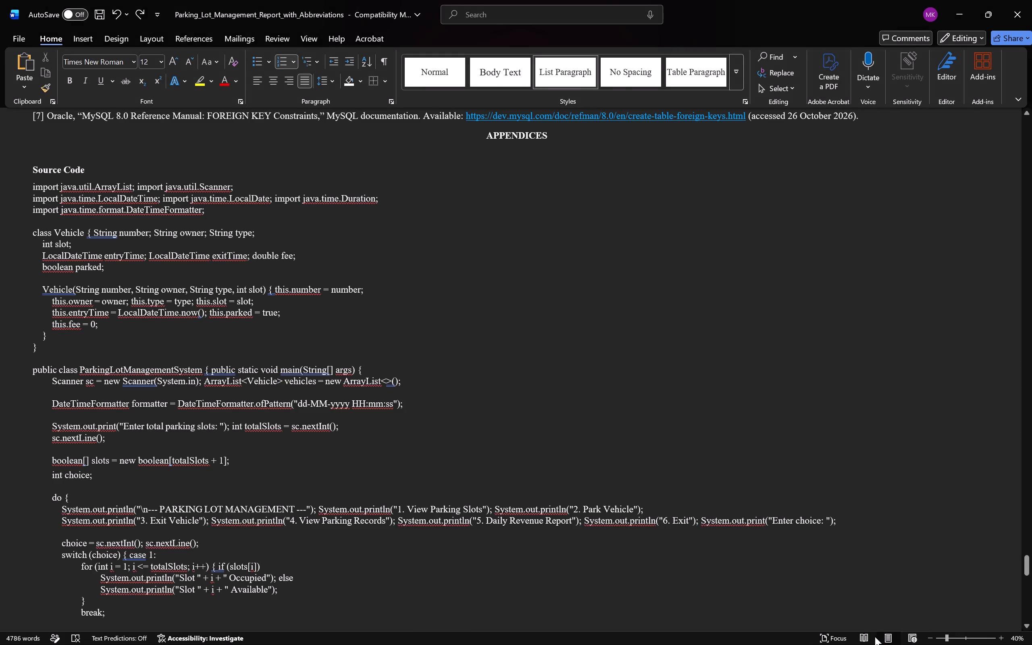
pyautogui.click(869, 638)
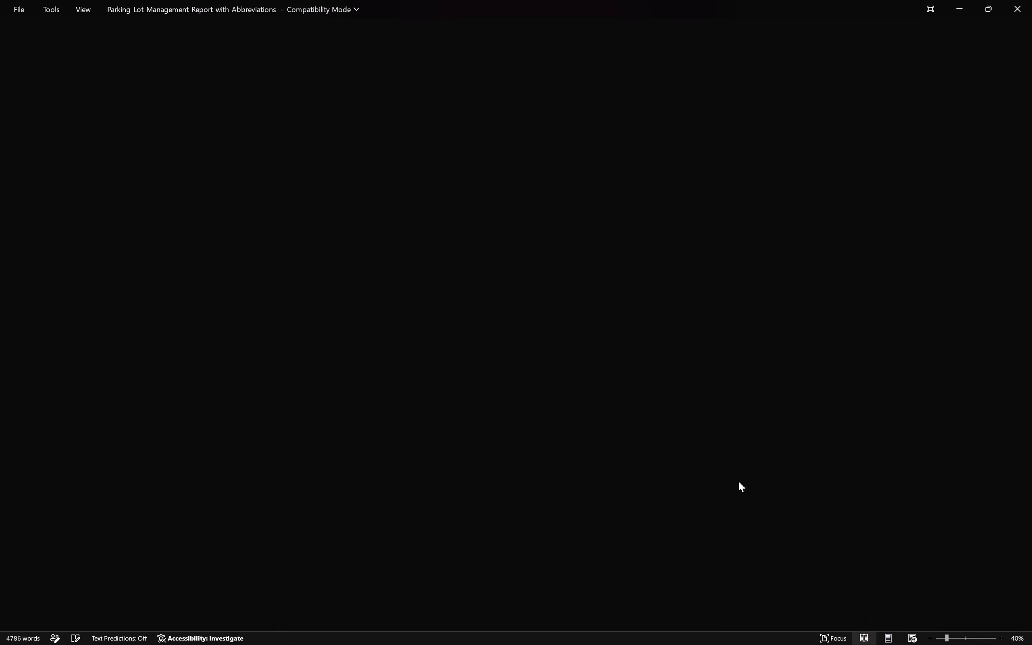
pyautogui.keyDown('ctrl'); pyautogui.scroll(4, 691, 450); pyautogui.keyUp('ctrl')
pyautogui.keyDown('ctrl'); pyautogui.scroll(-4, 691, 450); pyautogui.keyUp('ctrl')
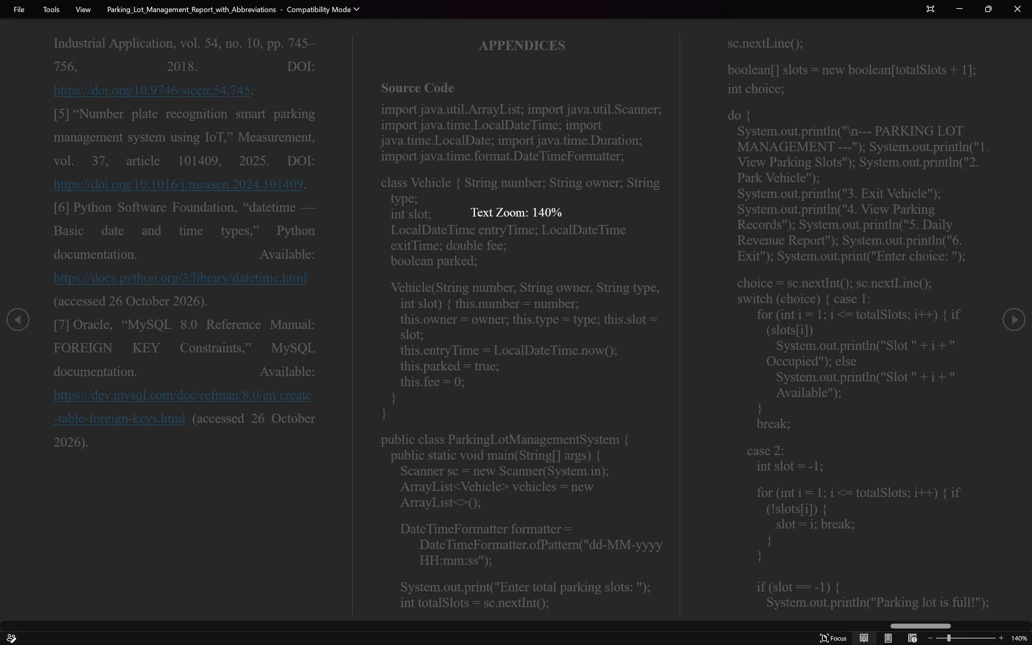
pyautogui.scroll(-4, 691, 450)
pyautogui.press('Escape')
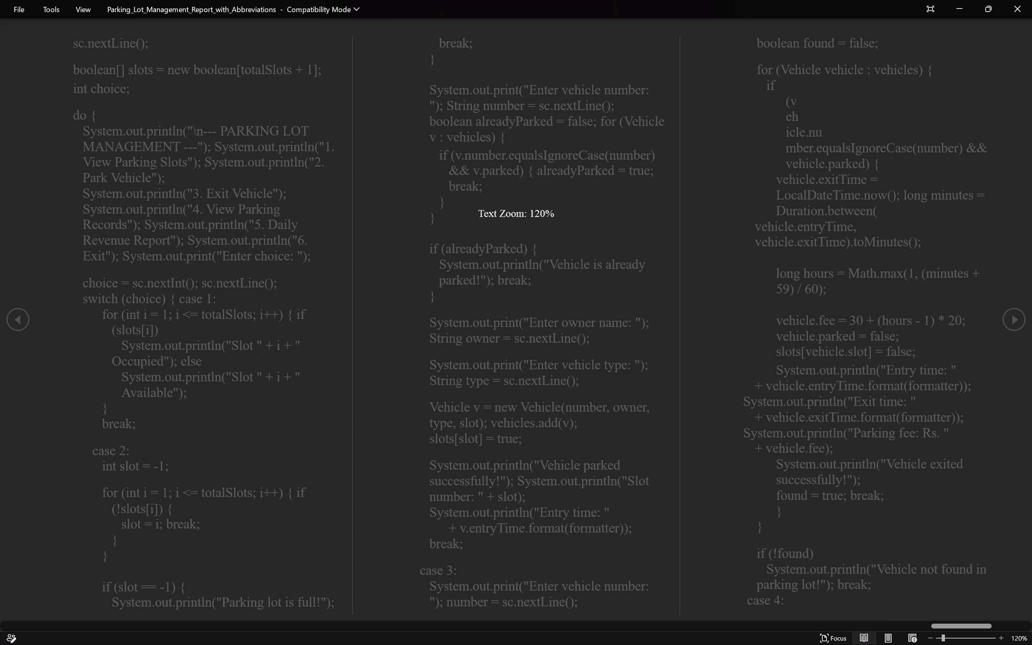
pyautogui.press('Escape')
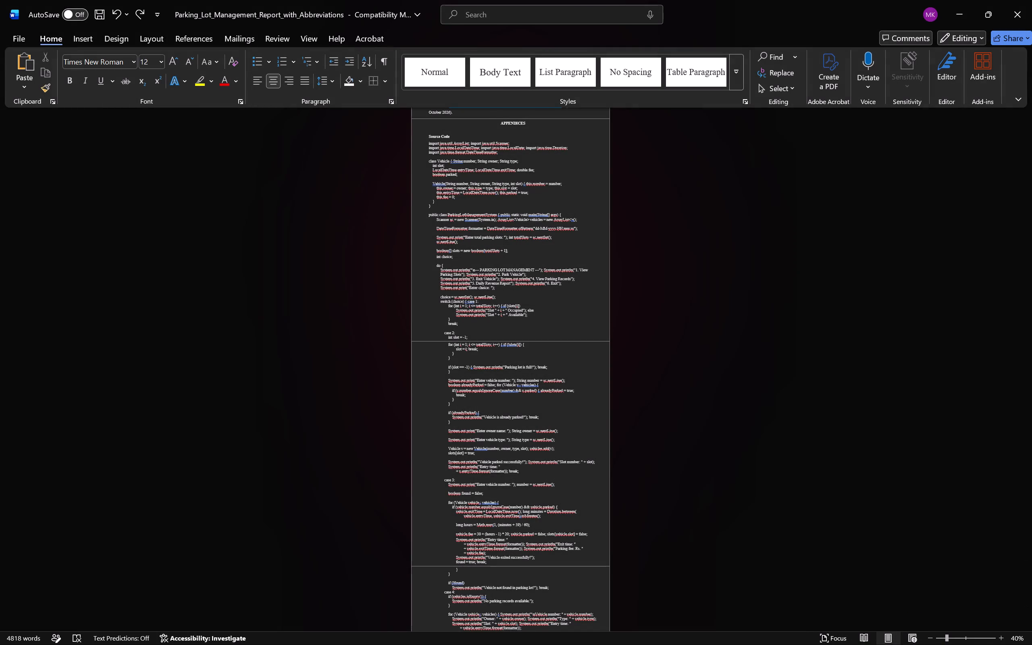
# Show the hidden white space between pages at the boundary after the first Appendices page, viewed at 80% zoom.
pyautogui.keyDown('ctrl'); pyautogui.scroll(3, 735, 276); pyautogui.keyUp('ctrl')
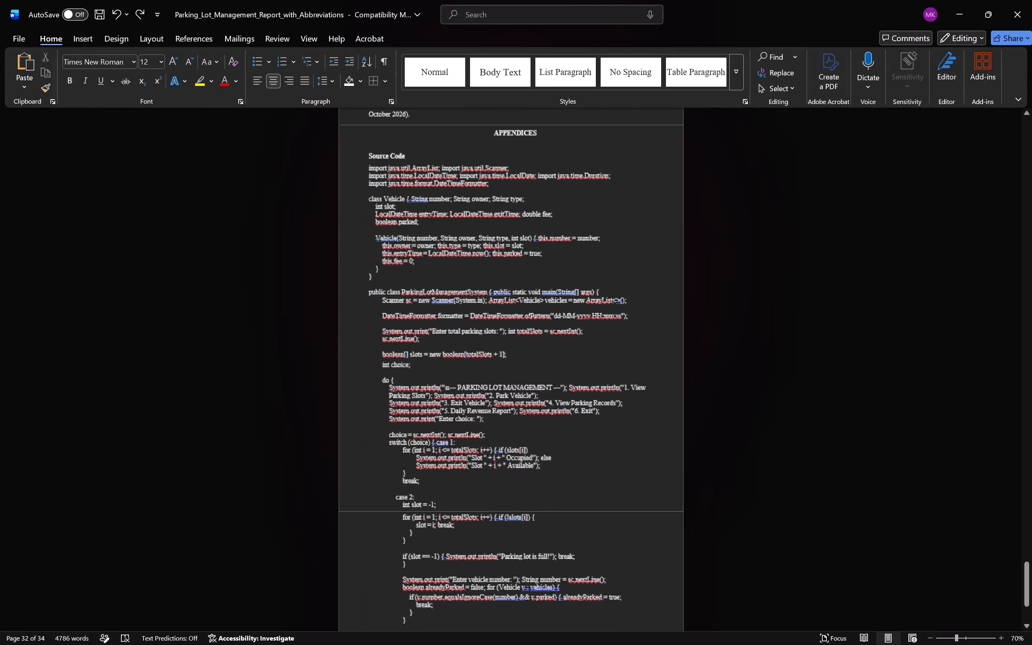
pyautogui.keyDown('ctrl'); pyautogui.scroll(1, 735, 276); pyautogui.keyUp('ctrl')
pyautogui.tripleClick(703, 557)
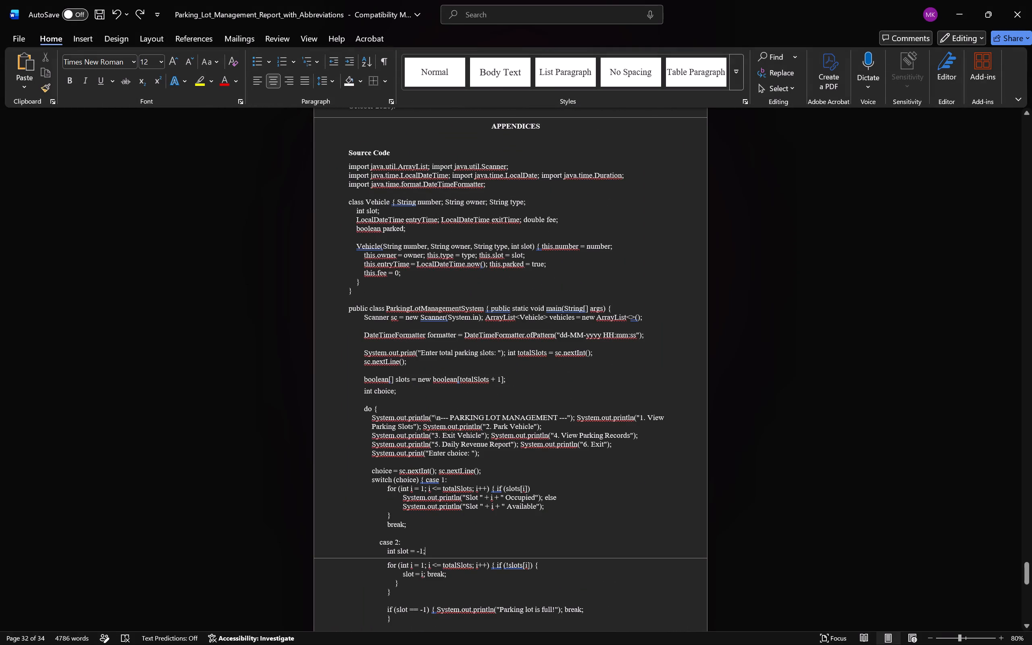
pyautogui.click(755, 508)
# Examine the full page layout from the References back through the result figures to the Table of Content page.
pyautogui.scroll(20, 737, 464)
pyautogui.scroll(9, 737, 464)
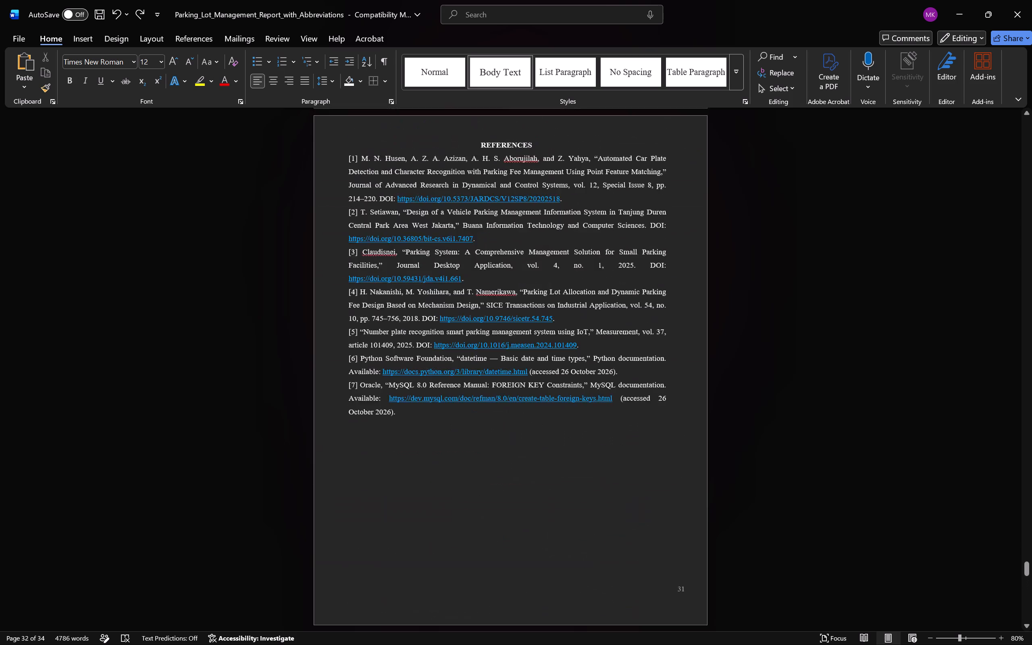
pyautogui.scroll(20, 721, 435)
pyautogui.scroll(7, 721, 435)
pyautogui.scroll(-1, 721, 435)
pyautogui.scroll(20, 721, 435)
pyautogui.scroll(7, 721, 435)
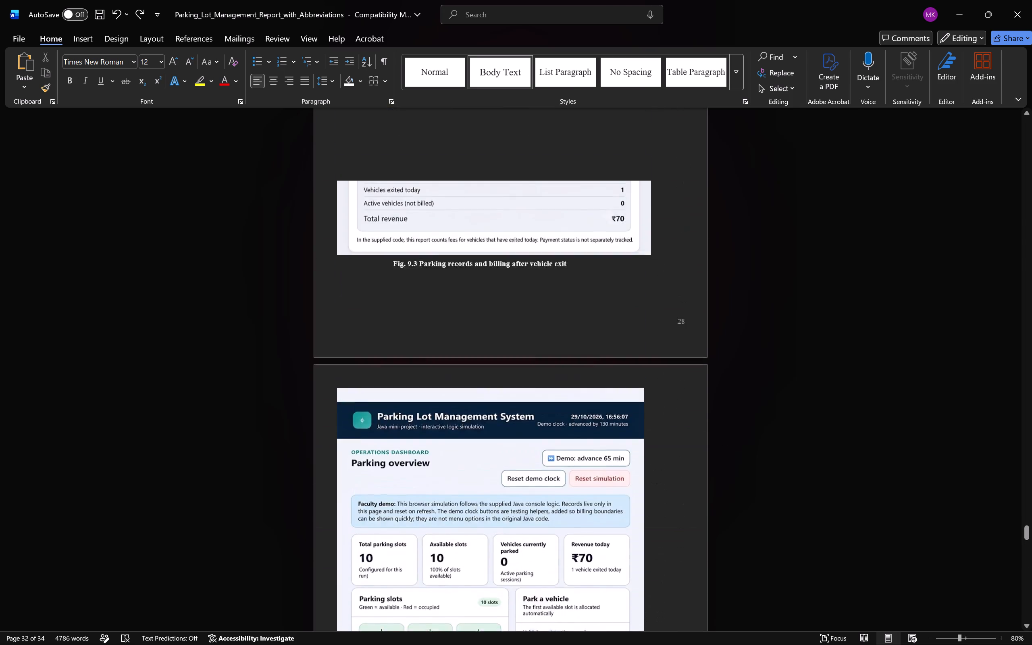
pyautogui.scroll(20, 721, 435)
pyautogui.scroll(20, 721, 435)
pyautogui.scroll(14, 721, 435)
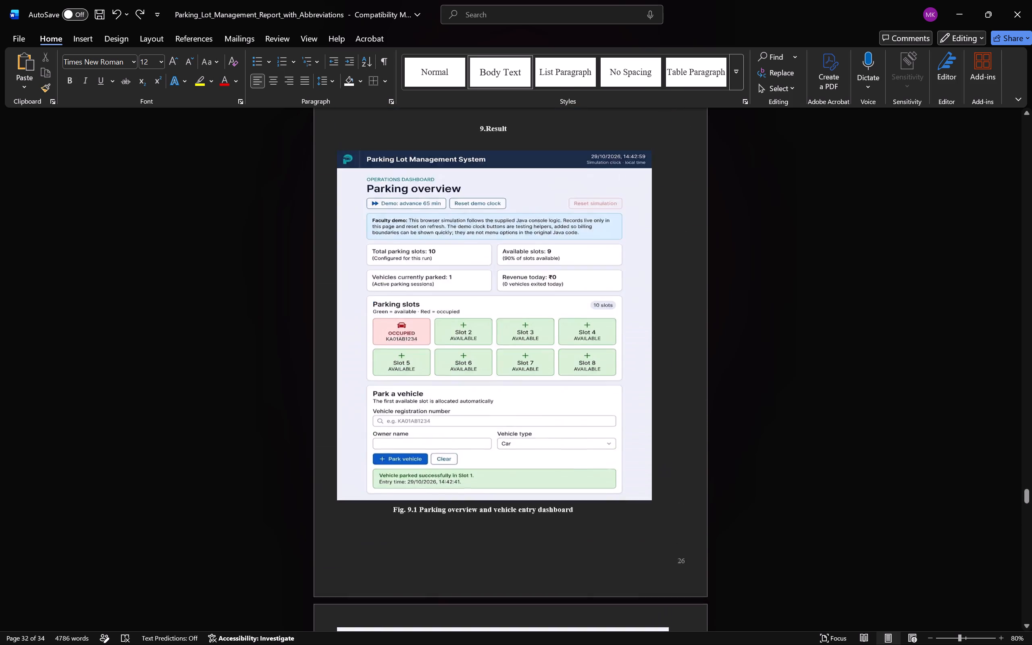
pyautogui.scroll(20, 721, 435)
pyautogui.scroll(6, 721, 435)
pyautogui.moveTo(1031, 486); pyautogui.dragTo(1027, 478)
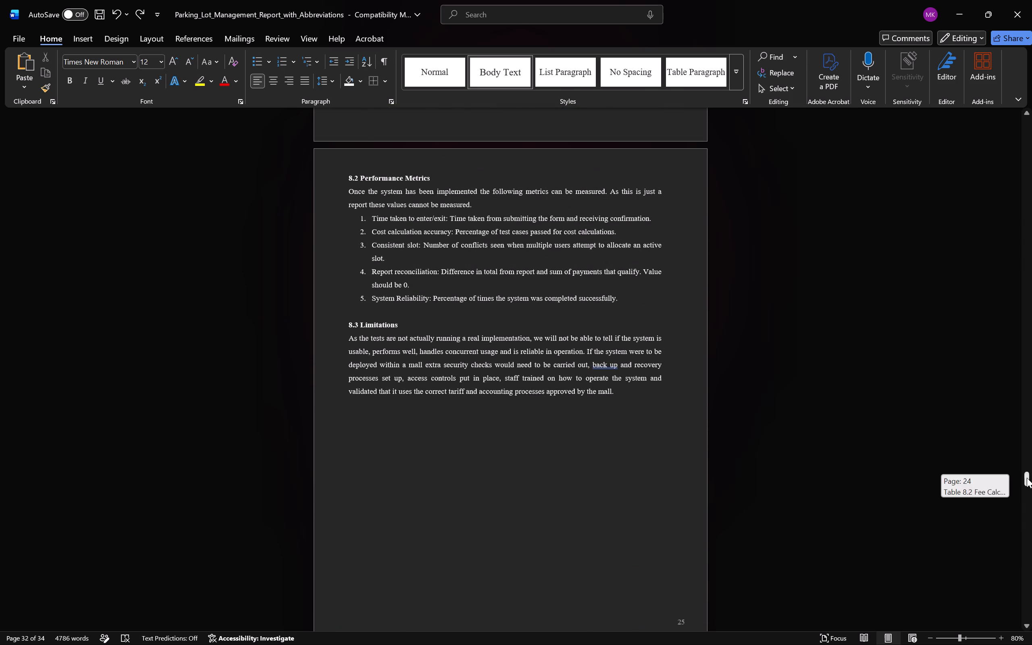
pyautogui.moveTo(1027, 478); pyautogui.dragTo(1031, 46)
pyautogui.scroll(-20, 594, 260)
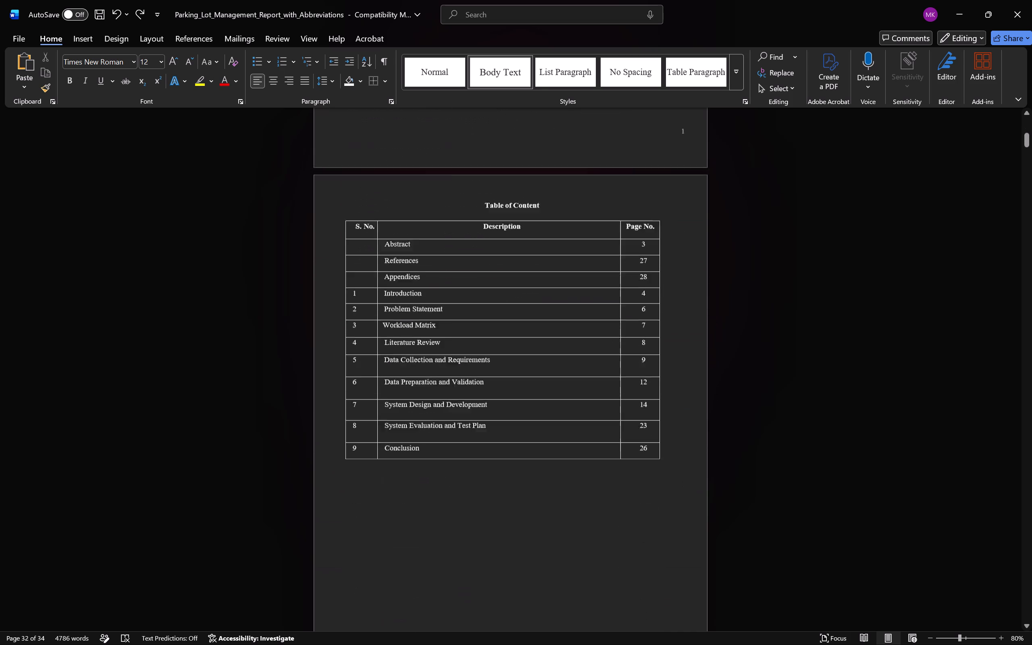
# Check the print preview of the report's front pages between the List of Tables and the Abstract, and return to the document without closing it.
pyautogui.scroll(-20, 580, 282)
pyautogui.scroll(-19, 580, 282)
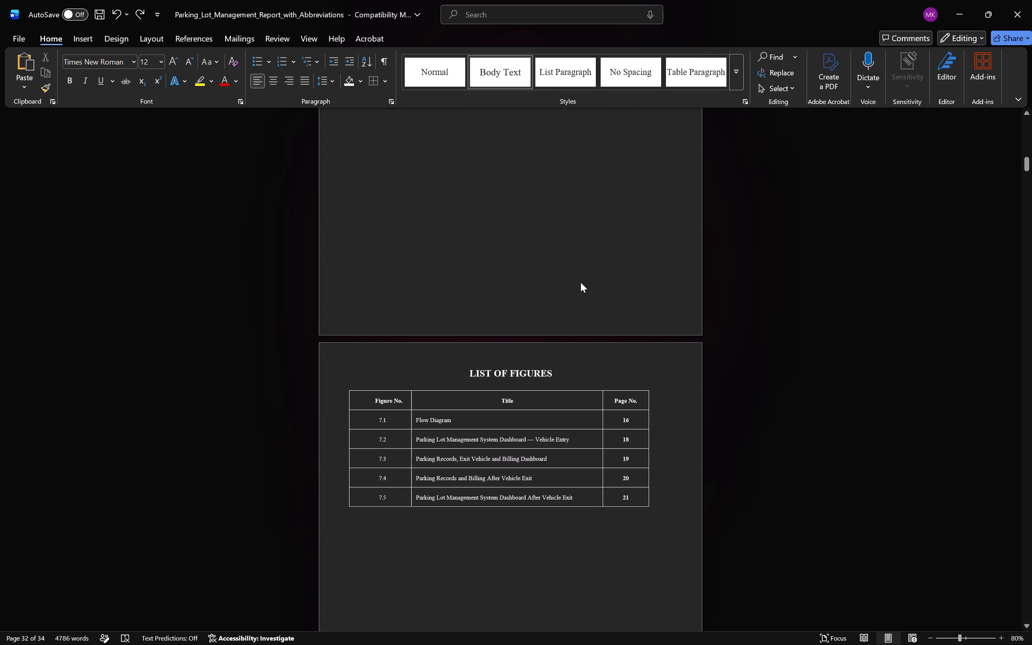
pyautogui.hotkey('ctrl', 'p')
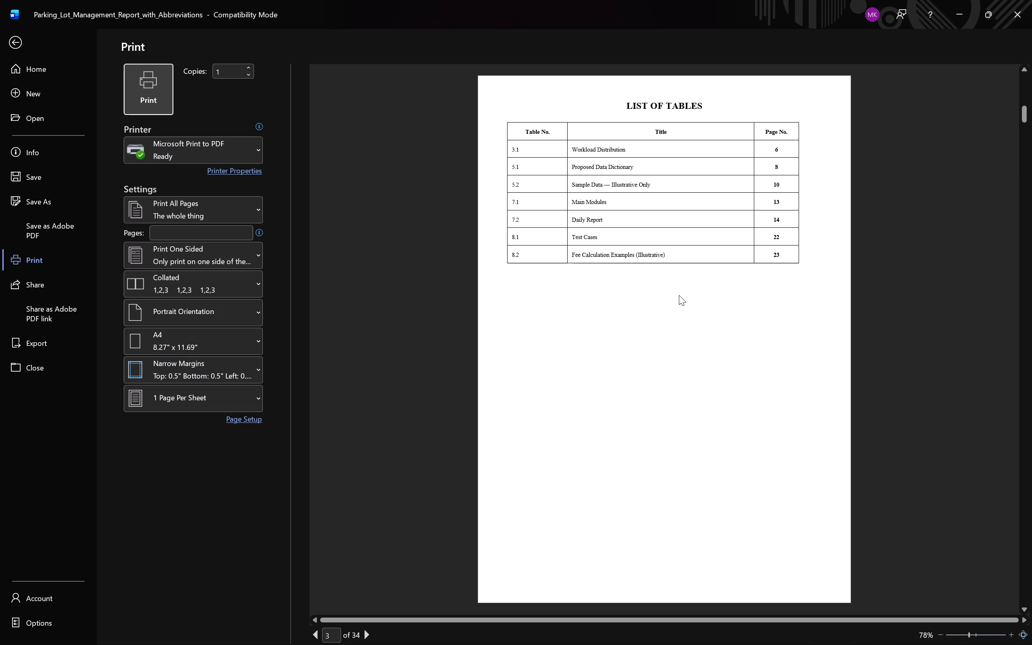
pyautogui.scroll(-3, 679, 295)
pyautogui.scroll(1, 679, 295)
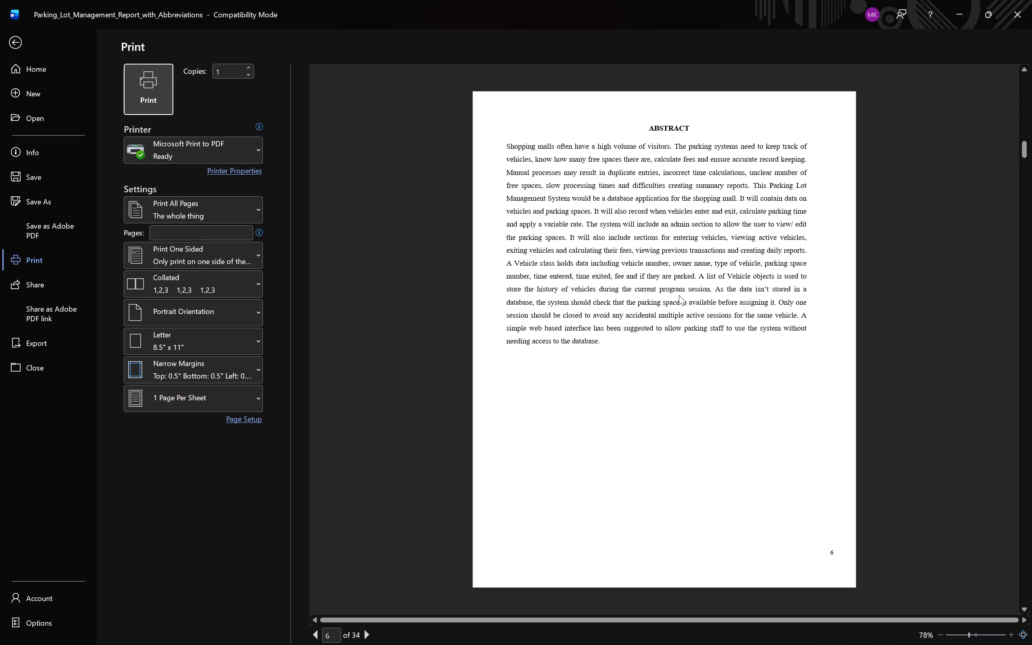
pyautogui.scroll(3, 679, 295)
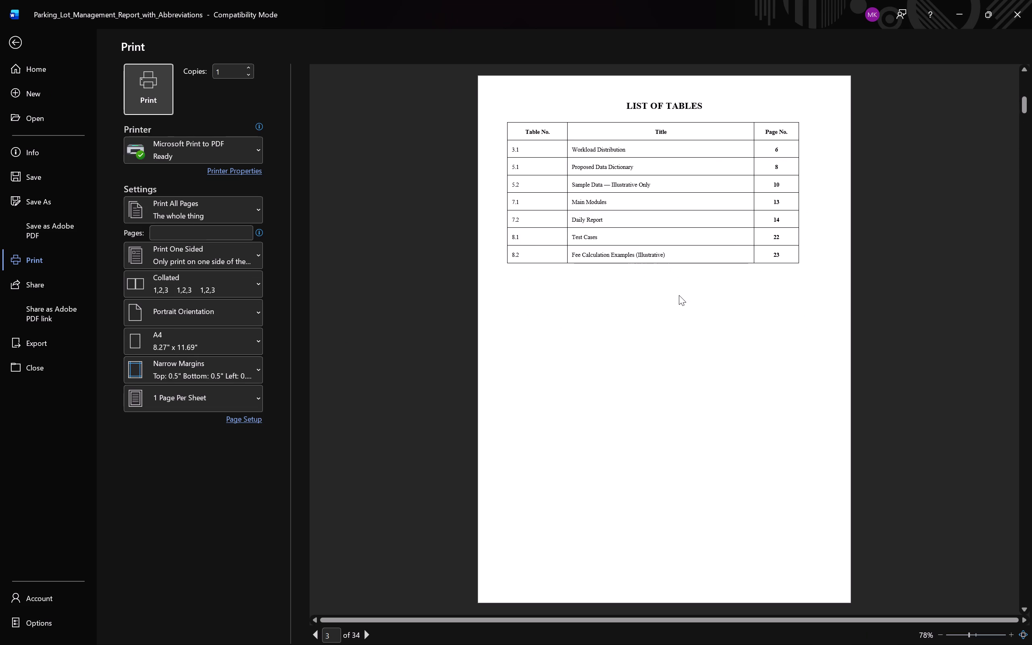
pyautogui.scroll(1, 679, 295)
pyautogui.click(1011, 8)
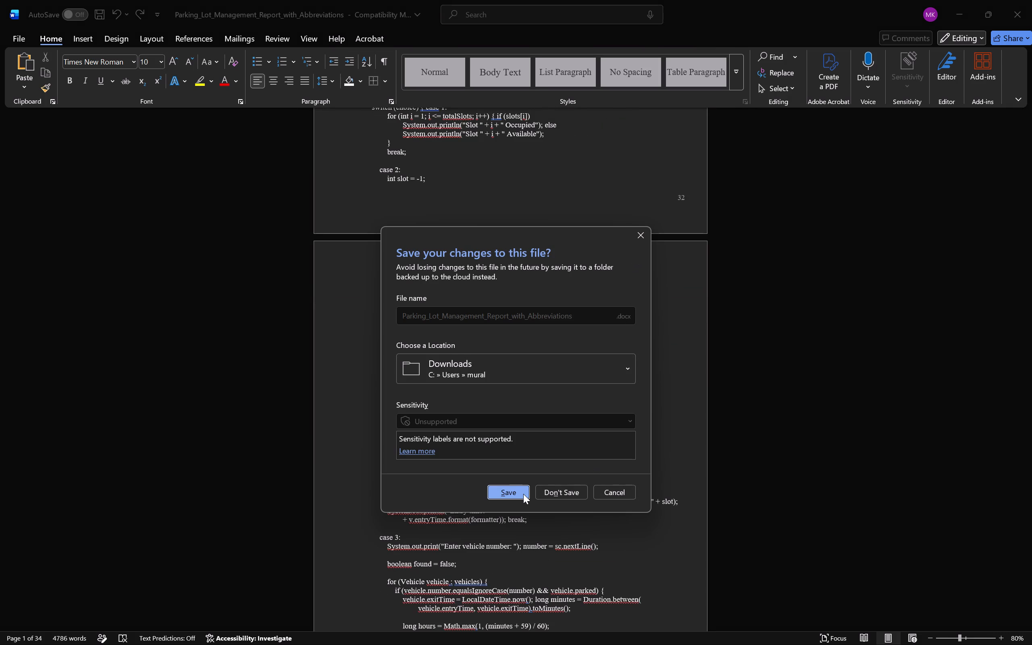
pyautogui.click(612, 486)
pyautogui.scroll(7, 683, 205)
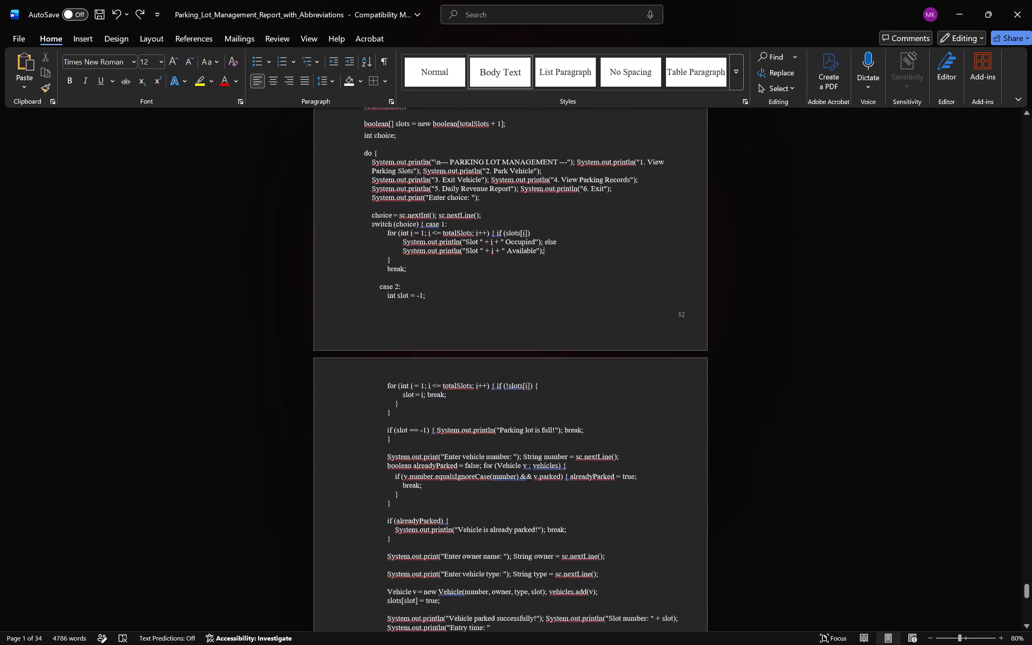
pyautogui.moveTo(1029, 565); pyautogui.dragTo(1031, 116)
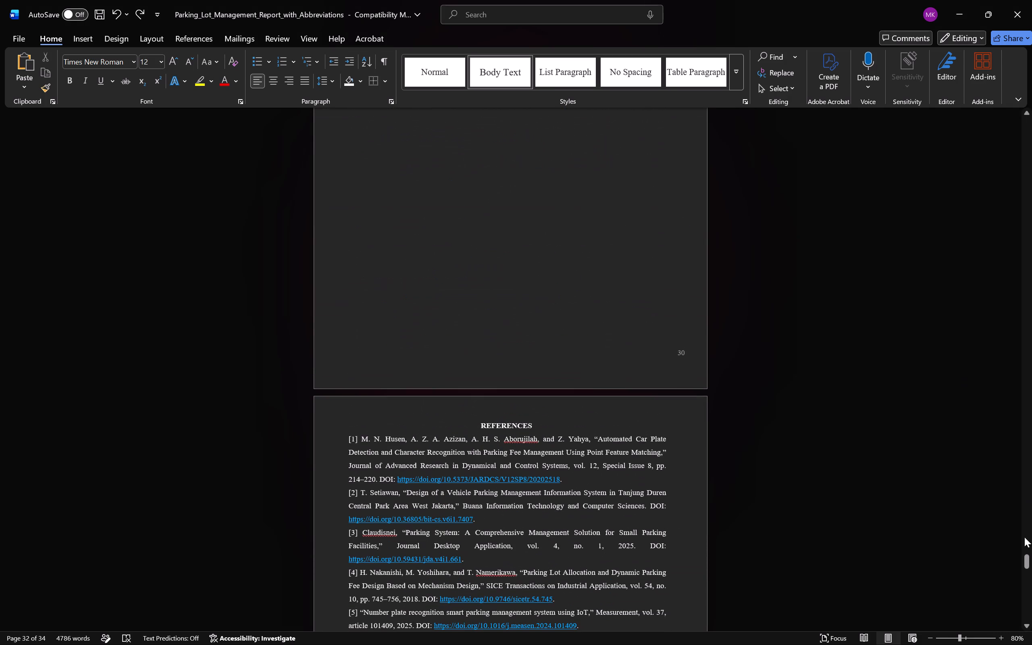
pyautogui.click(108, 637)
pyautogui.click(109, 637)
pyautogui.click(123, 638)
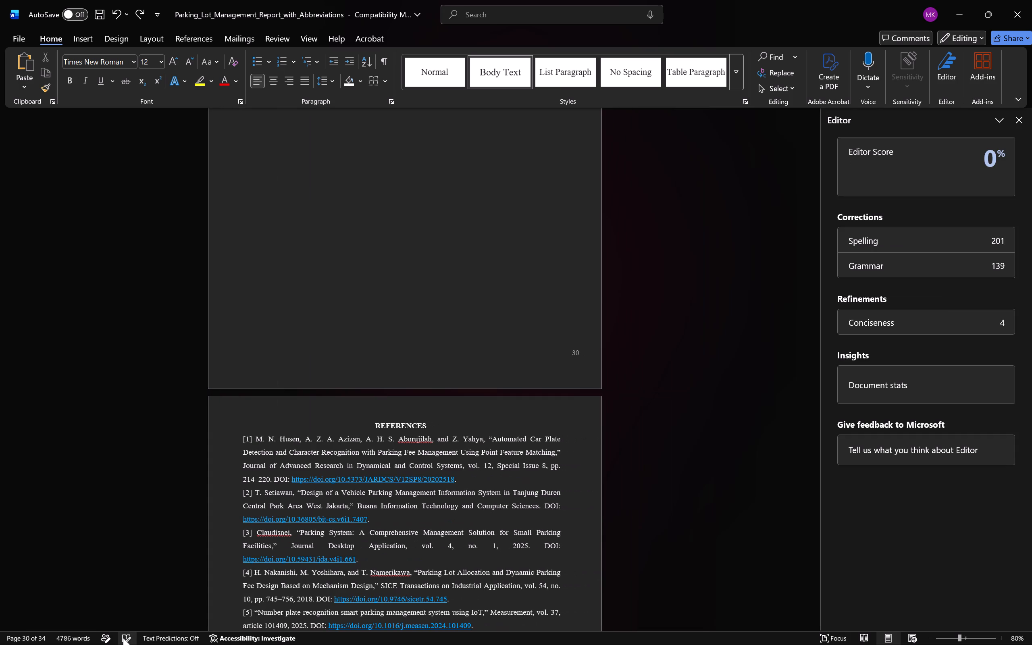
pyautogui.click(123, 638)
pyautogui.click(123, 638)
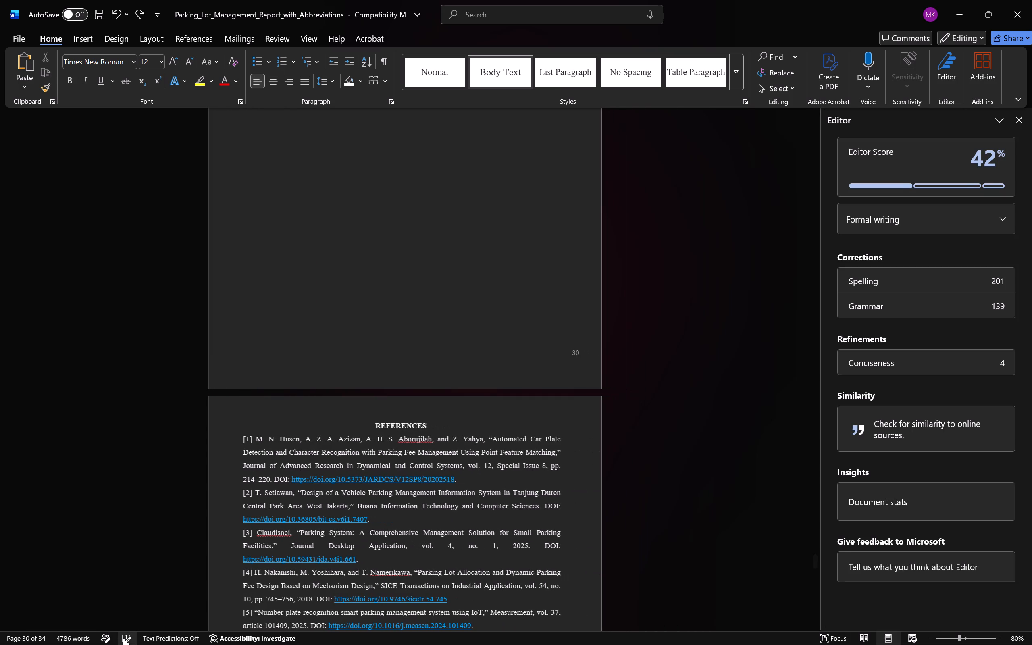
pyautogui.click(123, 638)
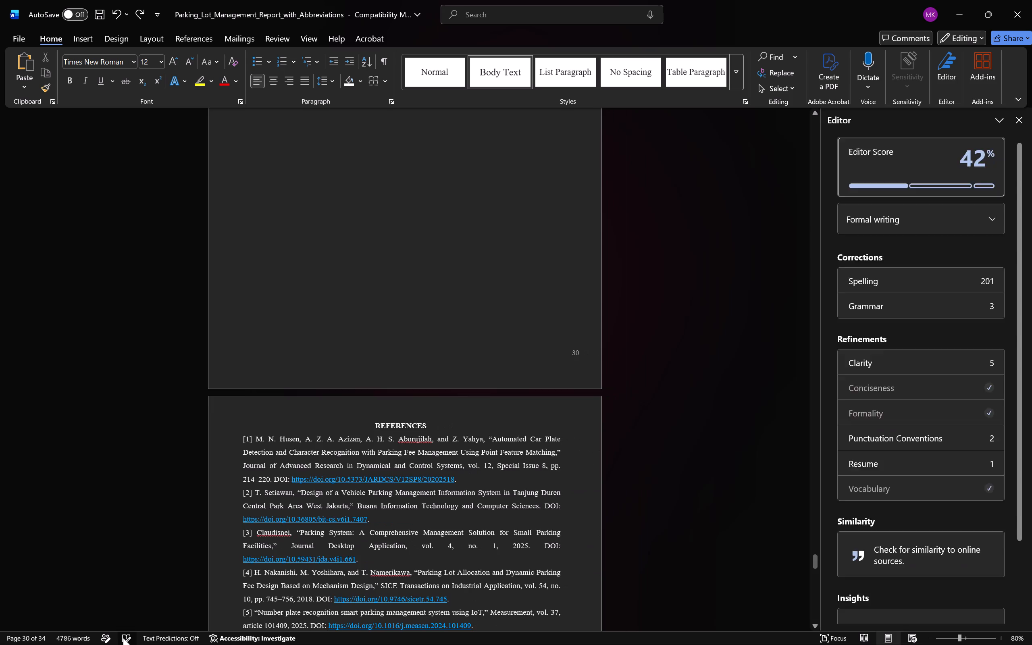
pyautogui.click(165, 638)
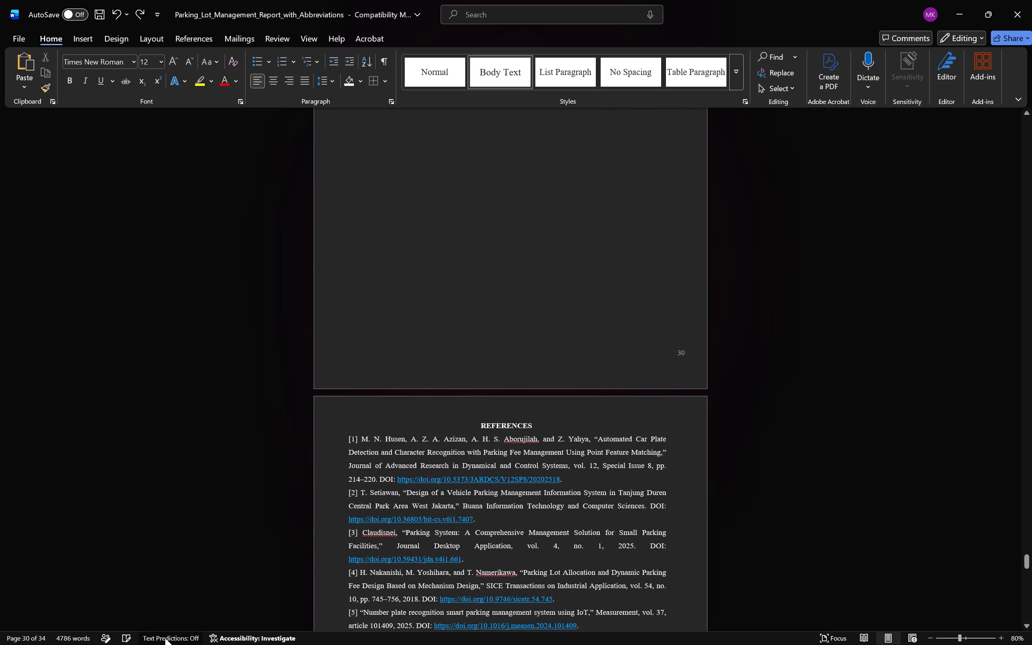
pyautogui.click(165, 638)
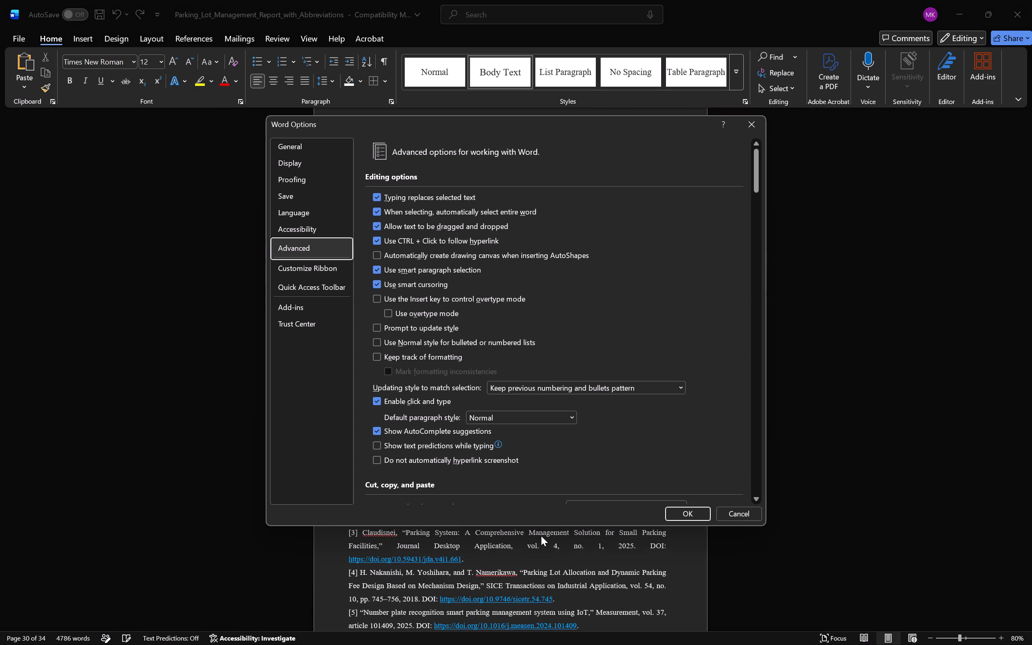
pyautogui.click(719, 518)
# Examine the layout and page numbers of the front pages from the Table of Content through the List of Tables and List of Figures.
pyautogui.scroll(20, 584, 423)
pyautogui.scroll(8, 584, 423)
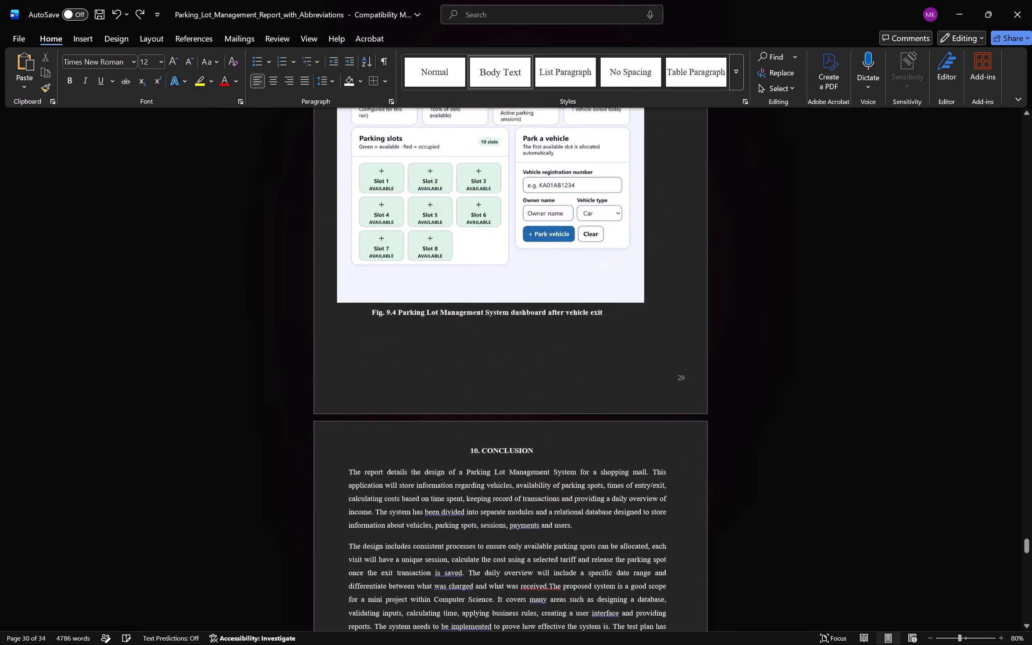
pyautogui.scroll(3, 618, 453)
pyautogui.moveTo(1028, 531); pyautogui.dragTo(1027, 6)
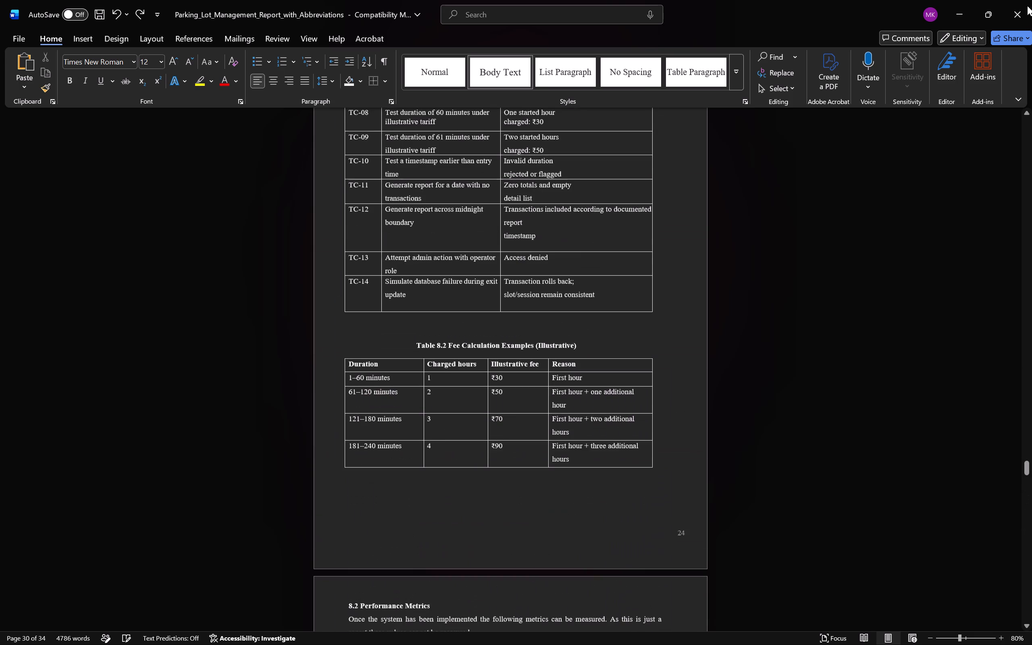
pyautogui.moveTo(1027, 6); pyautogui.dragTo(1023, 0)
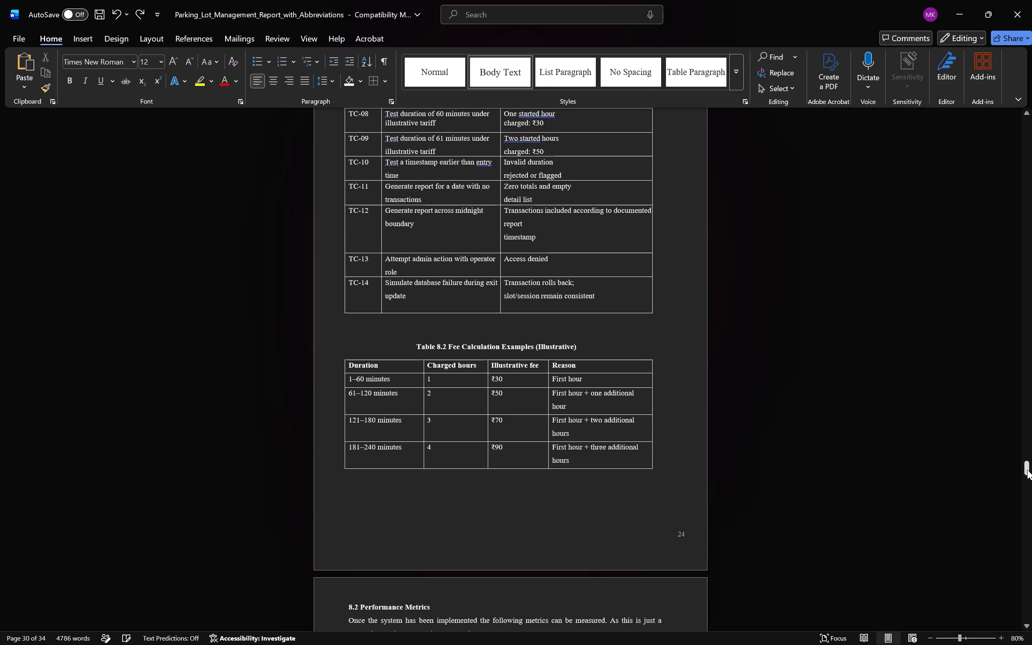
pyautogui.moveTo(1029, 468); pyautogui.dragTo(1031, 76)
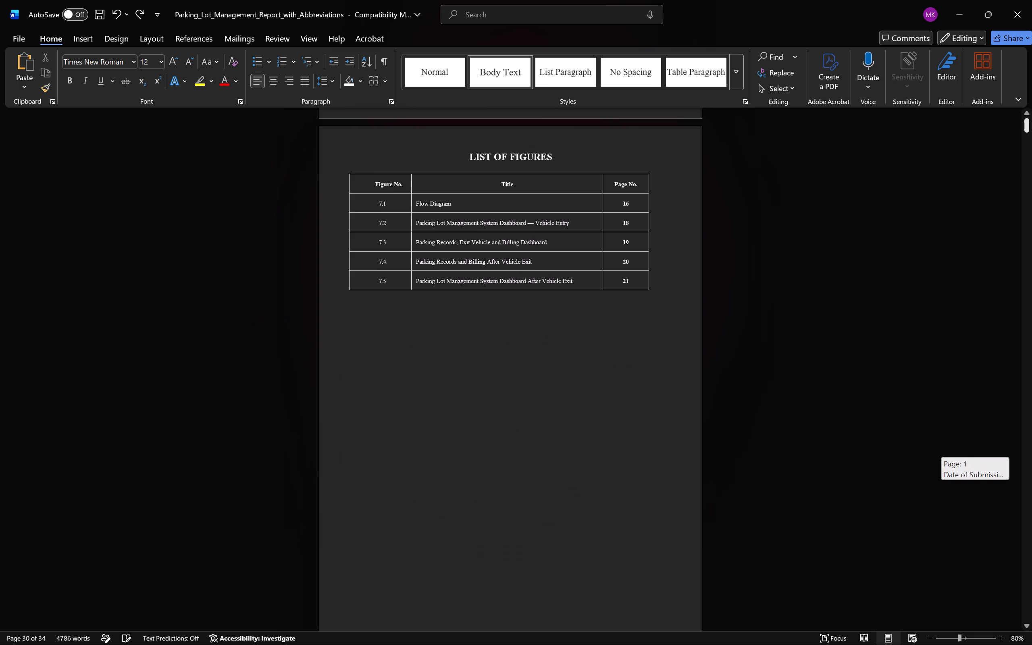
pyautogui.moveTo(1031, 76); pyautogui.dragTo(1027, 62)
pyautogui.scroll(-7, 515, 340)
pyautogui.scroll(-14, 515, 340)
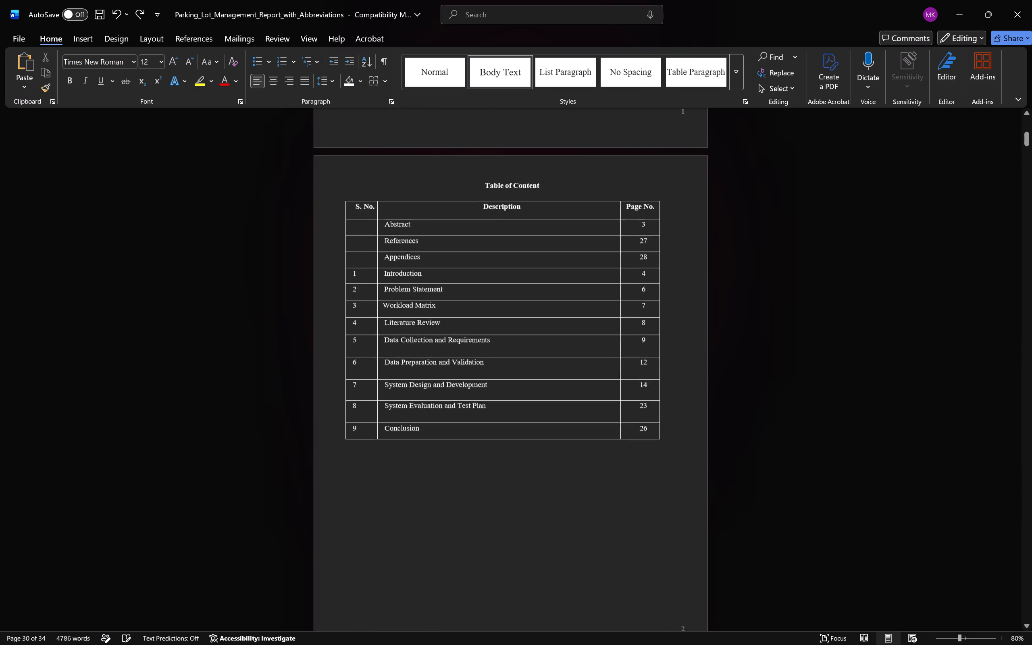
pyautogui.scroll(-6, 524, 349)
pyautogui.scroll(-20, 524, 349)
pyautogui.scroll(-5, 524, 349)
pyautogui.scroll(2, 524, 349)
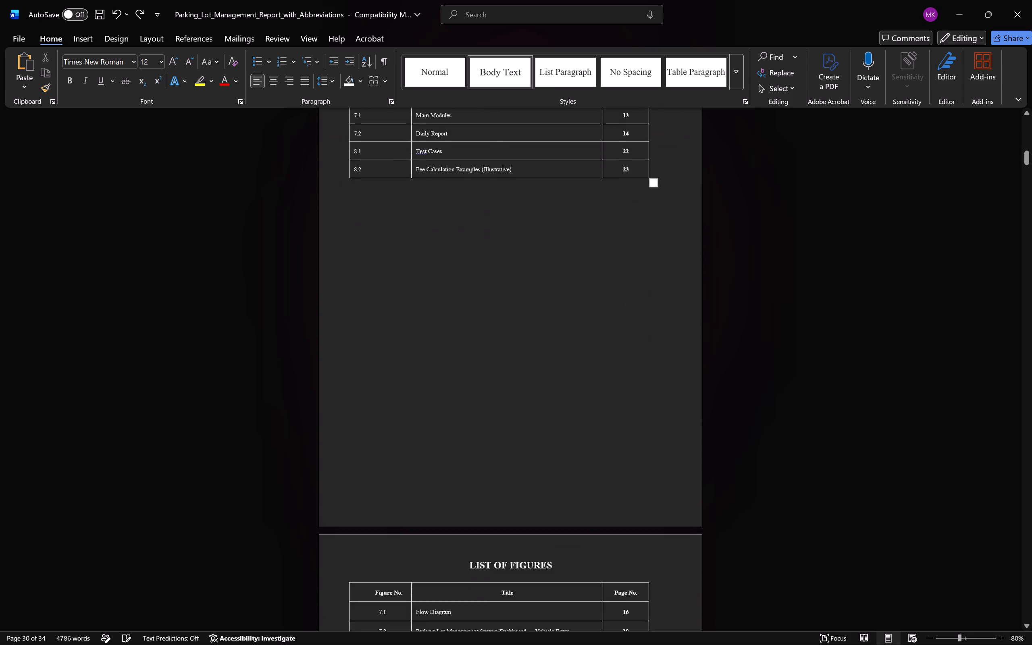
pyautogui.scroll(20, 524, 349)
pyautogui.scroll(9, 524, 349)
pyautogui.scroll(-6, 532, 349)
pyautogui.scroll(4, 532, 349)
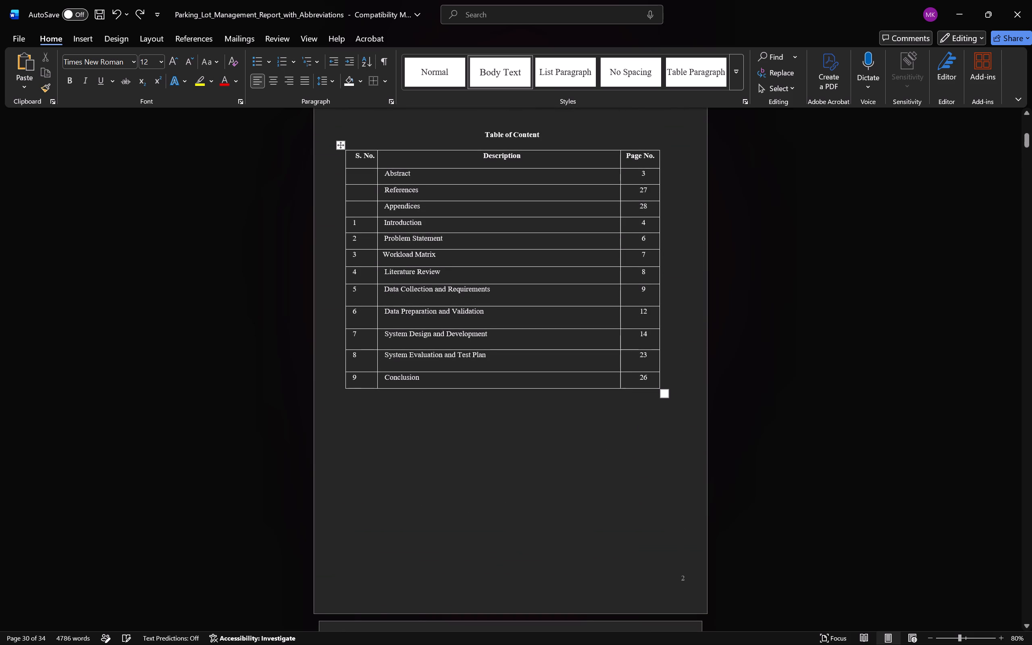
pyautogui.scroll(-9, 508, 294)
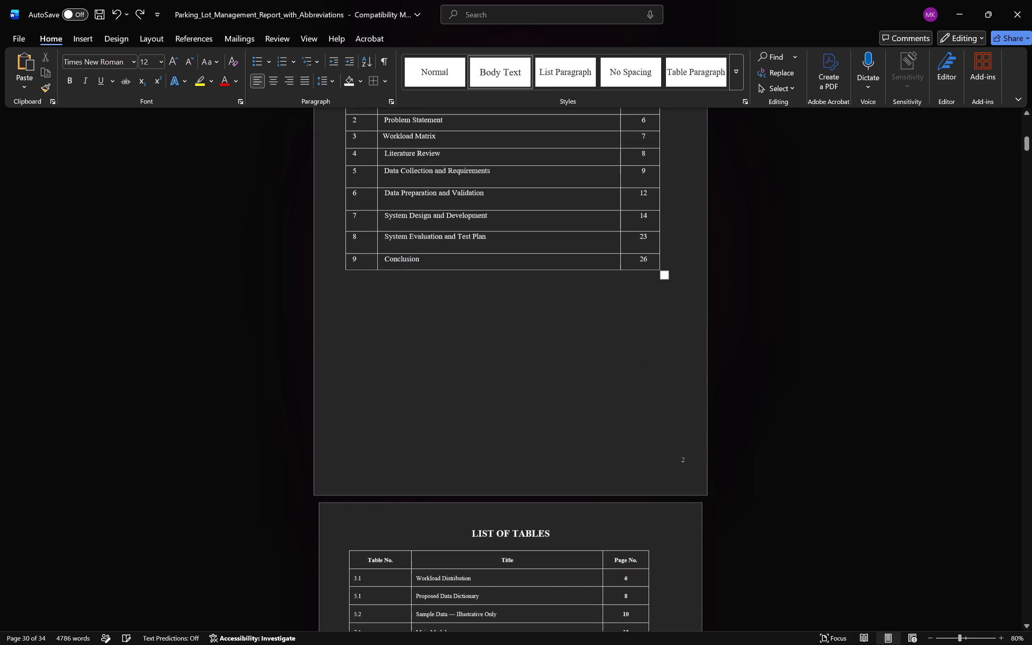
pyautogui.scroll(-18, 508, 294)
pyautogui.scroll(-14, 508, 294)
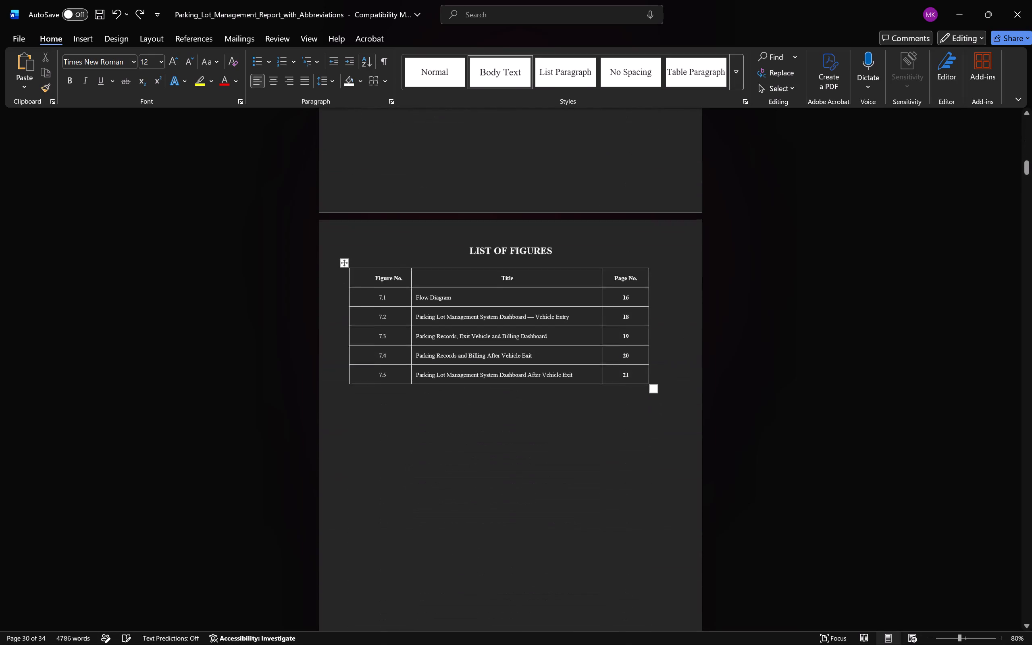
pyautogui.scroll(-9, 508, 294)
pyautogui.scroll(20, 508, 294)
pyautogui.scroll(15, 508, 294)
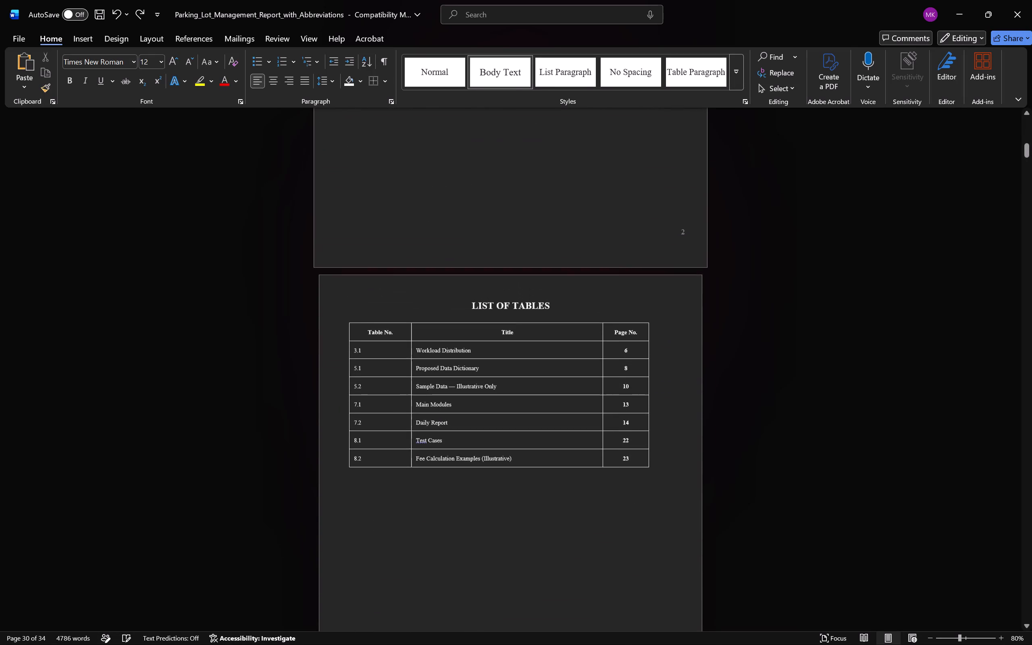
pyautogui.scroll(18, 508, 294)
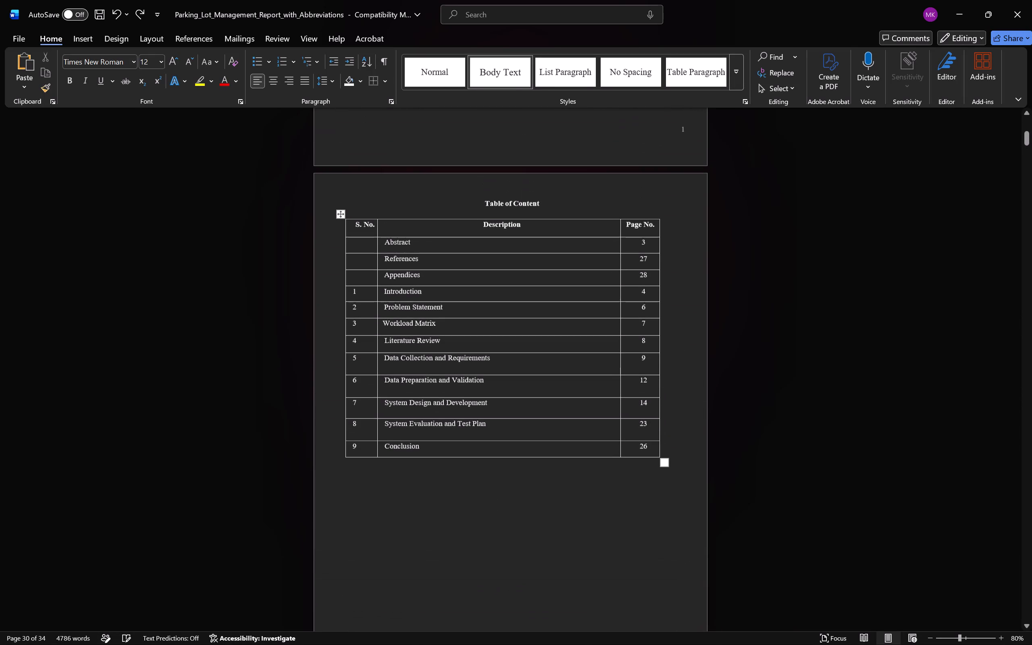
# Add three empty rows below the Conclusion row of the Table of Content table.
pyautogui.moveTo(430, 275); pyautogui.dragTo(417, 277)
pyautogui.moveTo(401, 263); pyautogui.dragTo(391, 247)
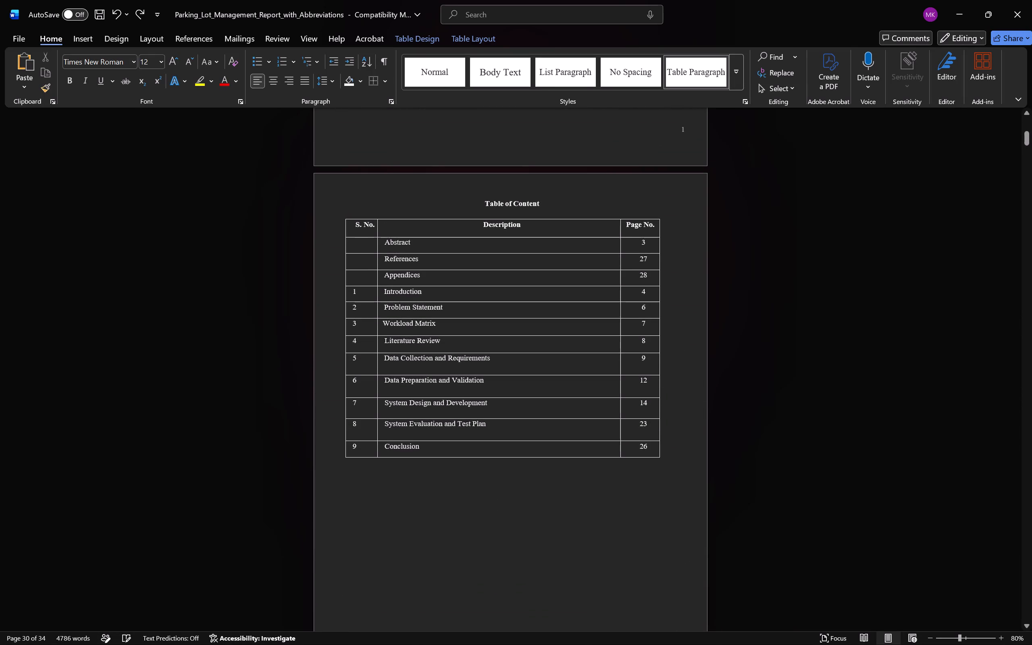
pyautogui.moveTo(391, 247); pyautogui.dragTo(381, 250)
pyautogui.click(388, 255)
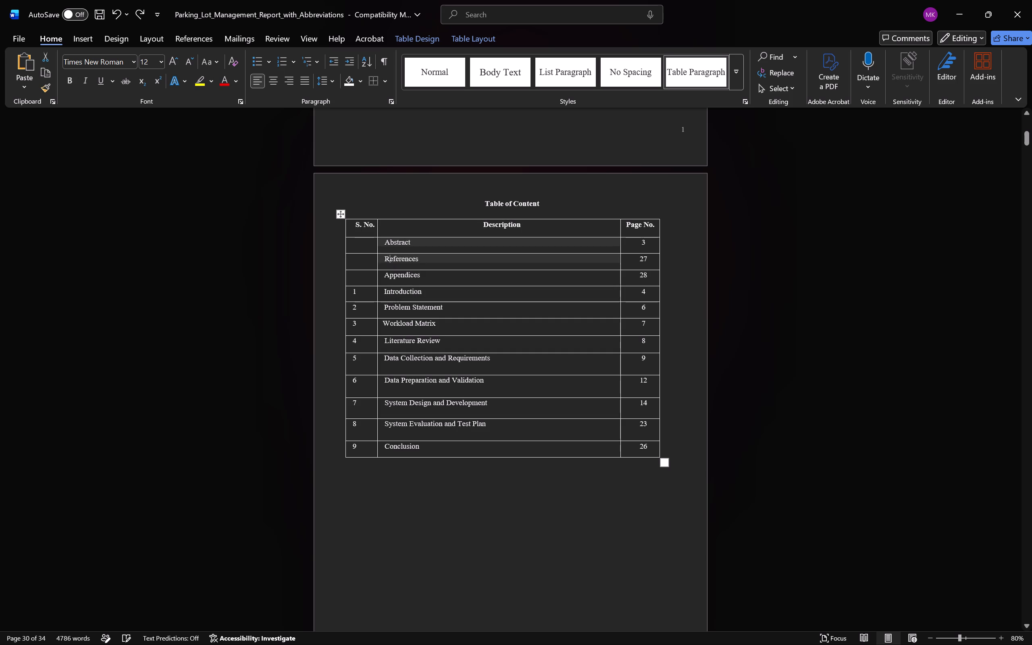
pyautogui.click(339, 455)
pyautogui.click(337, 457)
pyautogui.click(337, 457)
pyautogui.click(337, 457)
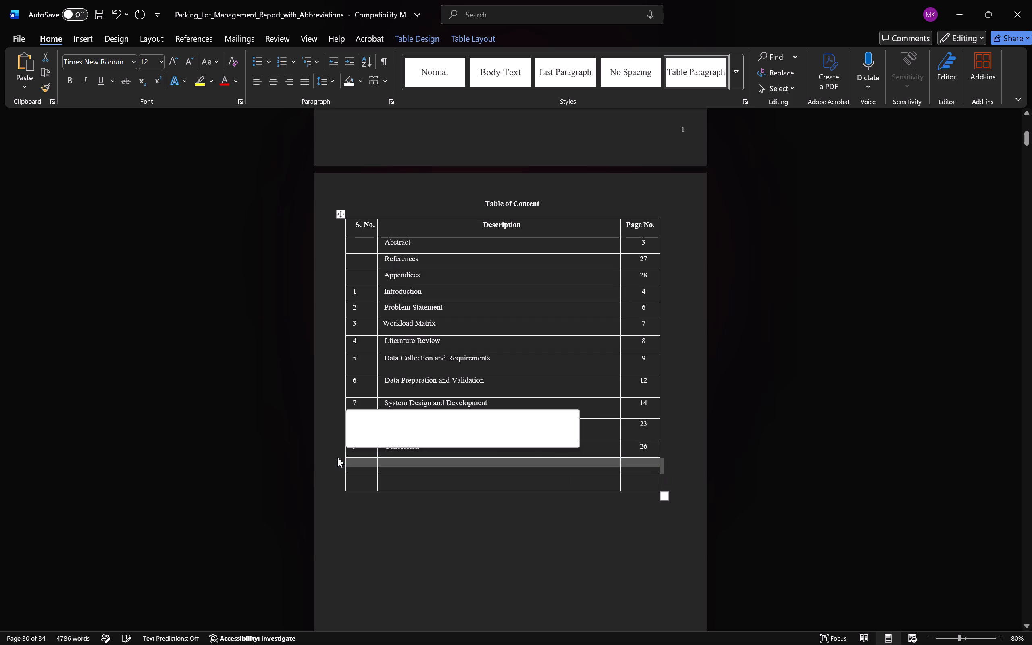
pyautogui.click(341, 454)
pyautogui.click(343, 457)
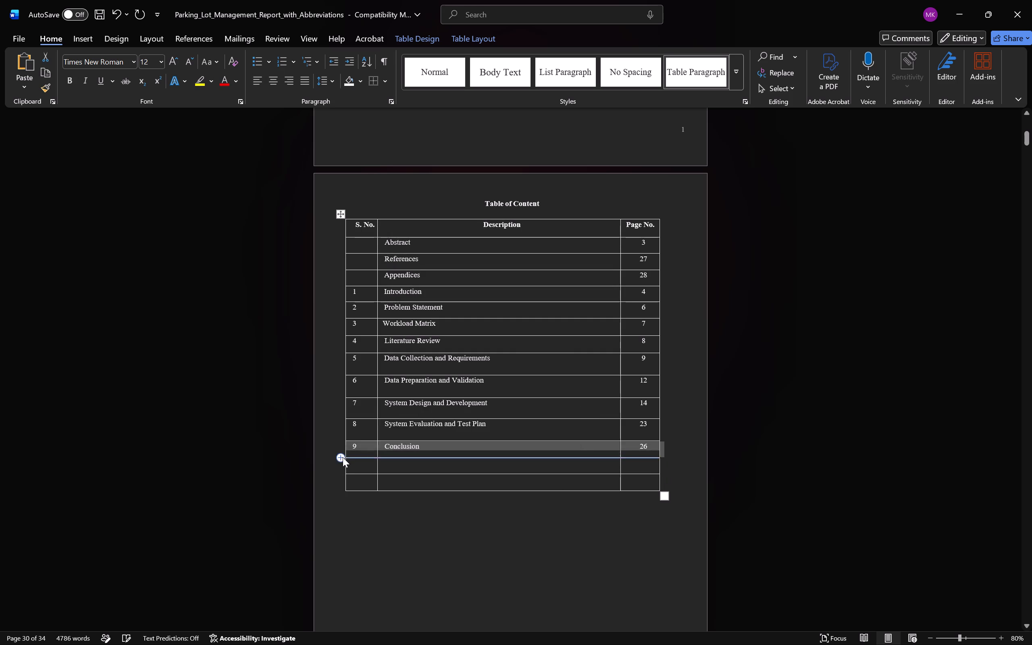
pyautogui.click(387, 521)
# Move the Abstract description from the first entry row into the first empty row below Conclusion, keeping the Conclusion text.
pyautogui.click(400, 466)
pyautogui.tripleClick(470, 241)
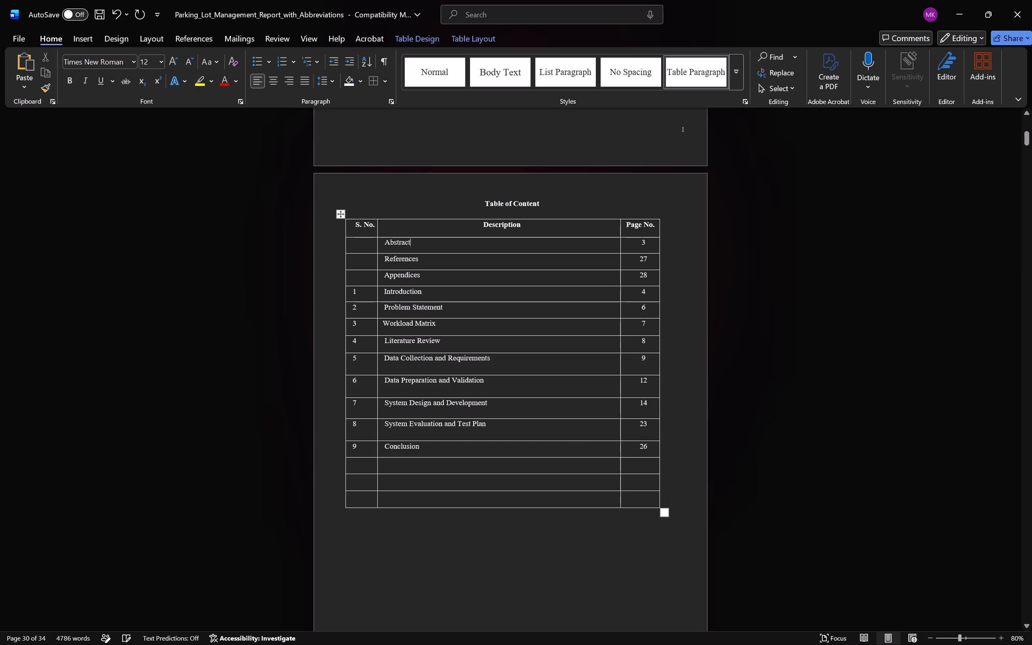
pyautogui.hotkey('ctrl', 'x')
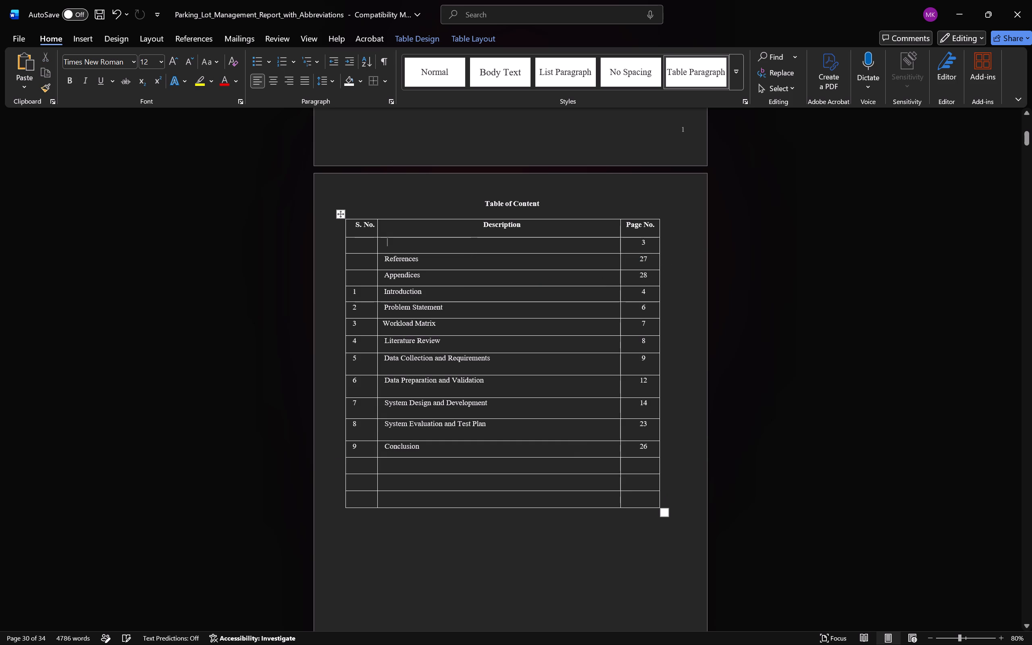
pyautogui.click(409, 468)
pyautogui.hotkey('ctrl', 'c')
pyautogui.keyDown('ctrl'); pyautogui.moveTo(409, 468); pyautogui.dragTo(415, 449); pyautogui.keyUp('ctrl')
pyautogui.hotkey('ctrl', 'v')
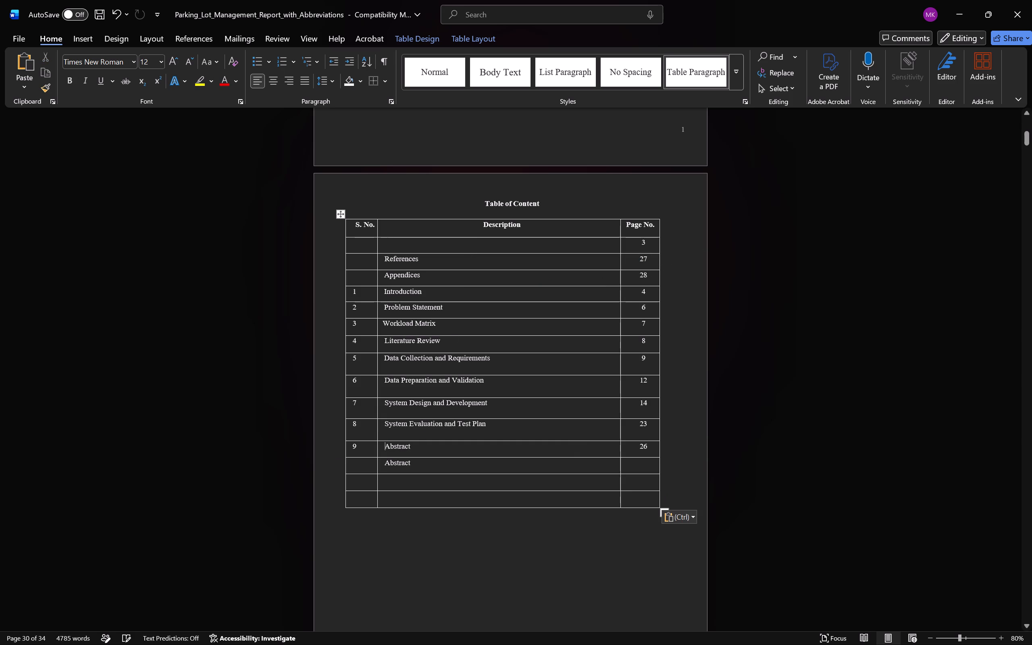
pyautogui.hotkey('ctrl', 'z')
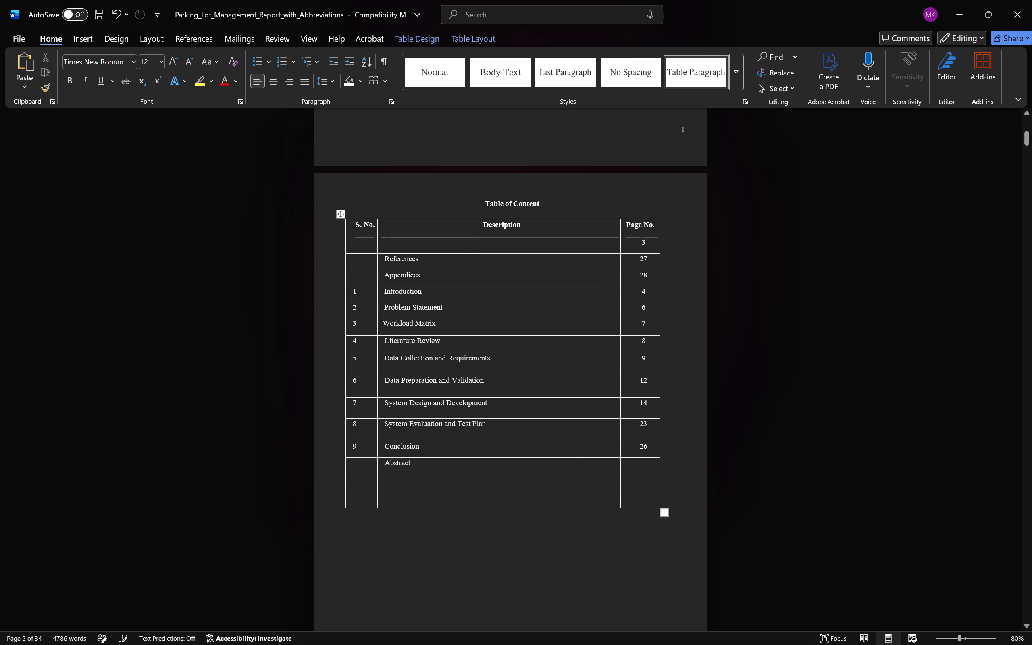
# Move the References description into the second empty row, directly below the relocated Abstract entry.
pyautogui.tripleClick(412, 264)
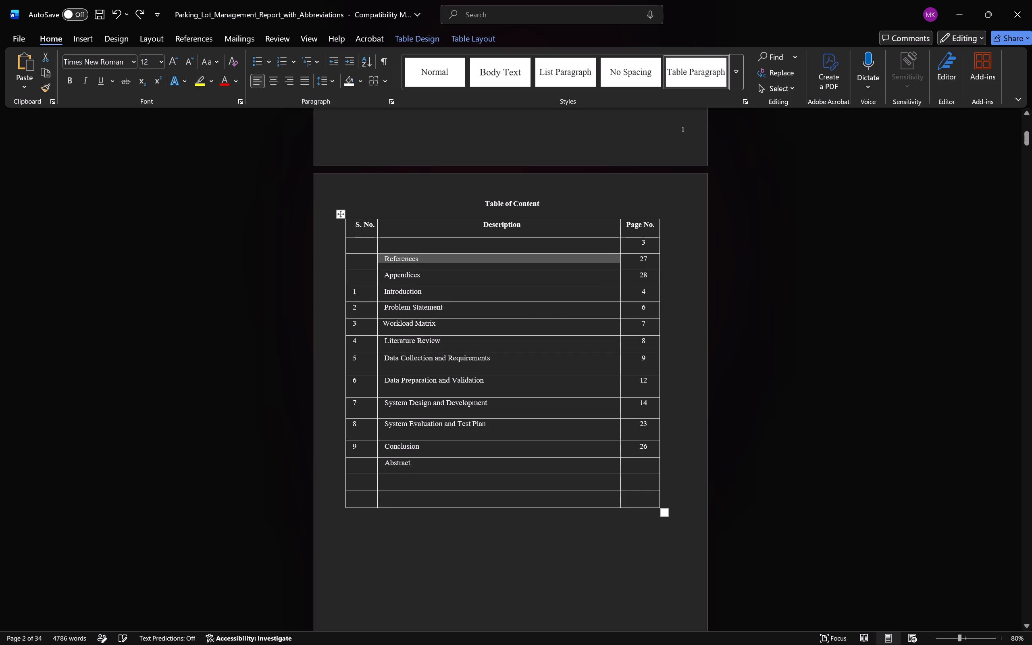
pyautogui.hotkey('ctrl', 'x')
pyautogui.click(422, 478)
pyautogui.press('c')
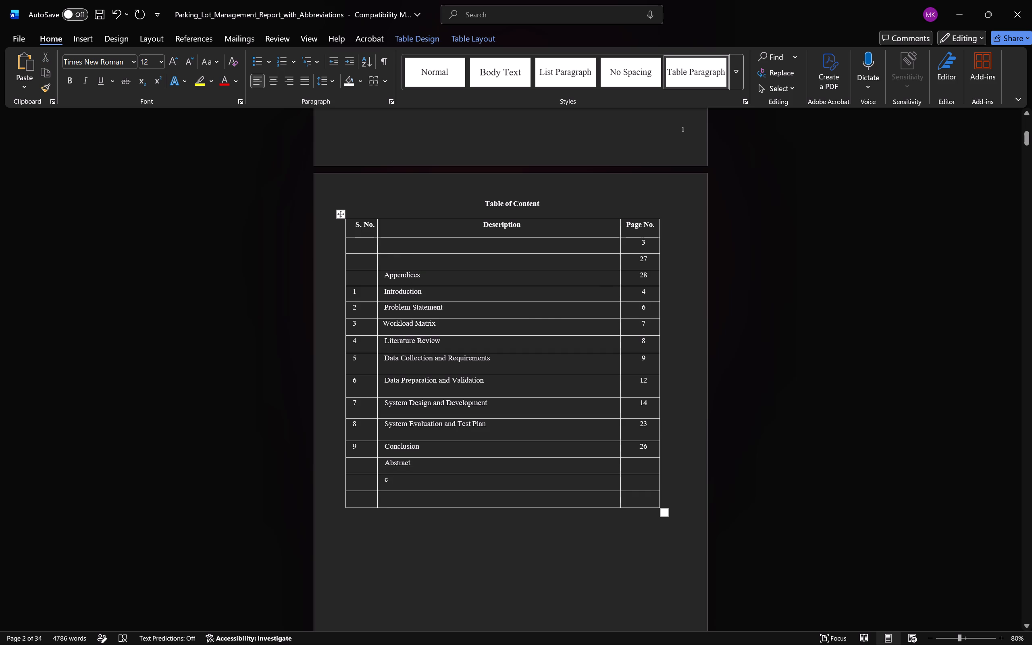
pyautogui.press('BackSpace')
pyautogui.hotkey('ctrl', 'v')
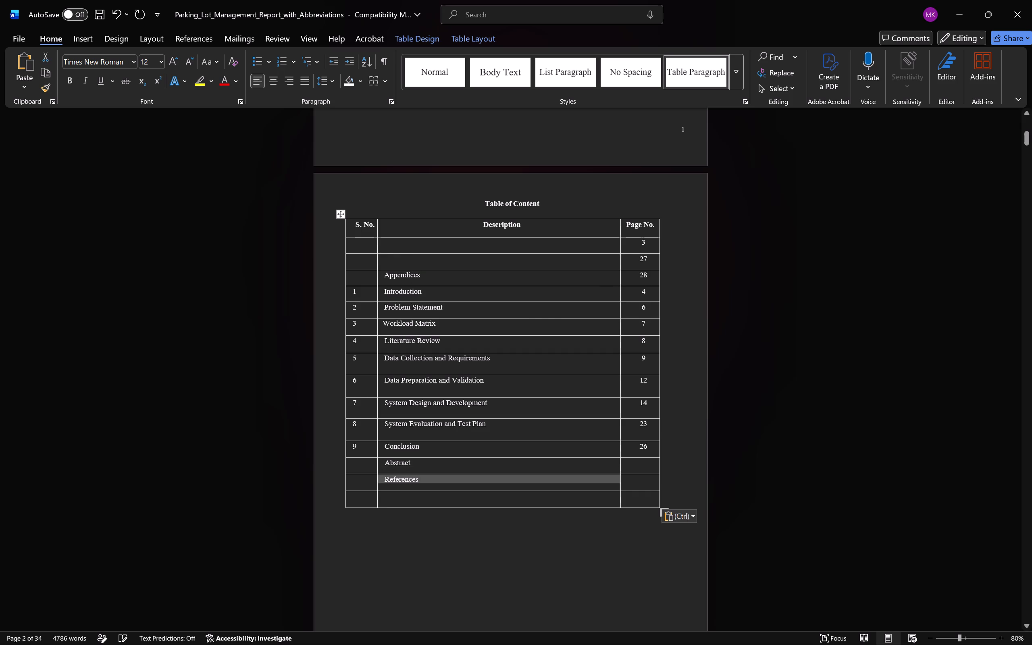
# Move the Appendices description into the last empty row of the Table of Content, directly below References.
pyautogui.tripleClick(397, 280)
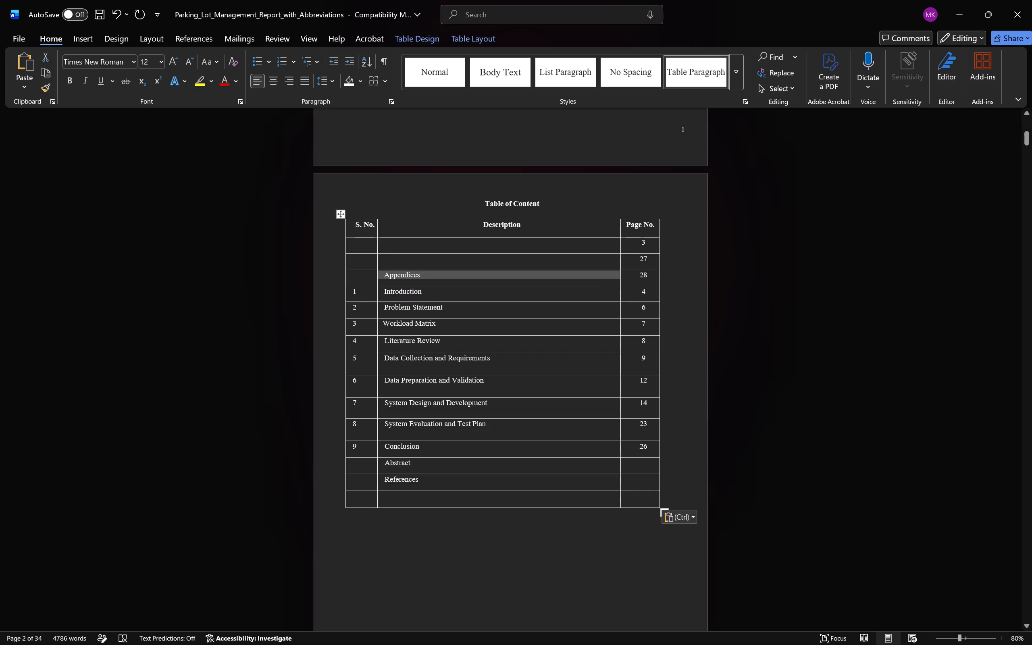
pyautogui.hotkey('ctrl', 'x')
pyautogui.keyDown('ctrl'); pyautogui.click(419, 504); pyautogui.keyUp('ctrl')
pyautogui.hotkey('ctrl', 'v')
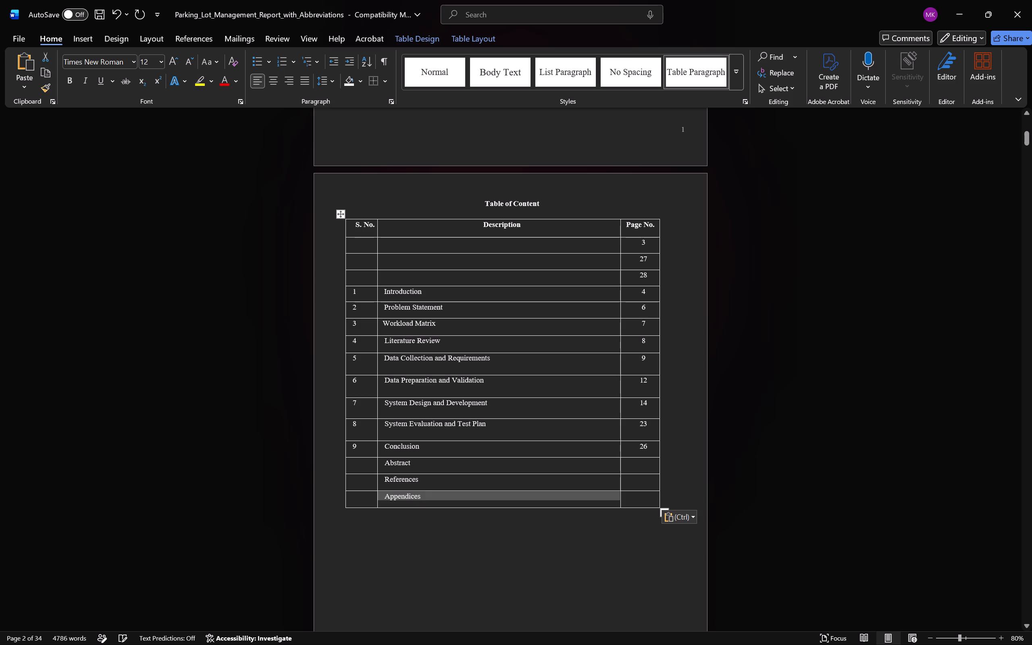
# Enter List of Tables, List of Figures and List of Abbreviations as descriptions in the three emptied rows above Introduction.
pyautogui.click(646, 246)
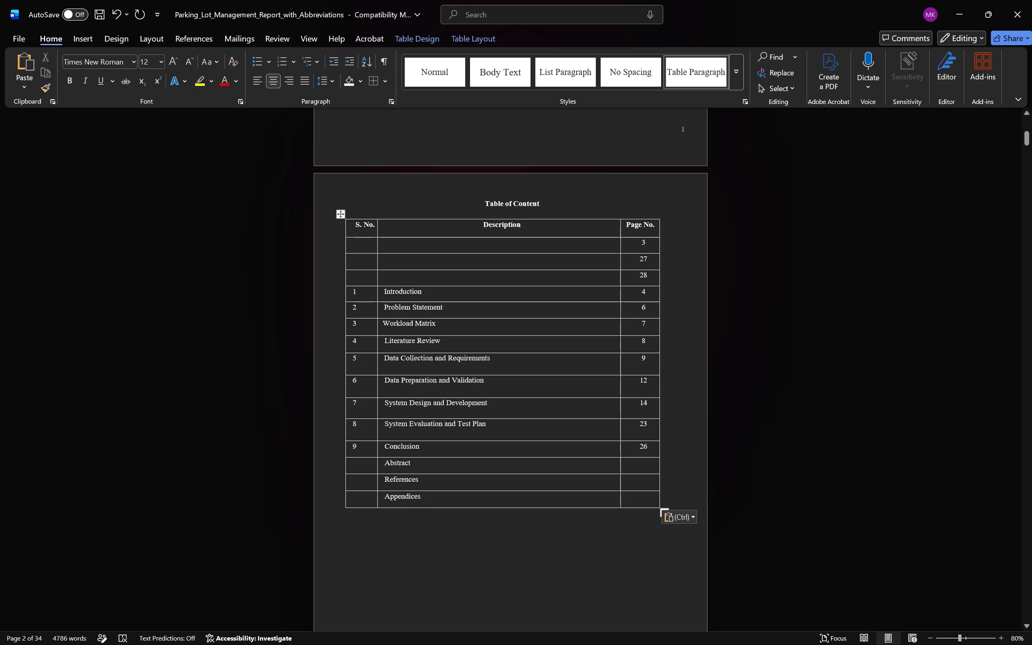
pyautogui.click(517, 244)
pyautogui.scroll(-13, 502, 307)
pyautogui.scroll(3, 501, 321)
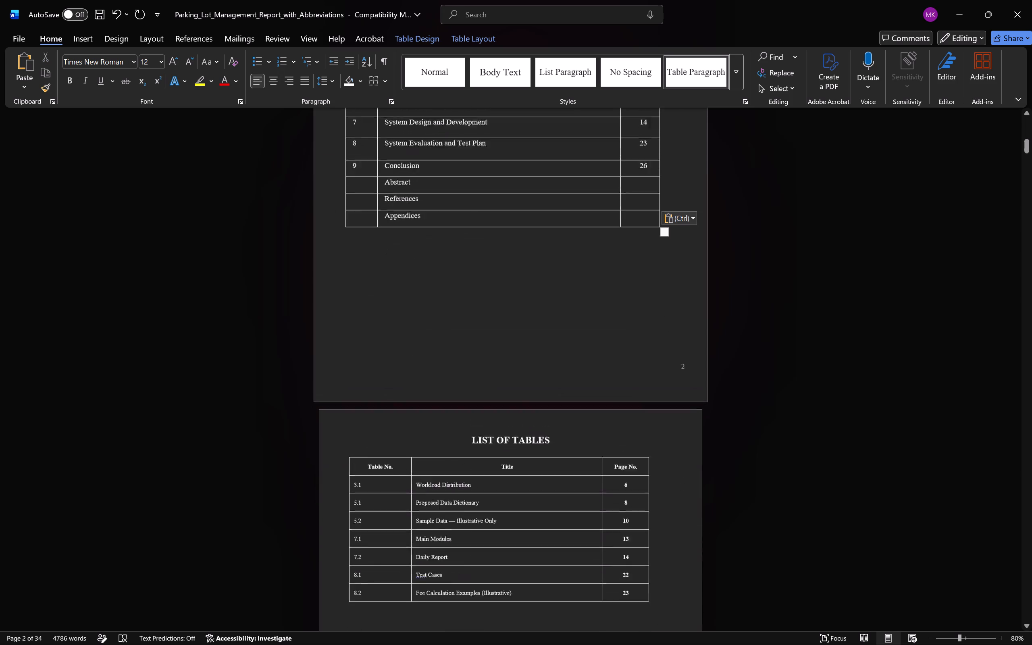
pyautogui.scroll(5, 501, 321)
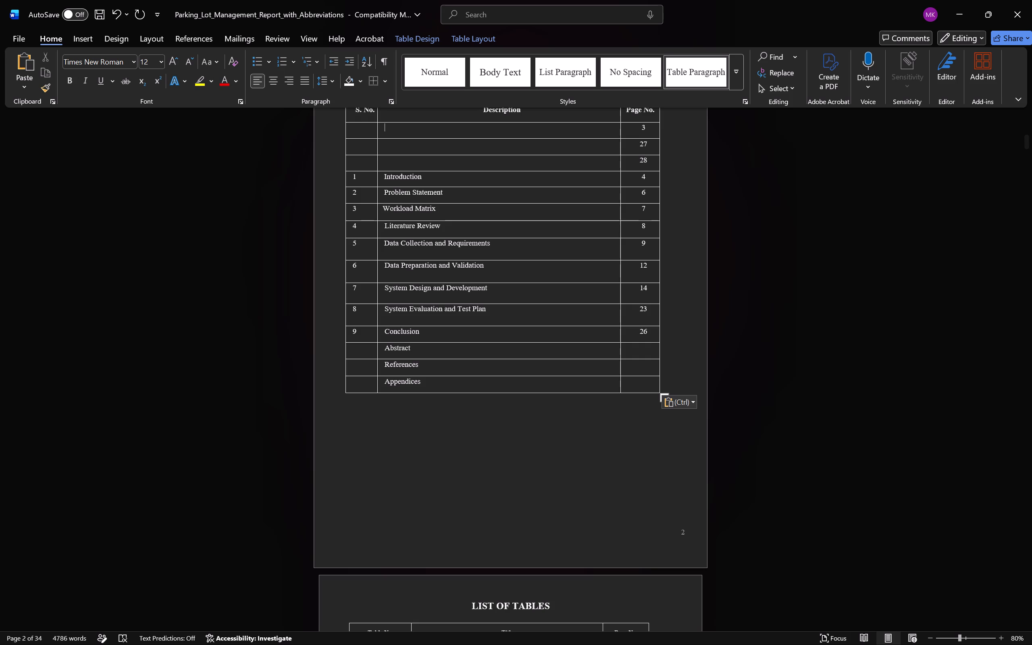
pyautogui.write('List o')
pyautogui.write('f Tables')
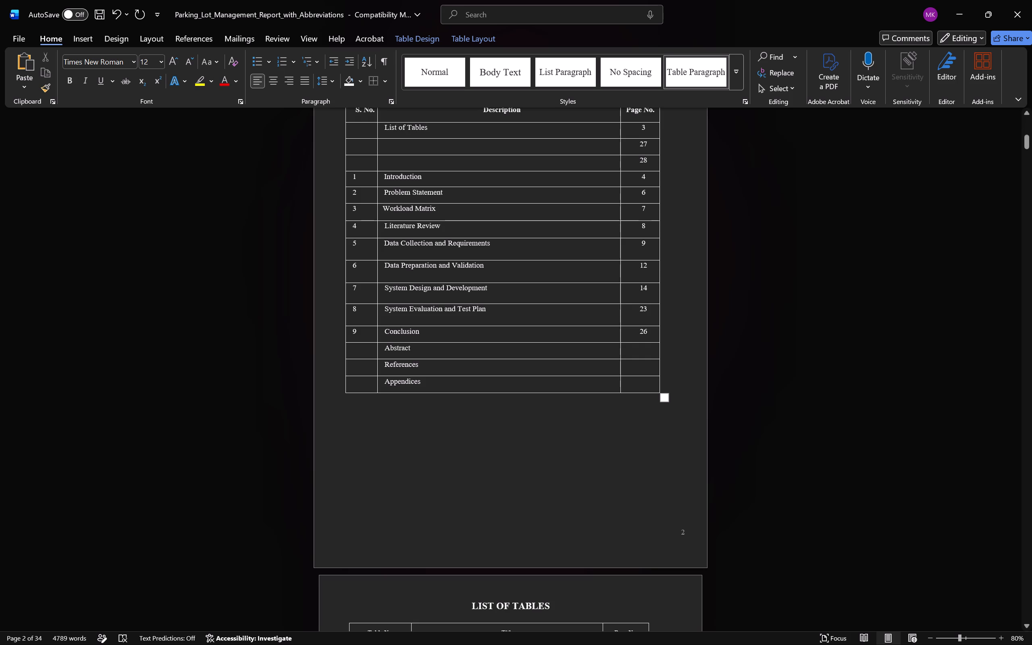
pyautogui.click(416, 147)
pyautogui.write('List of Figures')
pyautogui.click(454, 163)
pyautogui.write('List of Ab')
pyautogui.write('breviations')
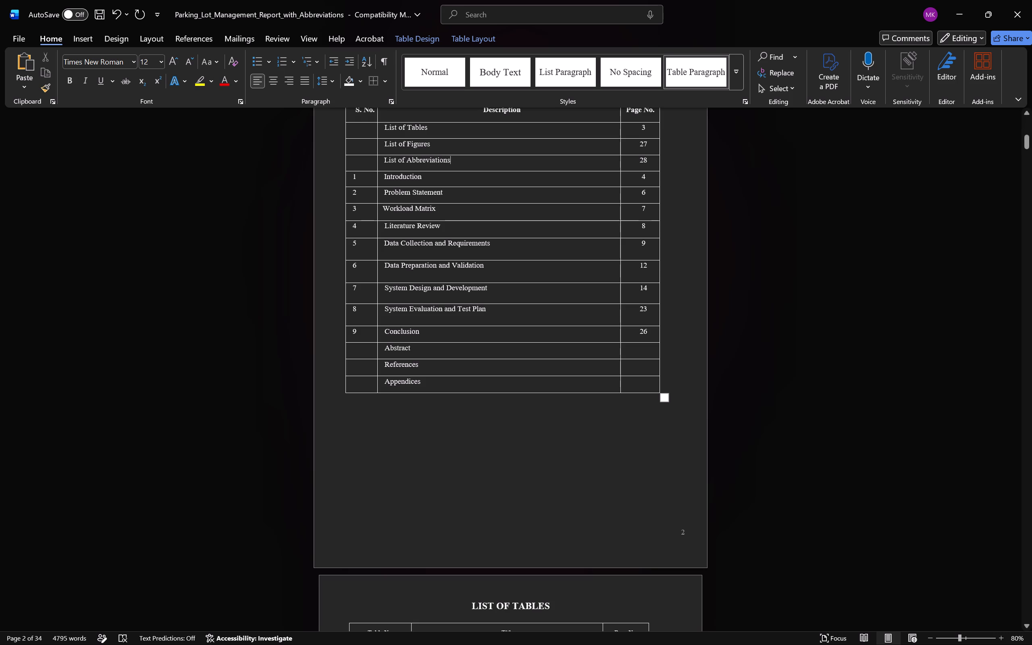
# Move the Abstract description from below Conclusion into a new row inserted between List of Abbreviations and Introduction.
pyautogui.tripleClick(401, 348)
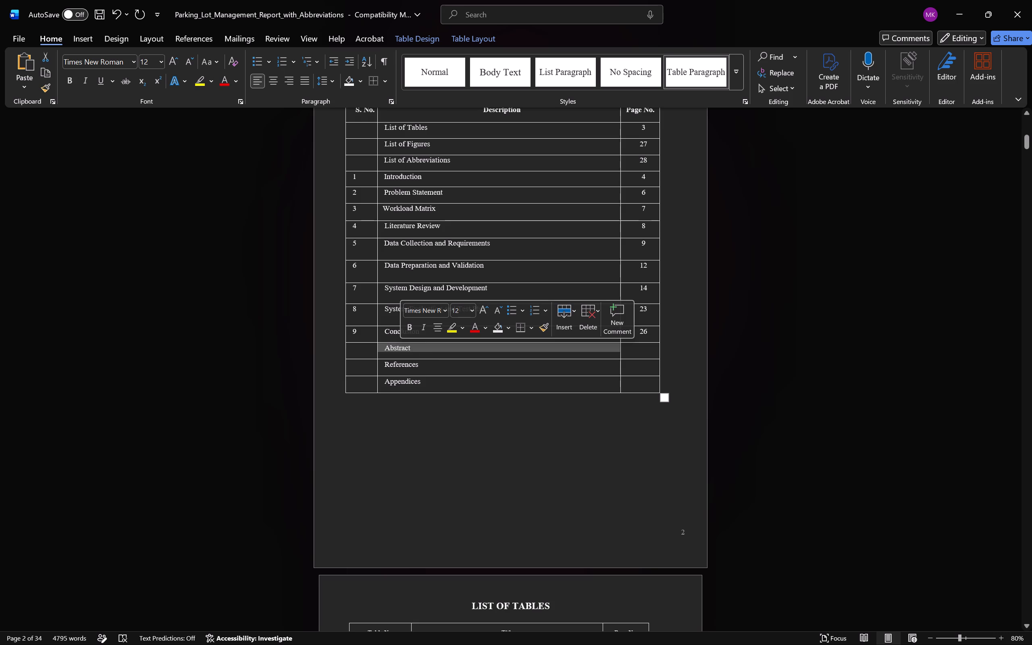
pyautogui.hotkey('ctrl', 'x')
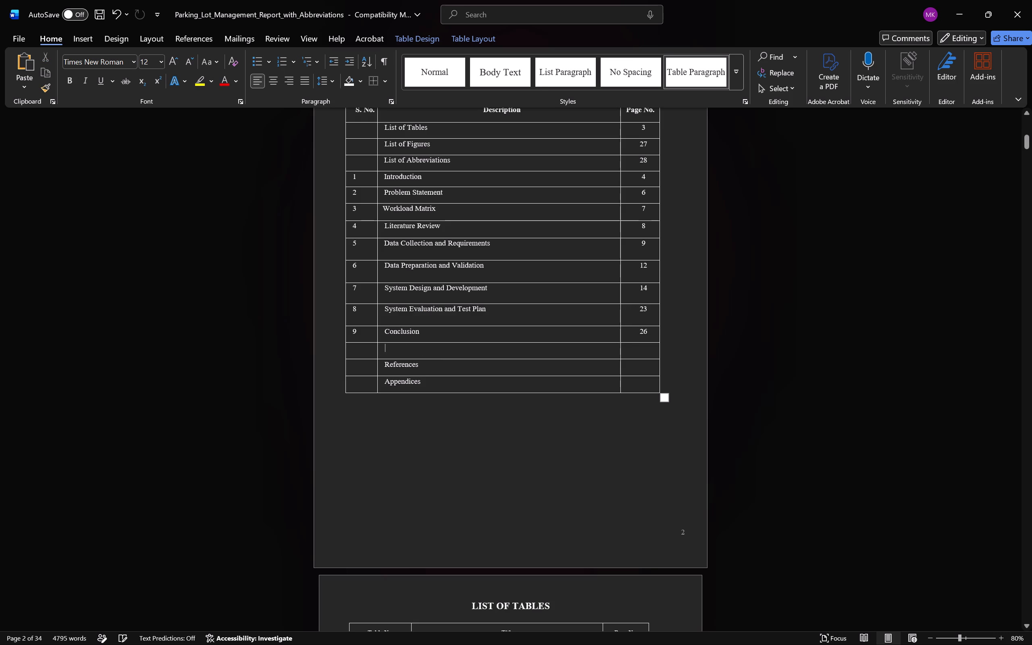
pyautogui.click(341, 169)
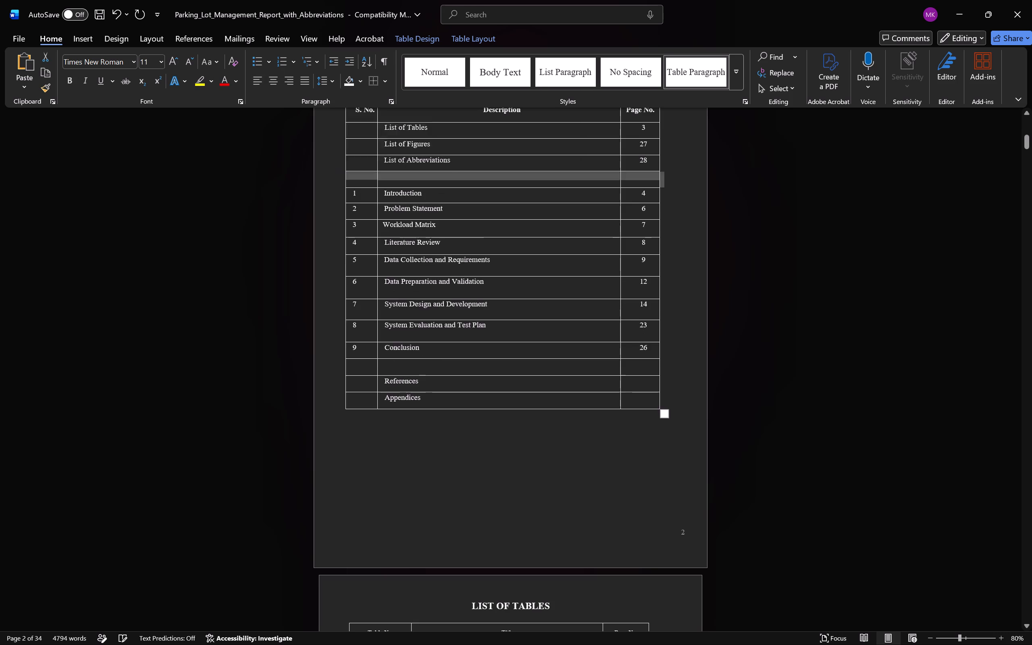
pyautogui.scroll(-20, 424, 226)
pyautogui.scroll(-19, 424, 226)
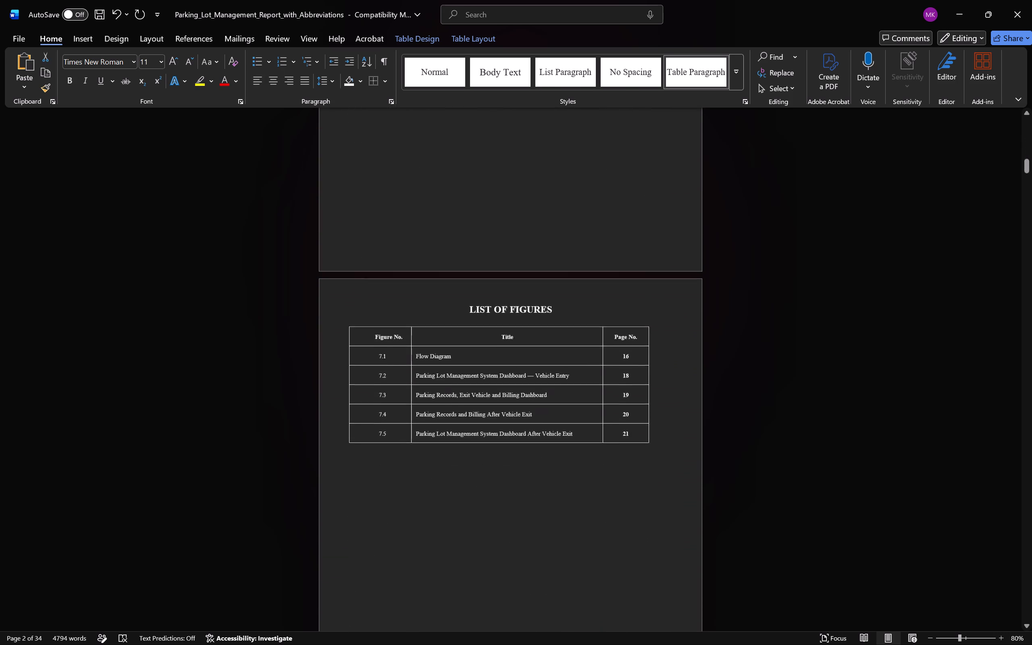
pyautogui.scroll(-3, 451, 275)
pyautogui.scroll(1, 446, 274)
pyautogui.scroll(-20, 445, 276)
pyautogui.scroll(-13, 445, 276)
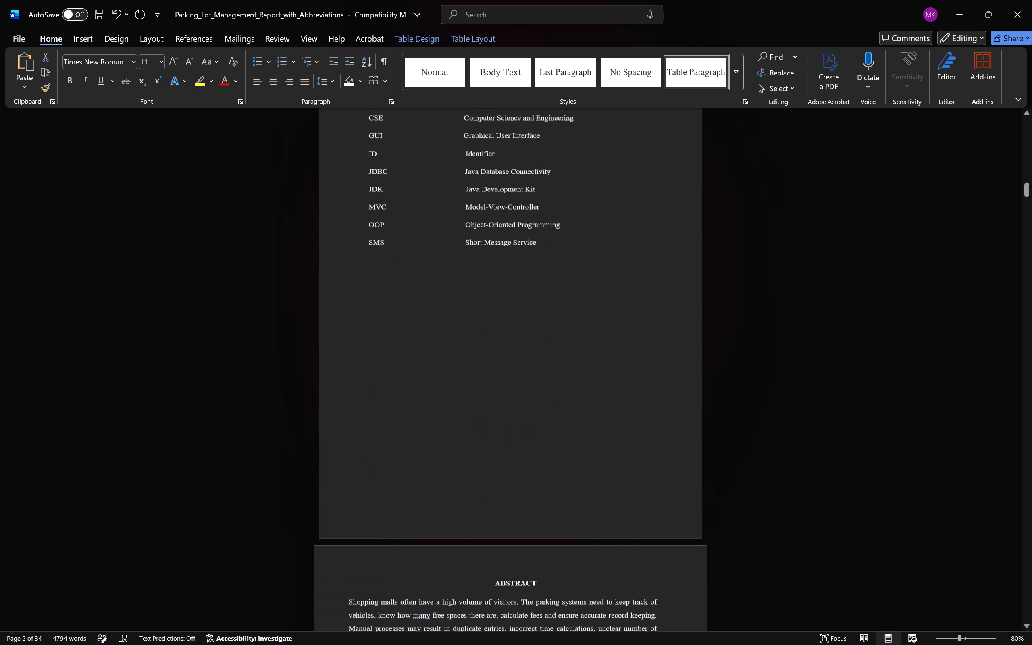
pyautogui.scroll(20, 443, 275)
pyautogui.scroll(2, 443, 275)
pyautogui.moveTo(461, 272); pyautogui.dragTo(570, 217, button='middle')
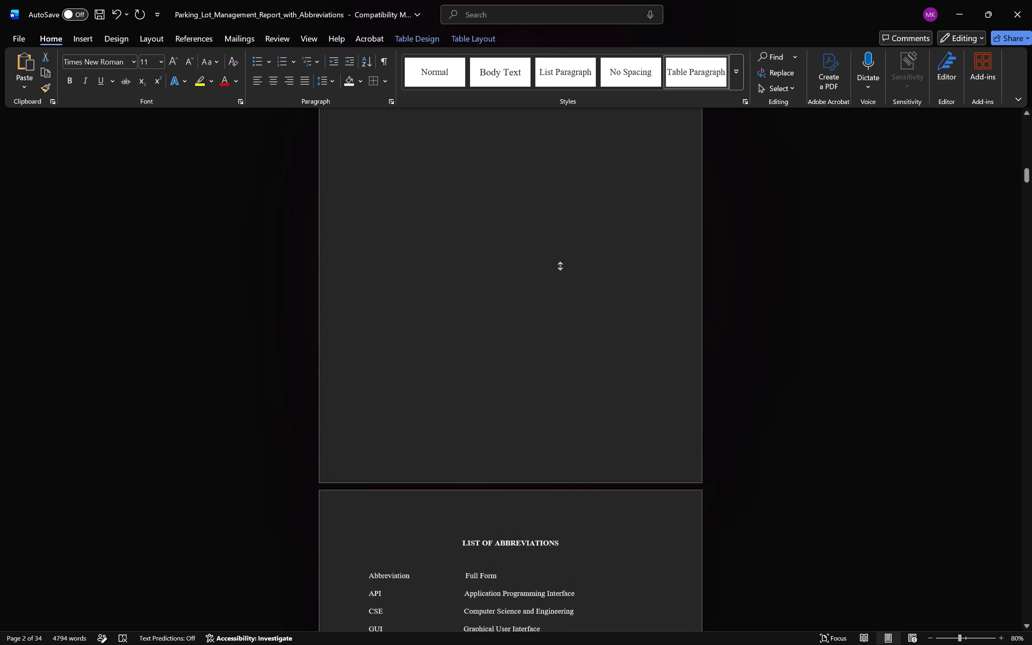
pyautogui.moveTo(570, 217); pyautogui.dragTo(559, 125, button='middle')
pyautogui.scroll(1, 570, 210)
pyautogui.scroll(1, 911, 290)
pyautogui.moveTo(1023, 173); pyautogui.dragTo(1022, 156)
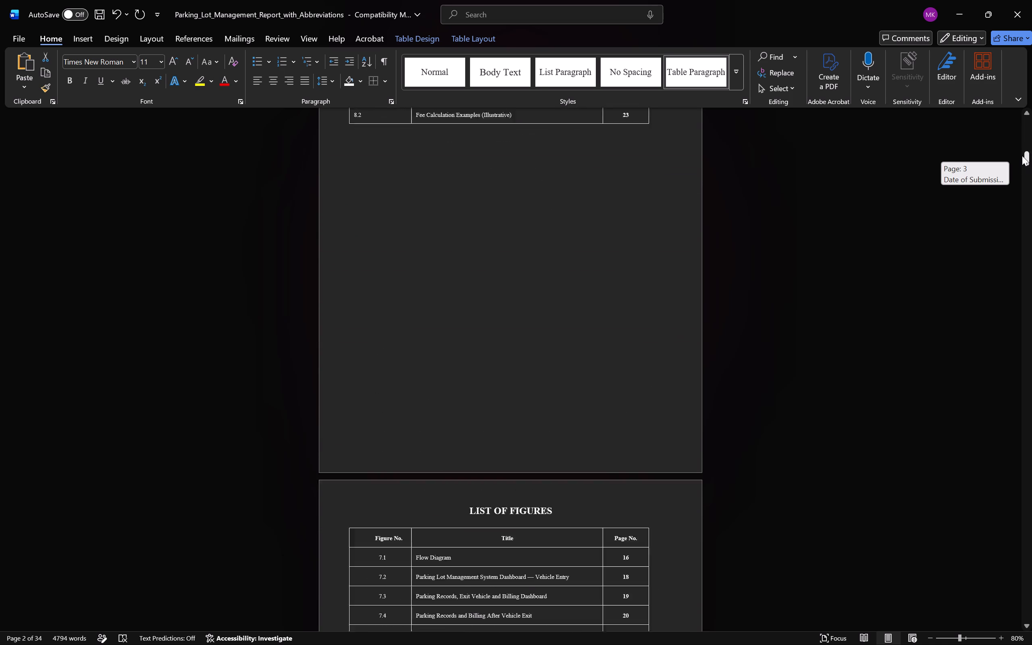
pyautogui.moveTo(1022, 156); pyautogui.dragTo(1022, 144)
pyautogui.scroll(2, 390, 250)
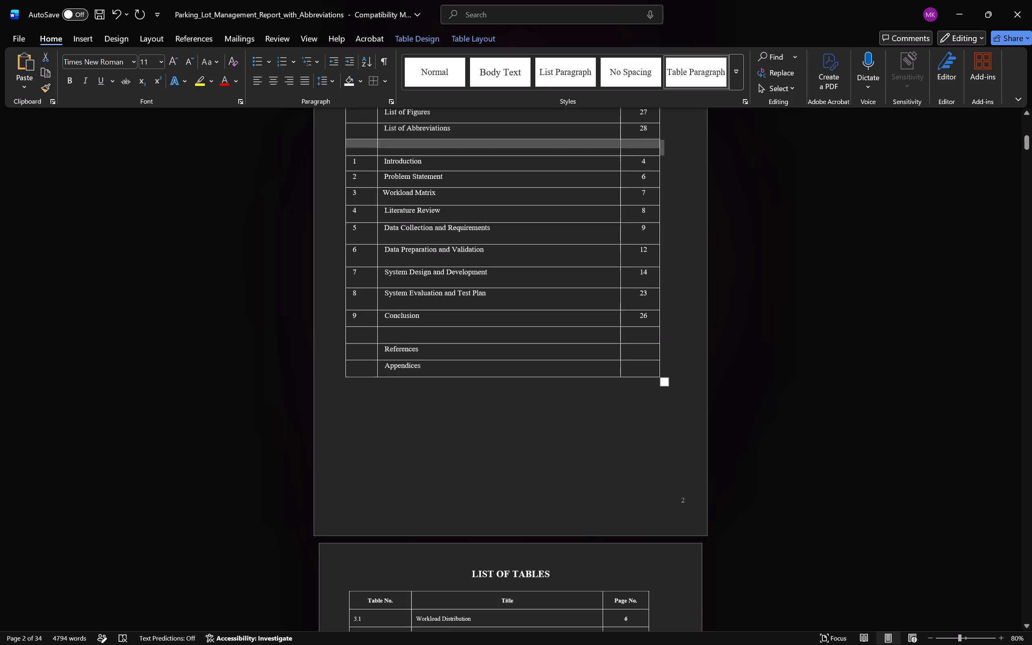
pyautogui.scroll(3, 391, 249)
pyautogui.click(401, 202)
pyautogui.hotkey('ctrl', 'v')
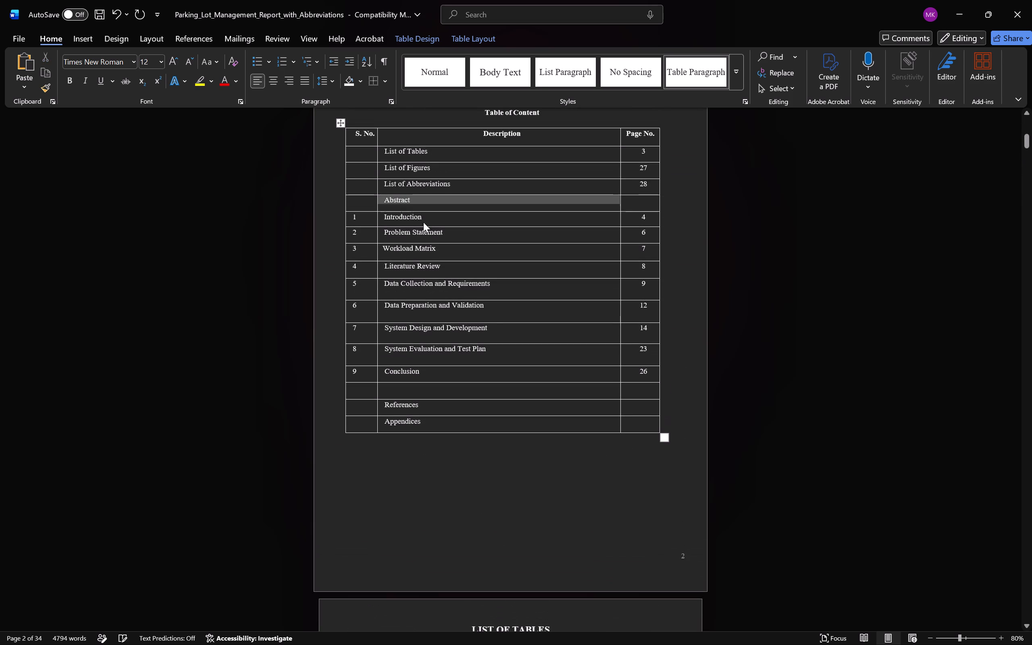
pyautogui.click(771, 260)
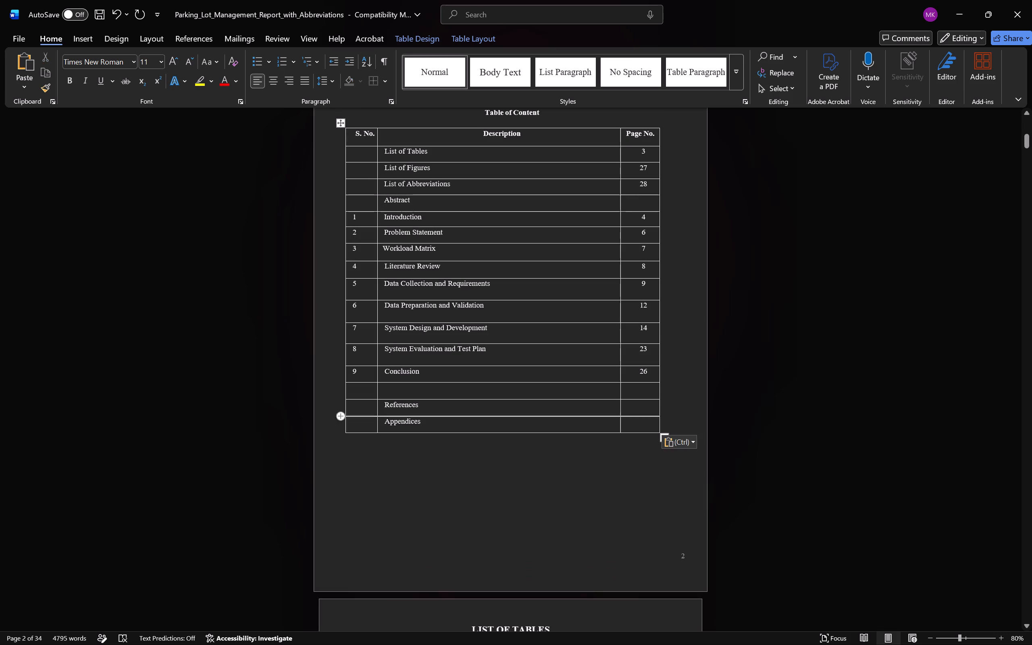
# Delete the empty row between Conclusion and References in the Table of Content.
pyautogui.click(345, 390)
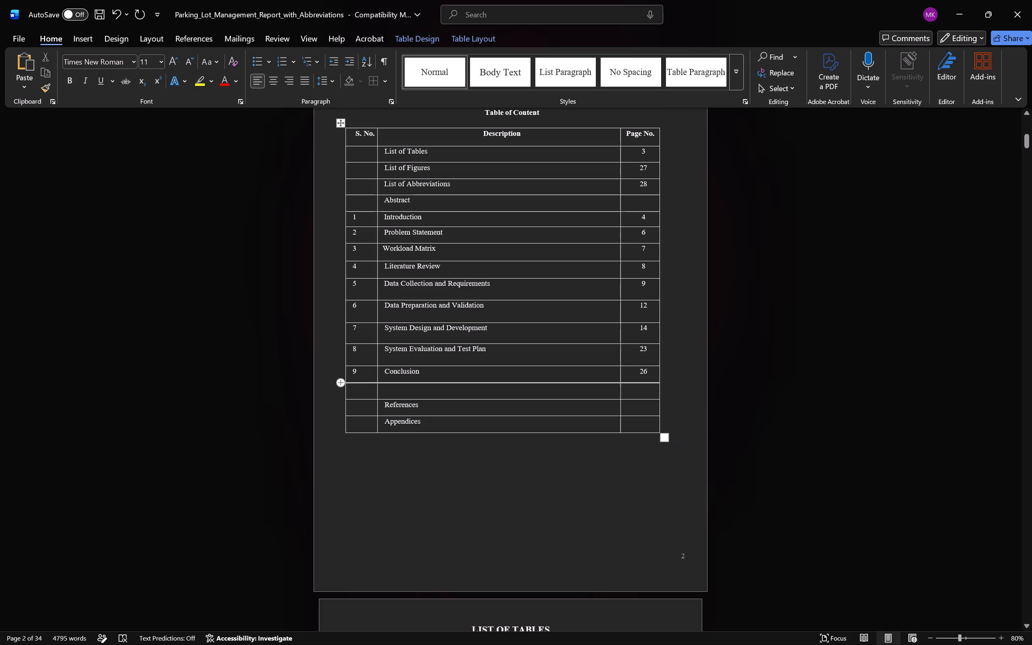
pyautogui.click(366, 391)
pyautogui.click(339, 392)
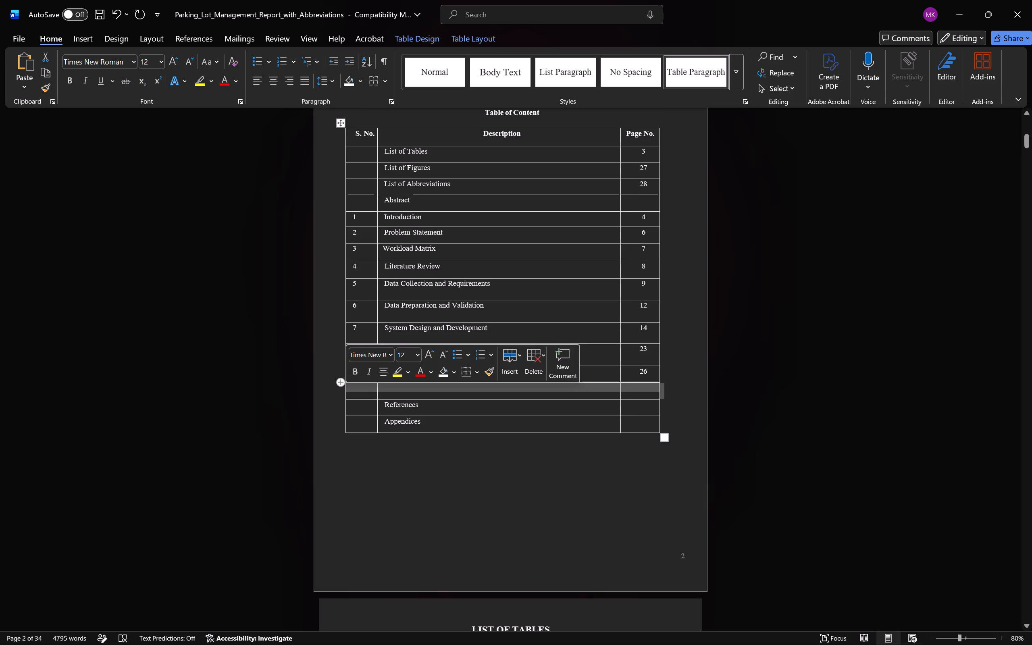
pyautogui.press('BackSpace')
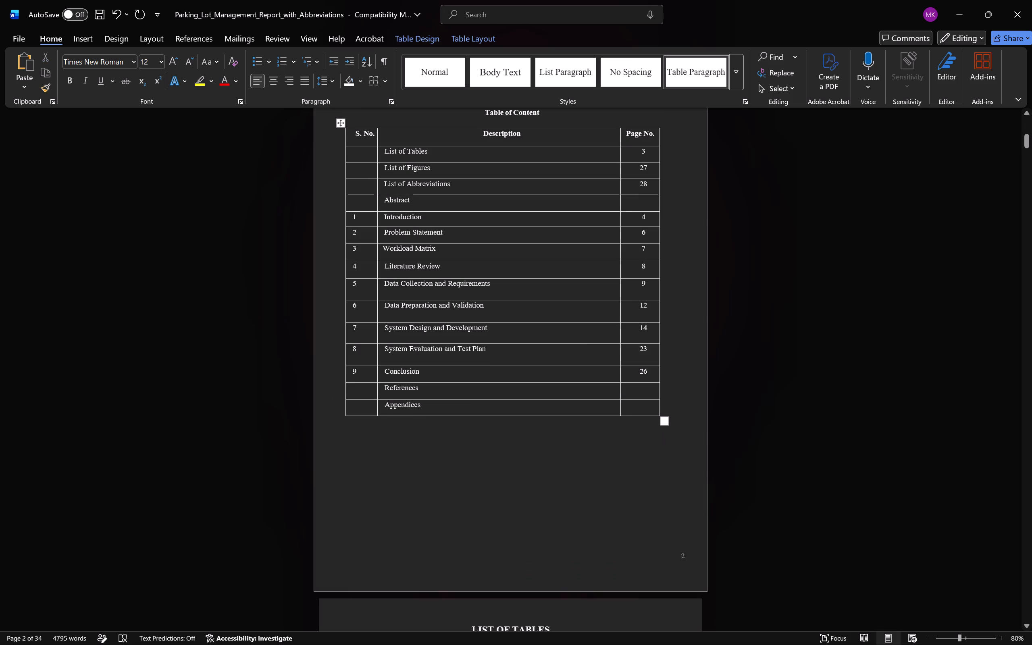
# Set the Table of Content page numbers to 4 for List of Figures, 5 for List of Abbreviations and 6 for Abstract.
pyautogui.click(638, 390)
pyautogui.click(638, 208)
pyautogui.click(647, 156)
pyautogui.click(647, 156)
pyautogui.moveTo(642, 155); pyautogui.dragTo(646, 153)
pyautogui.click(639, 208)
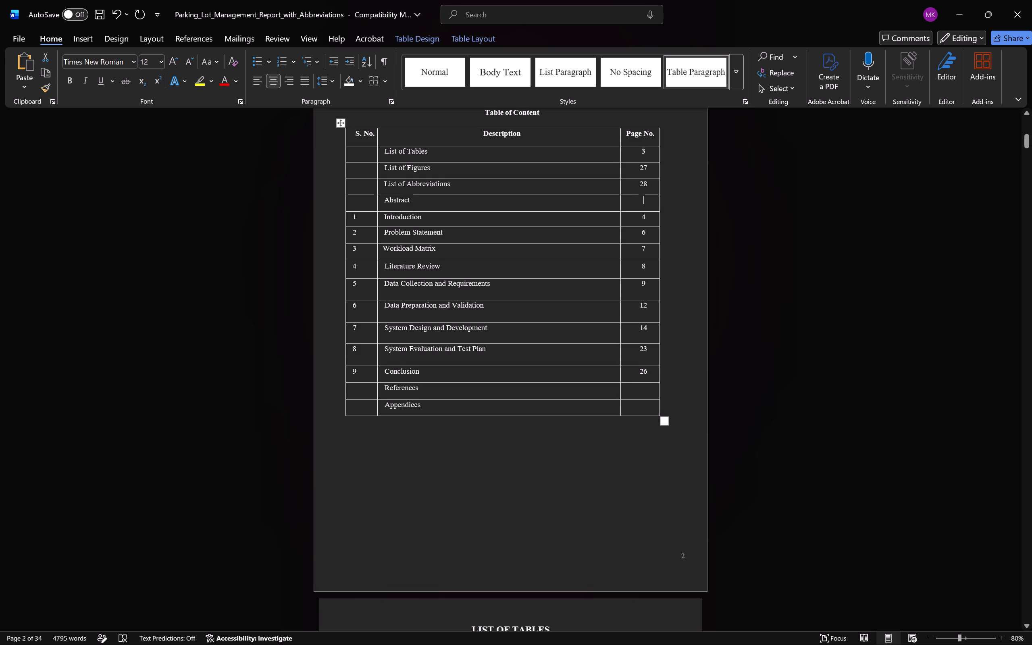
pyautogui.scroll(-9, 640, 205)
pyautogui.scroll(11, 640, 205)
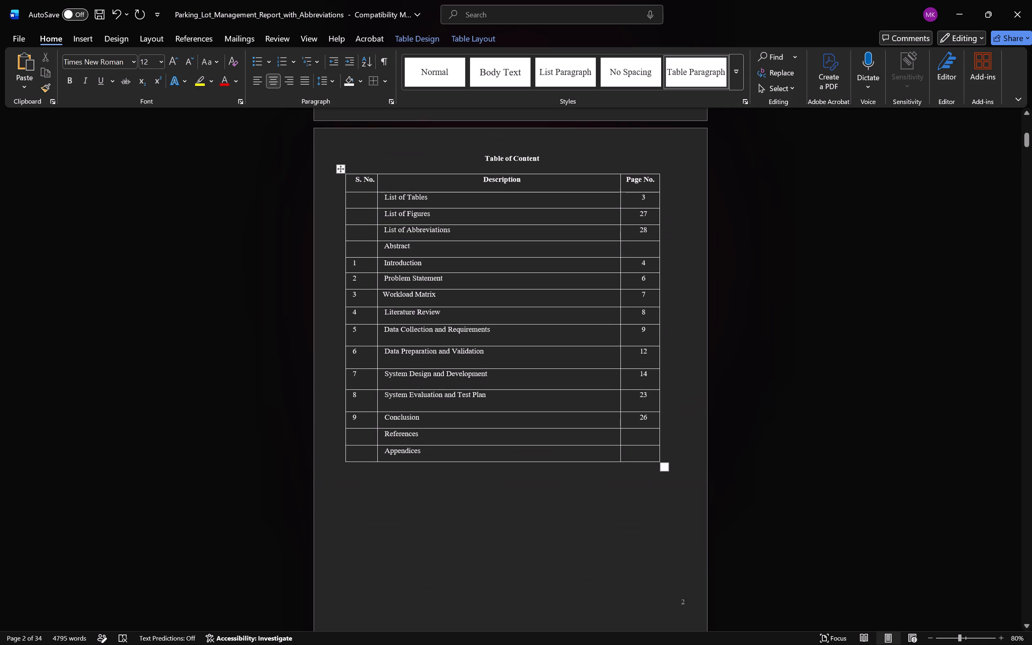
pyautogui.click(652, 212)
pyautogui.press('BackSpace')
pyautogui.press('BackSpace')
pyautogui.press('4')
pyautogui.press('Down')
pyautogui.press('BackSpace')
pyautogui.press('BackSpace')
pyautogui.press('5')
pyautogui.press('Down')
pyautogui.press('6')
# Examine the List of Tables, List of Figures, List of Abbreviations and Abstract pages to check their page numbers.
pyautogui.scroll(-6, 652, 212)
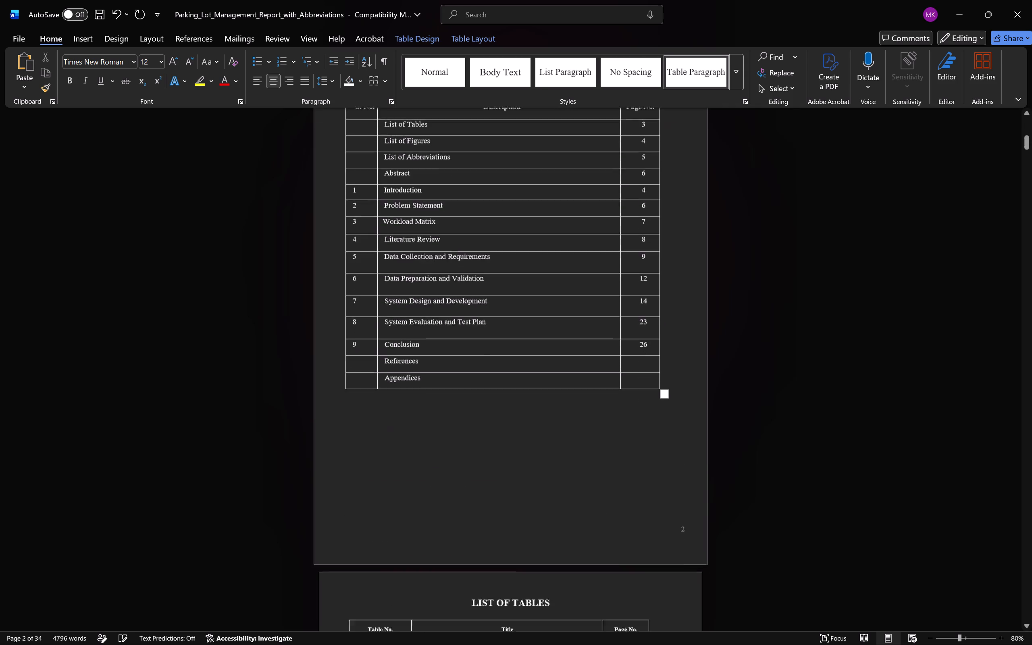
pyautogui.scroll(-7, 652, 212)
pyautogui.scroll(-20, 652, 212)
pyautogui.scroll(-1, 652, 212)
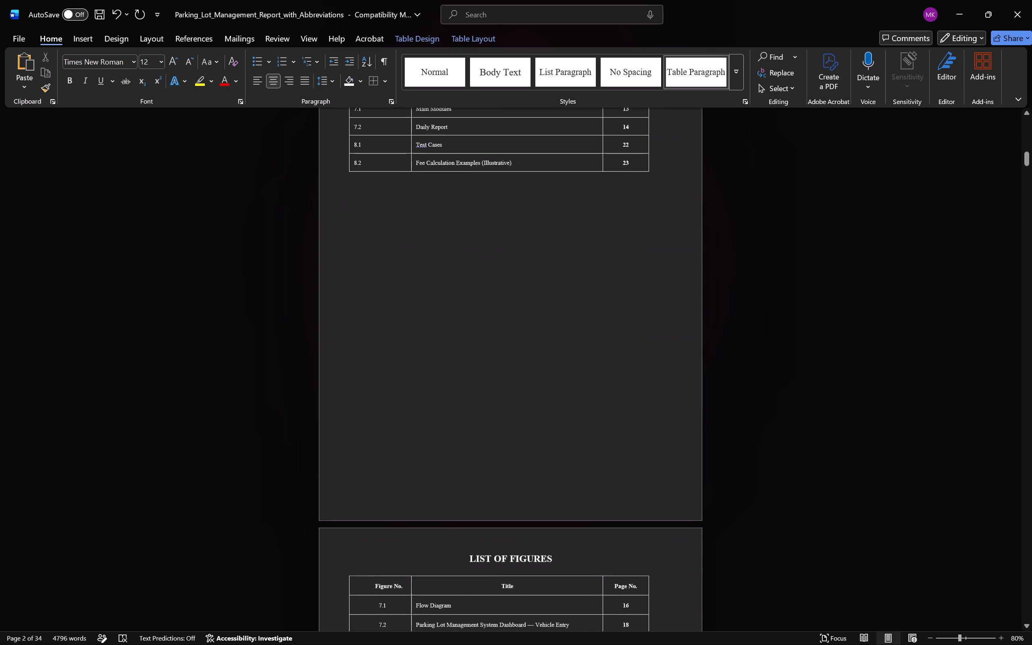
pyautogui.scroll(-11, 652, 212)
pyautogui.scroll(1, 652, 213)
pyautogui.scroll(-8, 652, 213)
pyautogui.scroll(1, 652, 213)
pyautogui.scroll(-16, 652, 213)
pyautogui.scroll(1, 652, 213)
pyautogui.scroll(-11, 652, 213)
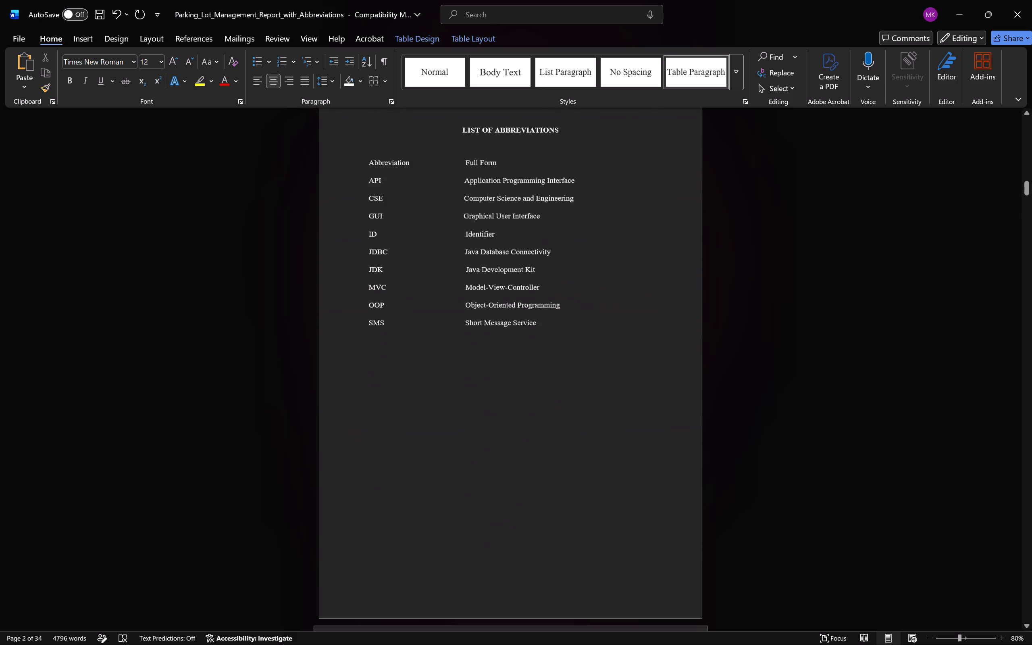
pyautogui.scroll(-20, 652, 213)
pyautogui.scroll(-4, 652, 213)
pyautogui.scroll(5, 652, 213)
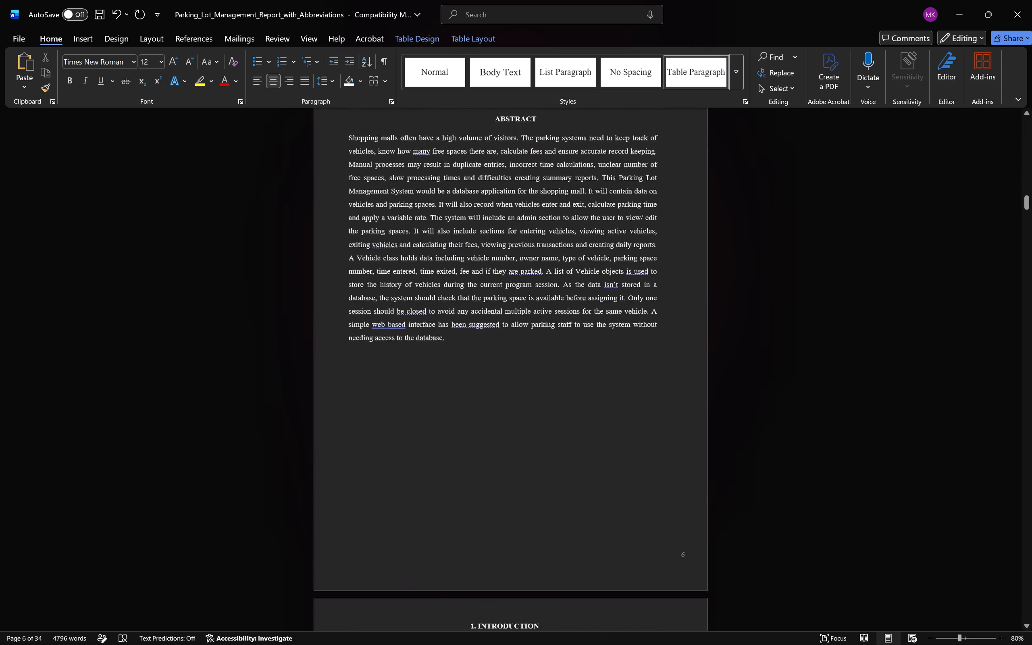
pyautogui.scroll(2, 652, 213)
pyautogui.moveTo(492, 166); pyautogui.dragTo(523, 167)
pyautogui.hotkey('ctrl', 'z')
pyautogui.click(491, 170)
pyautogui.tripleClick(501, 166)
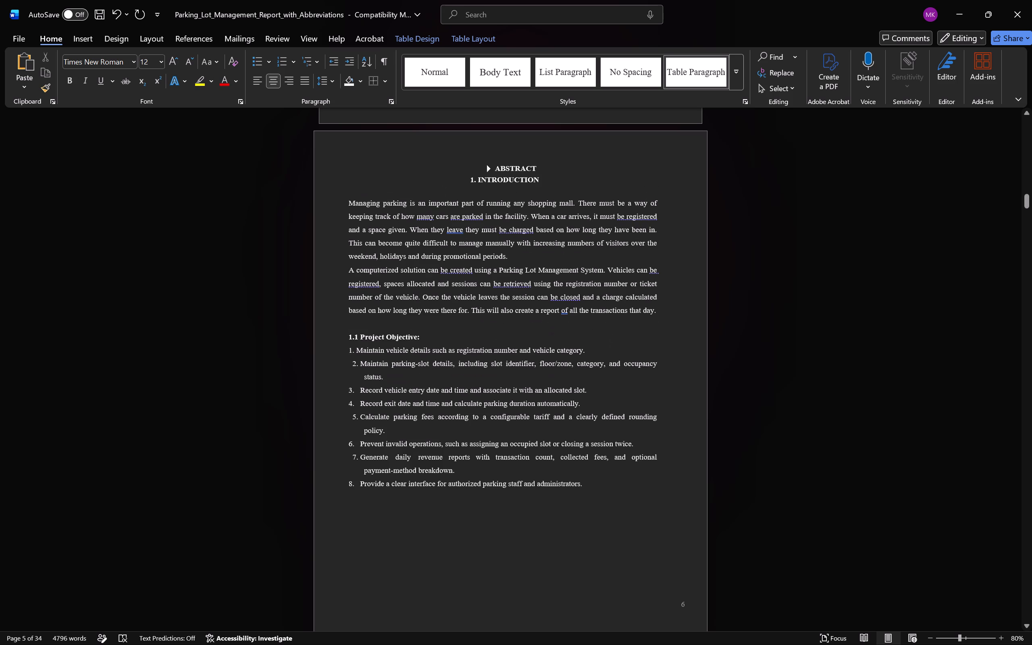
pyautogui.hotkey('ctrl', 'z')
# Left-align the ABSTRACT heading and shift it towards the page centre with leading spaces.
pyautogui.tripleClick(501, 166)
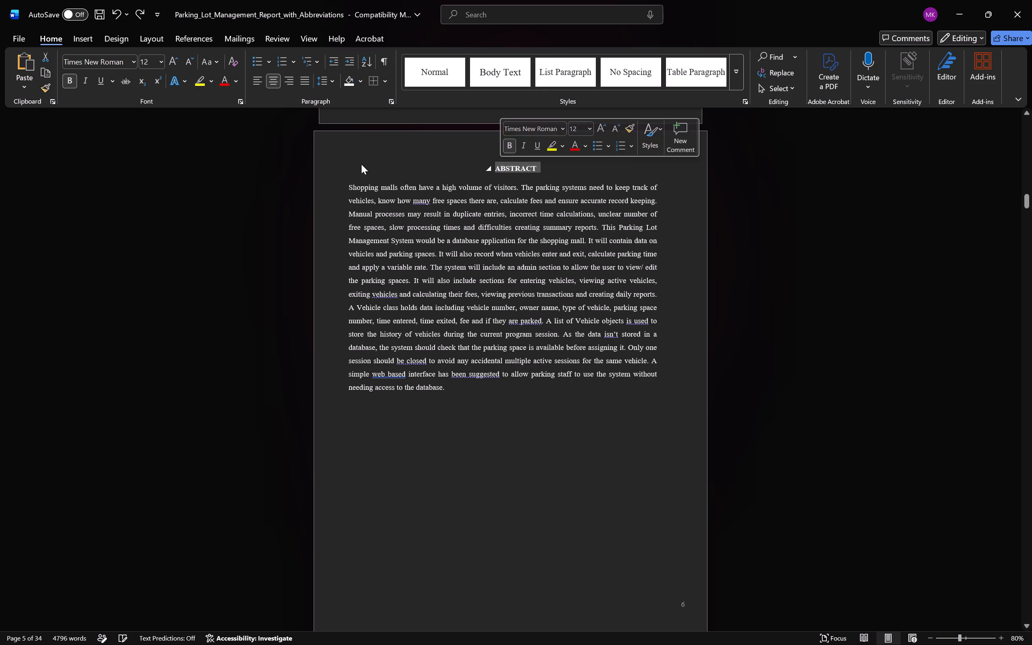
pyautogui.click(258, 78)
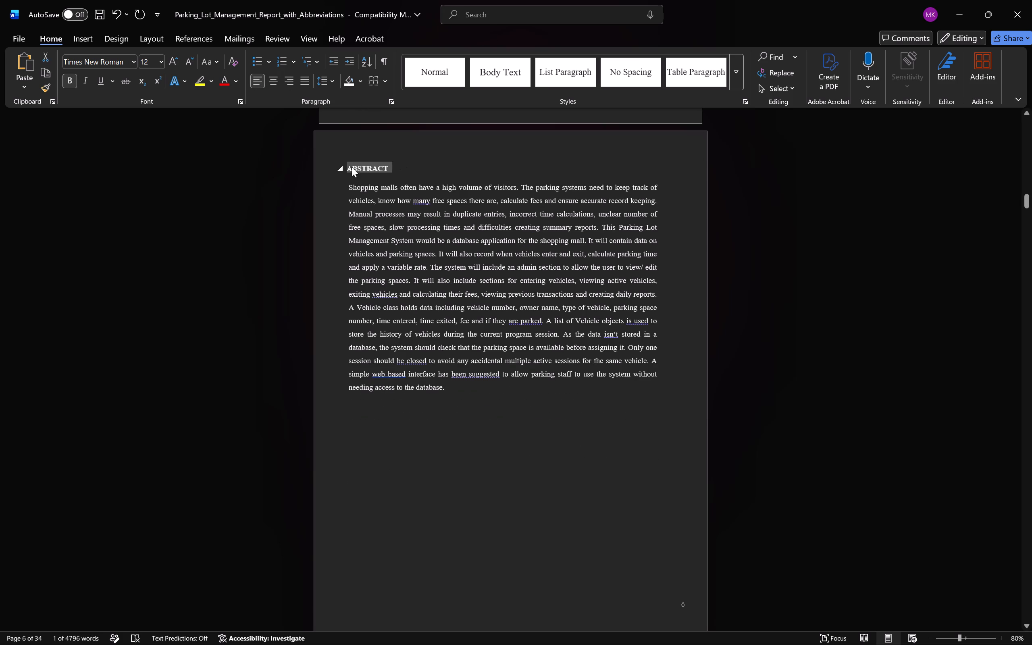
pyautogui.click(347, 167)
pyautogui.press('space')
pyautogui.press('space')
pyautogui.press('space')
pyautogui.press('space')
pyautogui.press('space')
pyautogui.press('space')
pyautogui.press('space')
pyautogui.press('space')
pyautogui.press('space')
pyautogui.press('space')
pyautogui.press('space')
pyautogui.press('space')
pyautogui.press('space')
pyautogui.press('space')
pyautogui.press('space')
pyautogui.press('space')
pyautogui.press('space')
pyautogui.press('space')
pyautogui.press('space')
pyautogui.press('space')
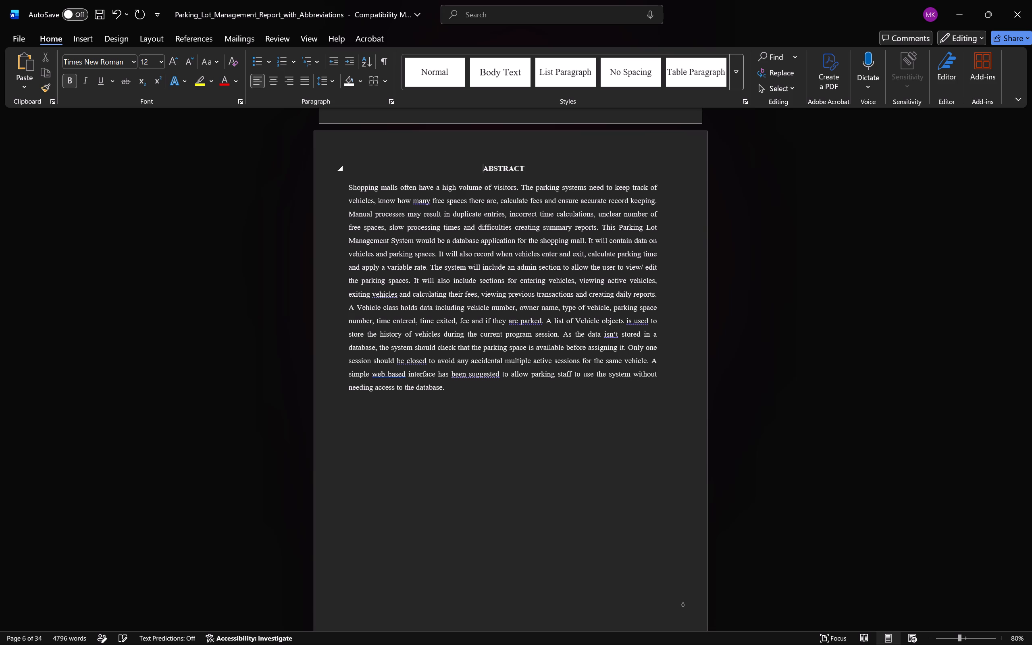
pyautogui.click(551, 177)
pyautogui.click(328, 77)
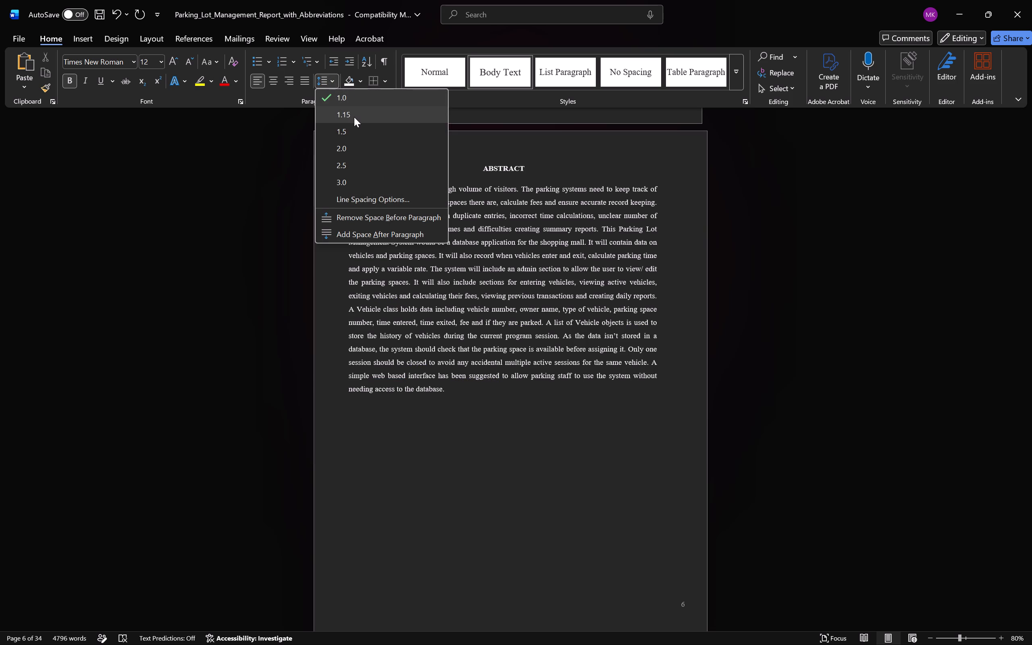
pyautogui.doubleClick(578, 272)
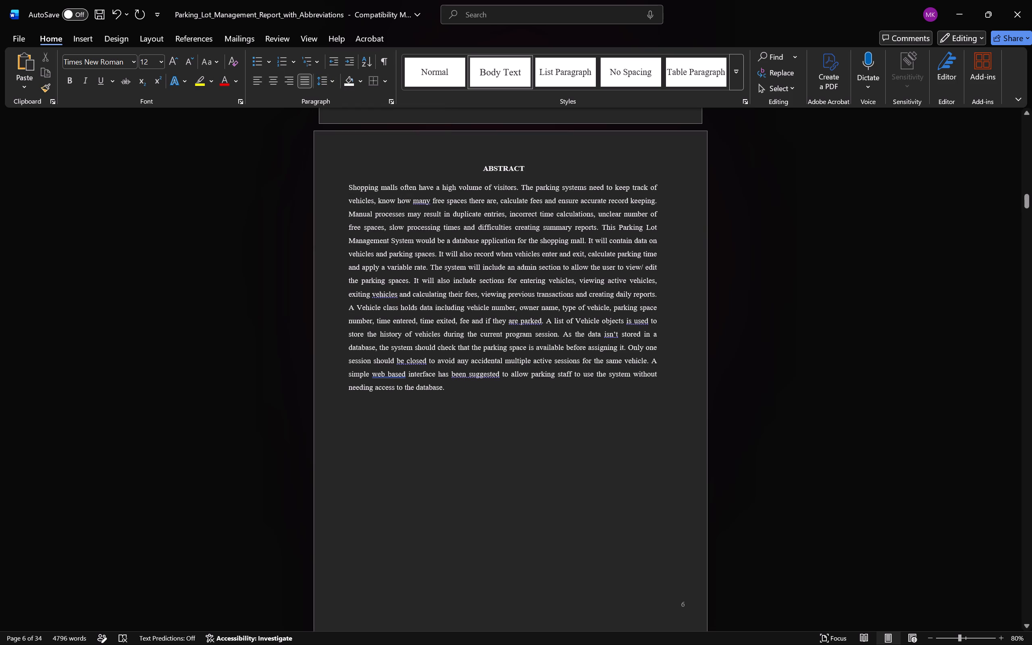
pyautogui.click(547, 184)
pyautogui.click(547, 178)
# Set the line spacing of the ABSTRACT heading and the blank line below it to 1.5.
pyautogui.moveTo(475, 166); pyautogui.dragTo(510, 183)
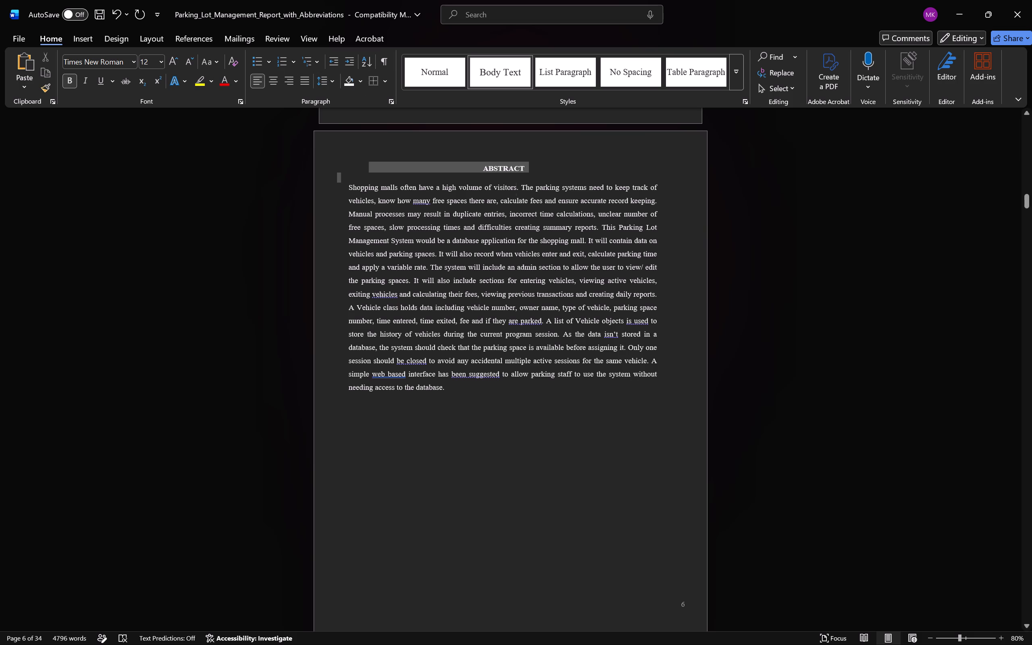
pyautogui.moveTo(510, 183); pyautogui.dragTo(522, 175)
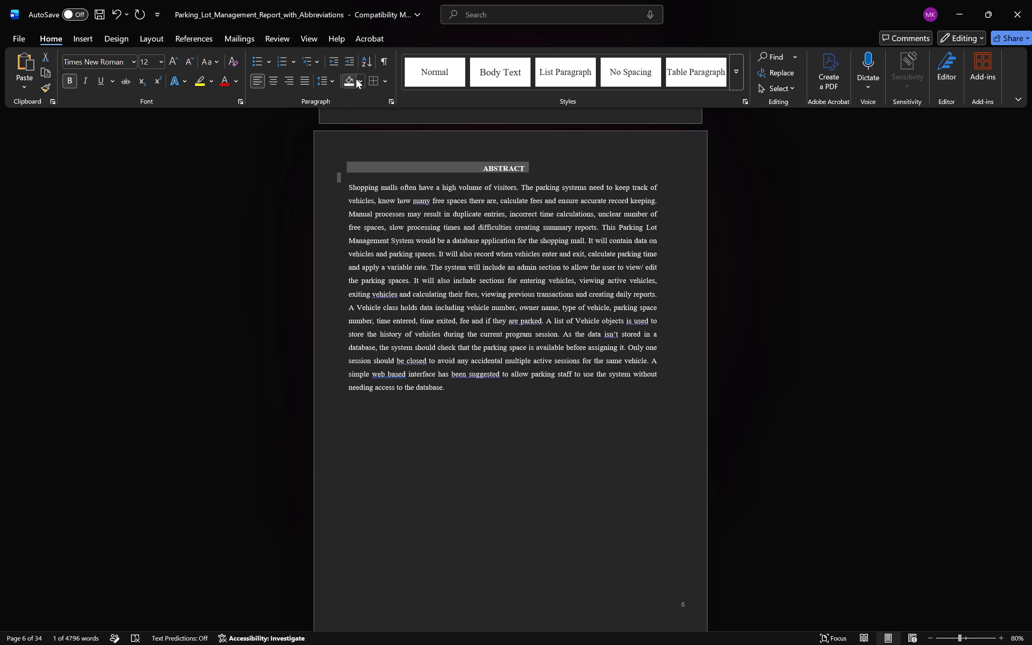
pyautogui.click(326, 80)
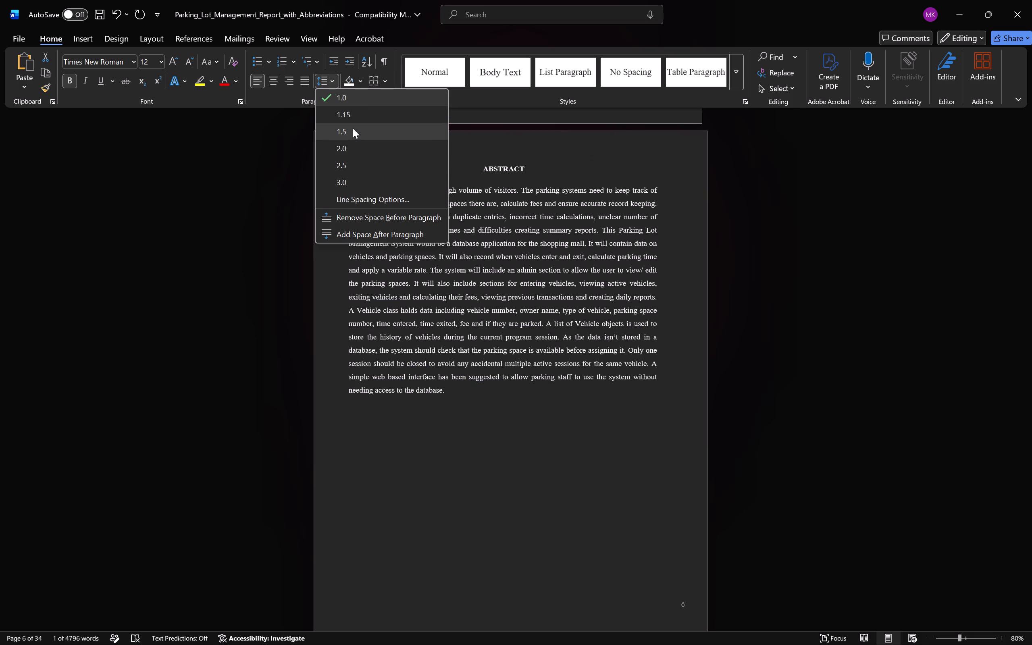
pyautogui.click(353, 128)
pyautogui.click(601, 170)
# Set the line spacing of the blank line below the 1. INTRODUCTION heading to 1.5.
pyautogui.scroll(-12, 491, 393)
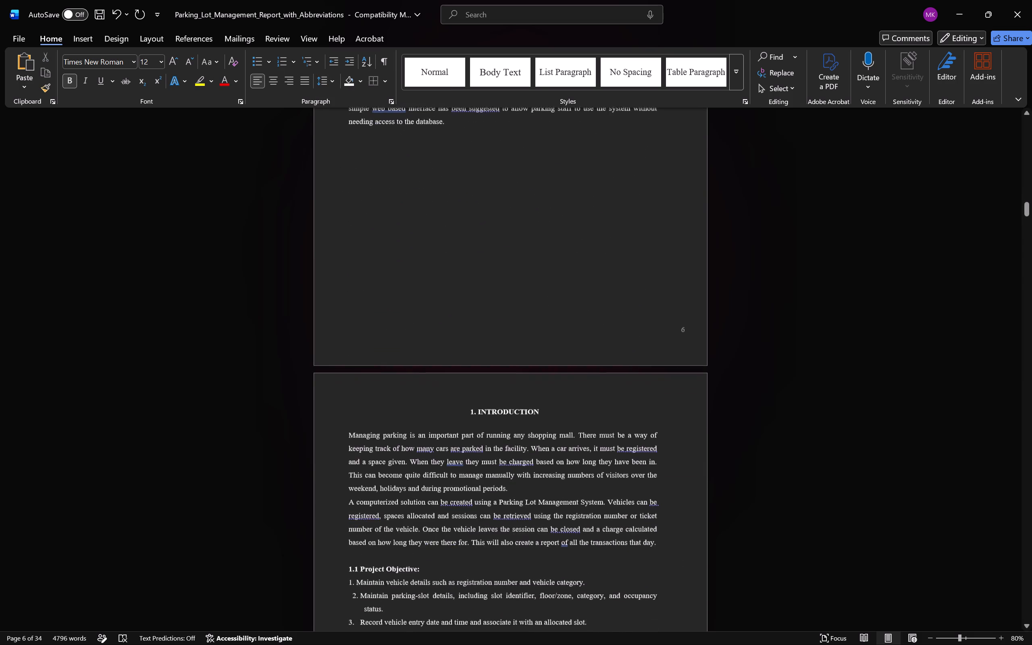
pyautogui.scroll(-6, 491, 393)
pyautogui.click(506, 281)
pyautogui.click(332, 77)
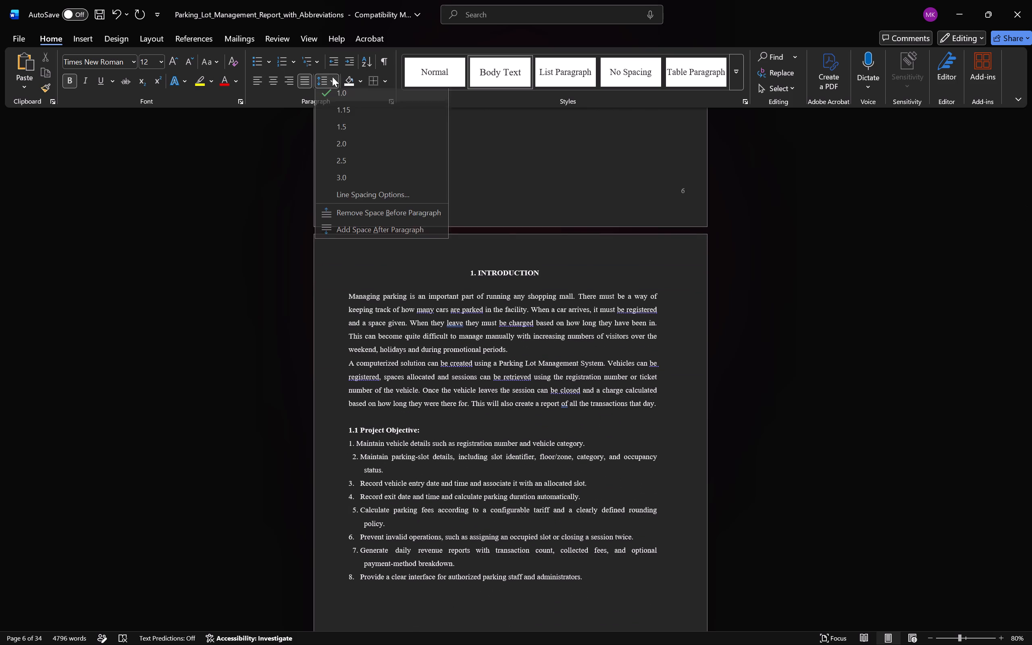
pyautogui.click(348, 125)
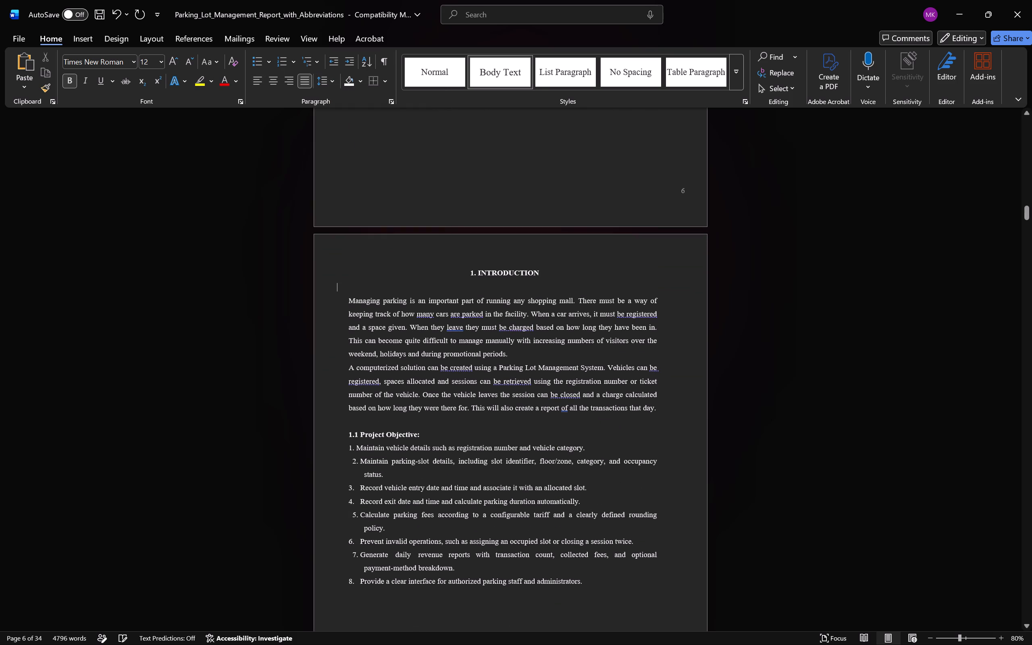
# Set the line spacing of the blank line above the 1.1 Project Objective heading to 1.5.
pyautogui.scroll(-4, 554, 250)
pyautogui.click(490, 343)
pyautogui.click(474, 333)
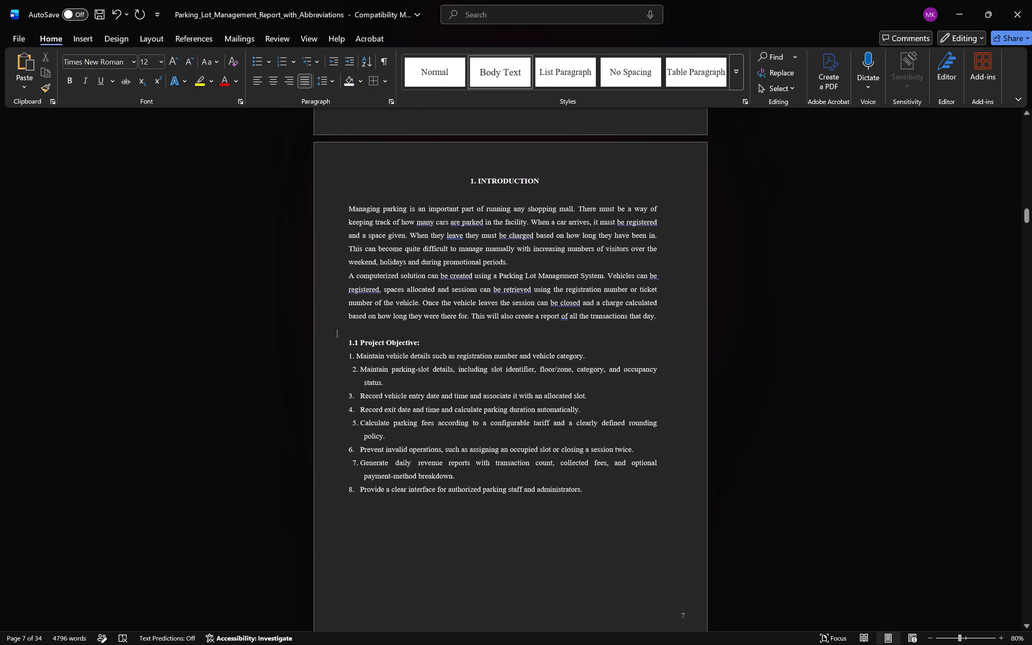
pyautogui.click(329, 88)
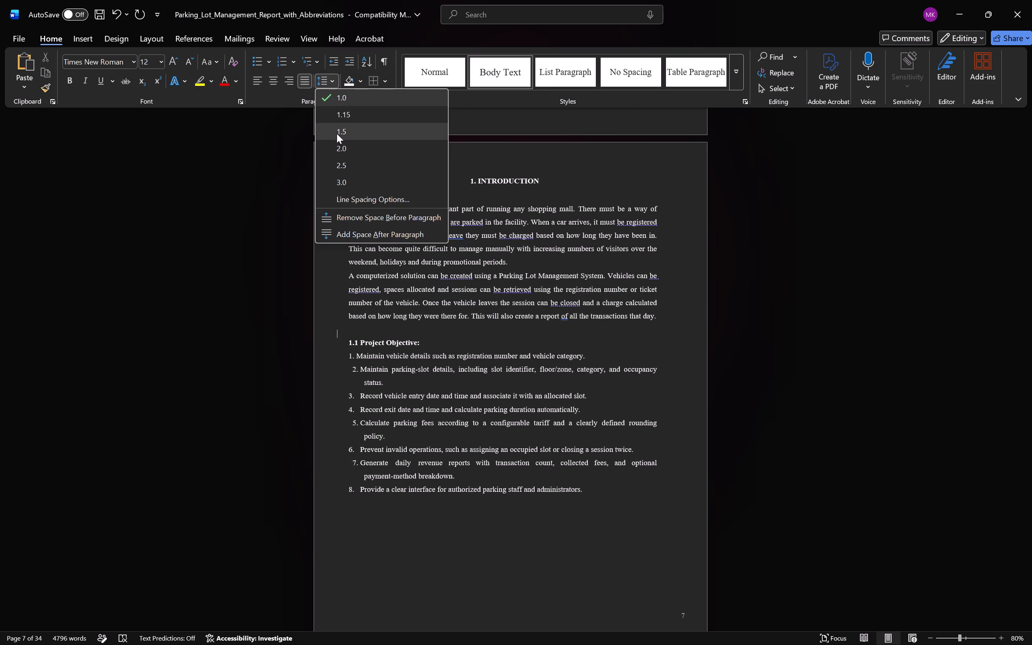
pyautogui.click(337, 133)
pyautogui.moveTo(363, 335); pyautogui.dragTo(334, 322)
pyautogui.click(320, 313)
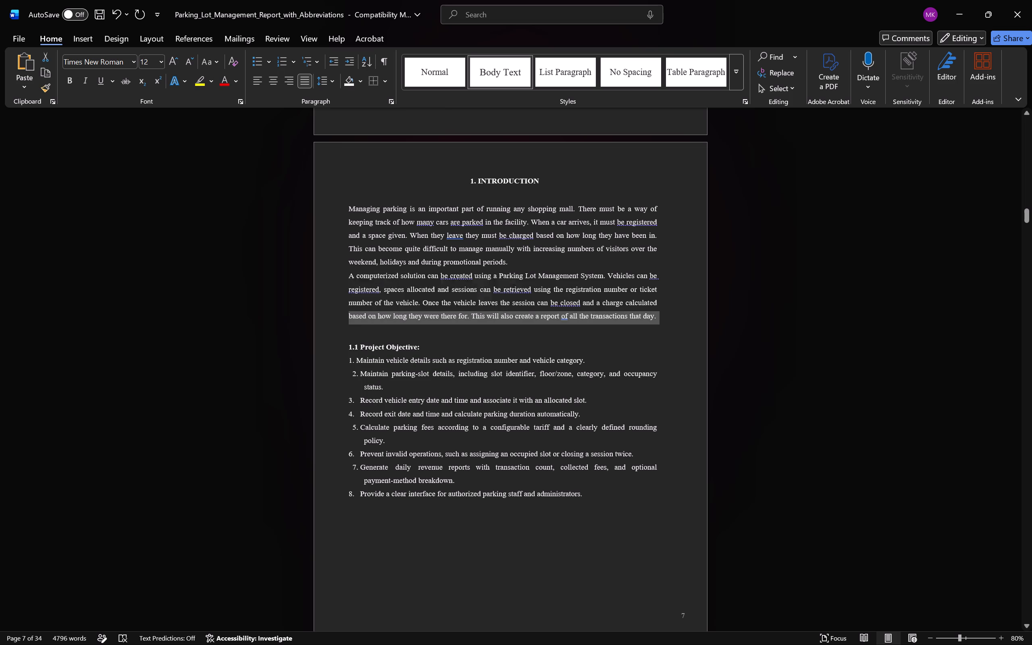
pyautogui.click(604, 275)
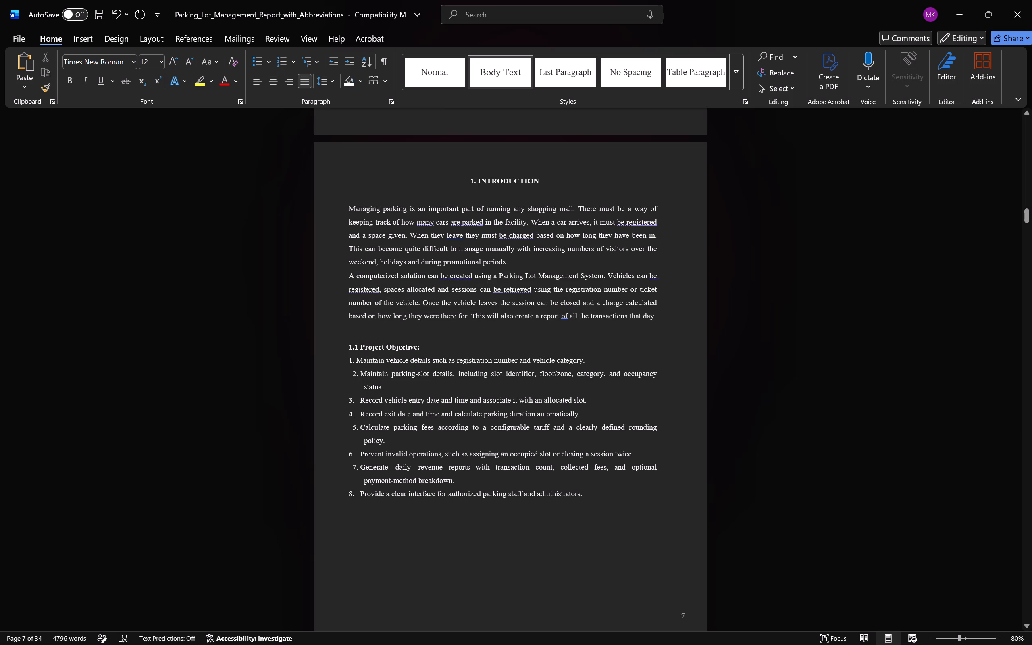
# Examine the spacing around the headings from Scope of the Project through Problem Statement to Workload Matrix.
pyautogui.scroll(-4, 400, 199)
pyautogui.scroll(-13, 401, 281)
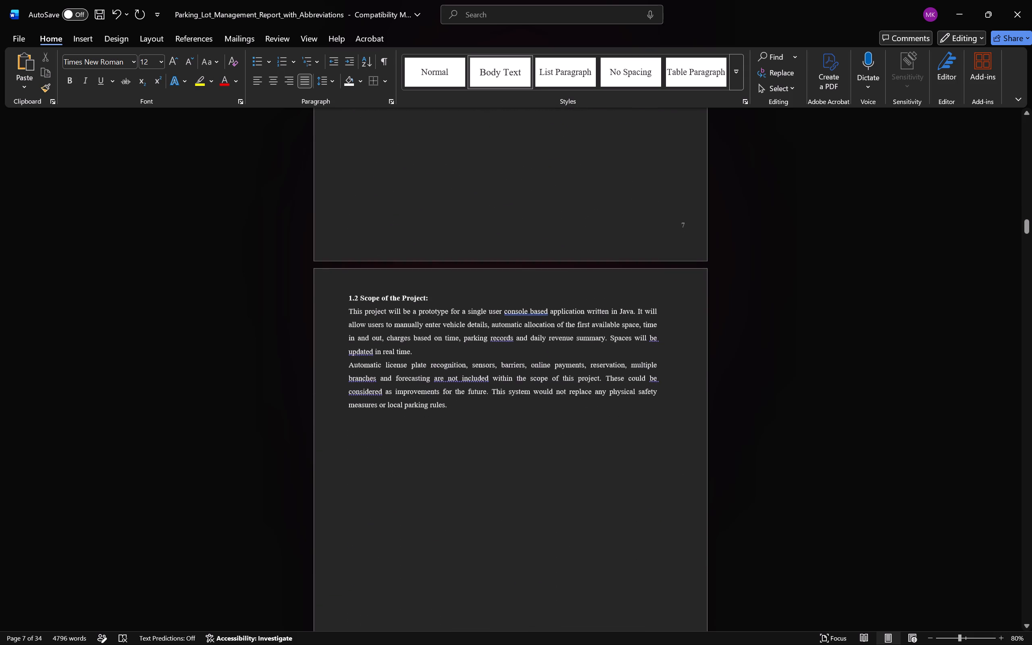
pyautogui.click(525, 296)
pyautogui.scroll(4, 526, 297)
pyautogui.click(478, 386)
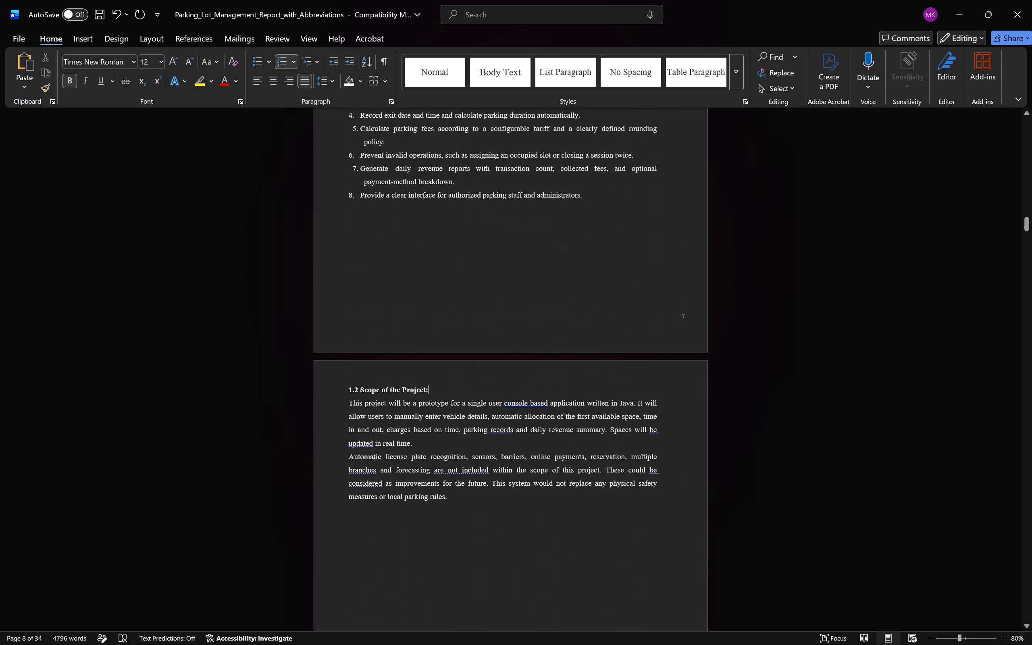
pyautogui.scroll(-20, 408, 411)
pyautogui.scroll(-7, 408, 411)
pyautogui.click(402, 302)
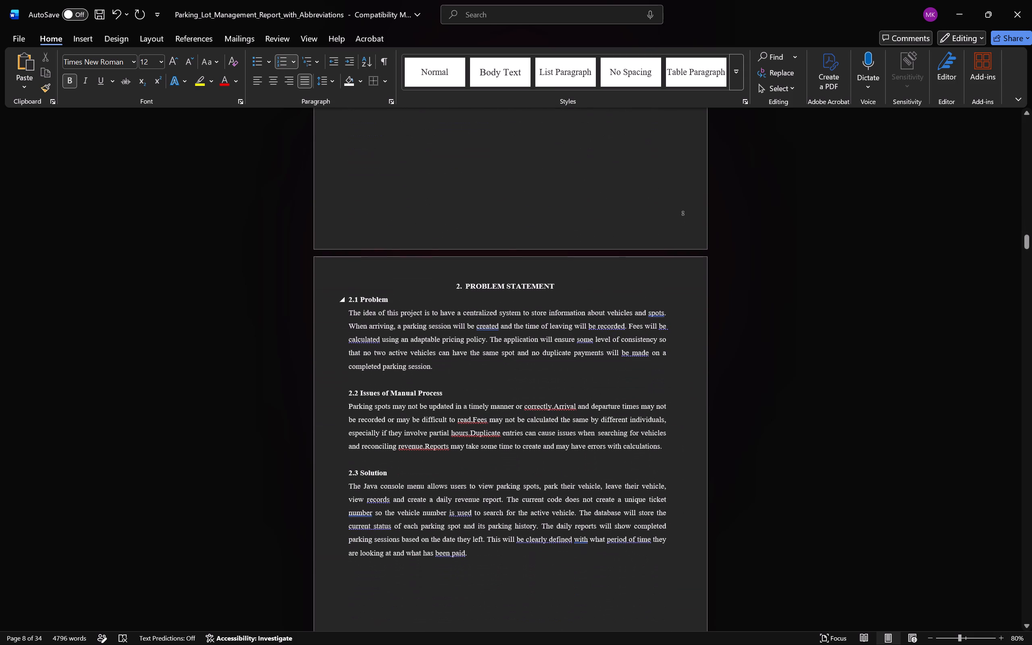
pyautogui.click(452, 385)
pyautogui.scroll(-20, 474, 380)
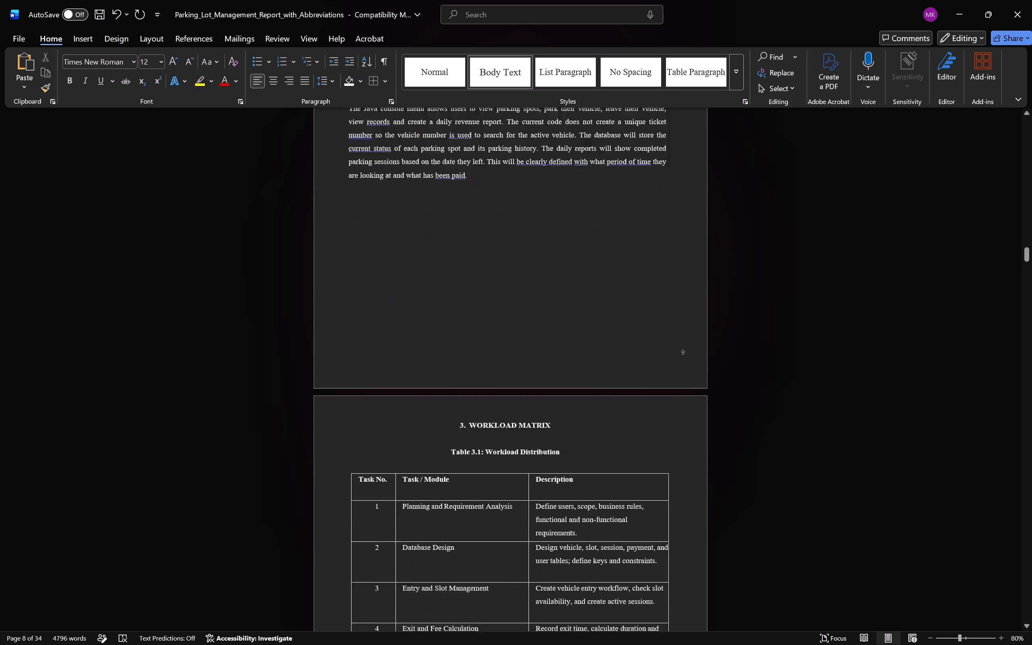
pyautogui.scroll(-7, 474, 385)
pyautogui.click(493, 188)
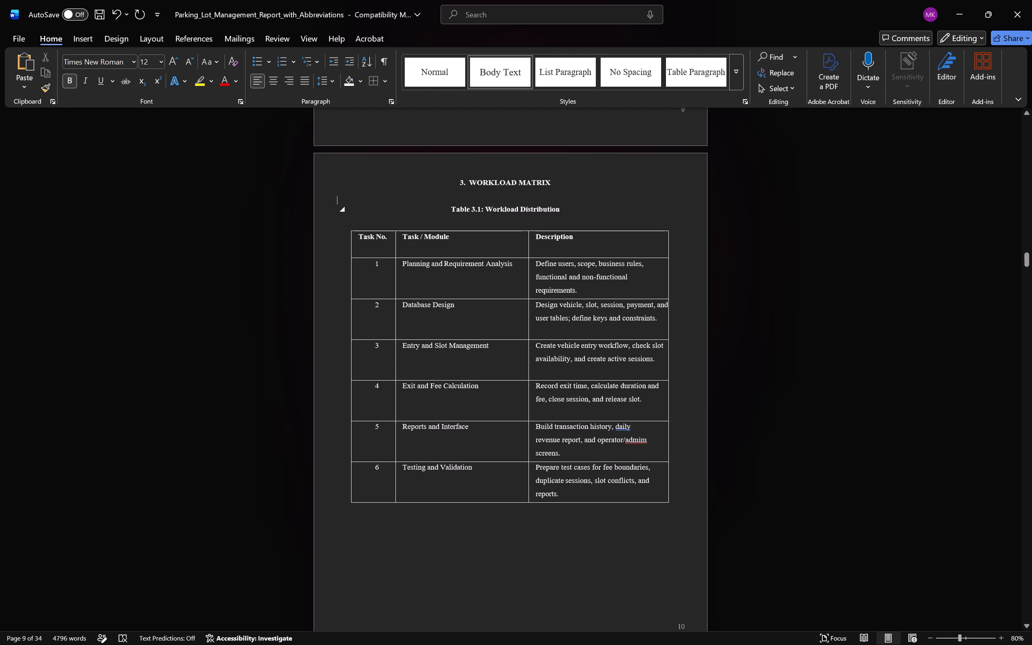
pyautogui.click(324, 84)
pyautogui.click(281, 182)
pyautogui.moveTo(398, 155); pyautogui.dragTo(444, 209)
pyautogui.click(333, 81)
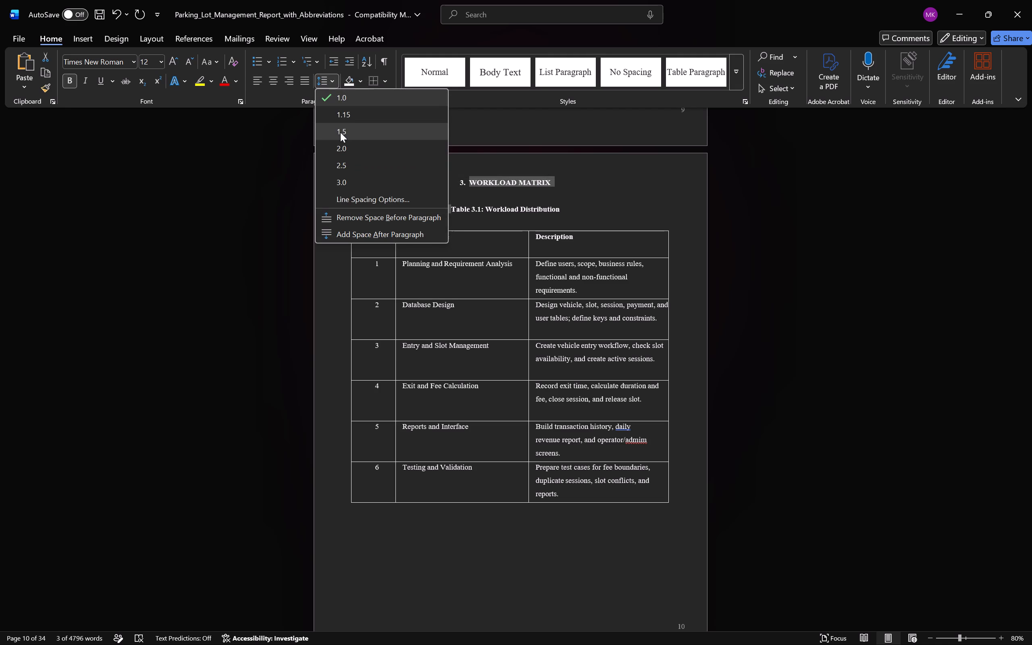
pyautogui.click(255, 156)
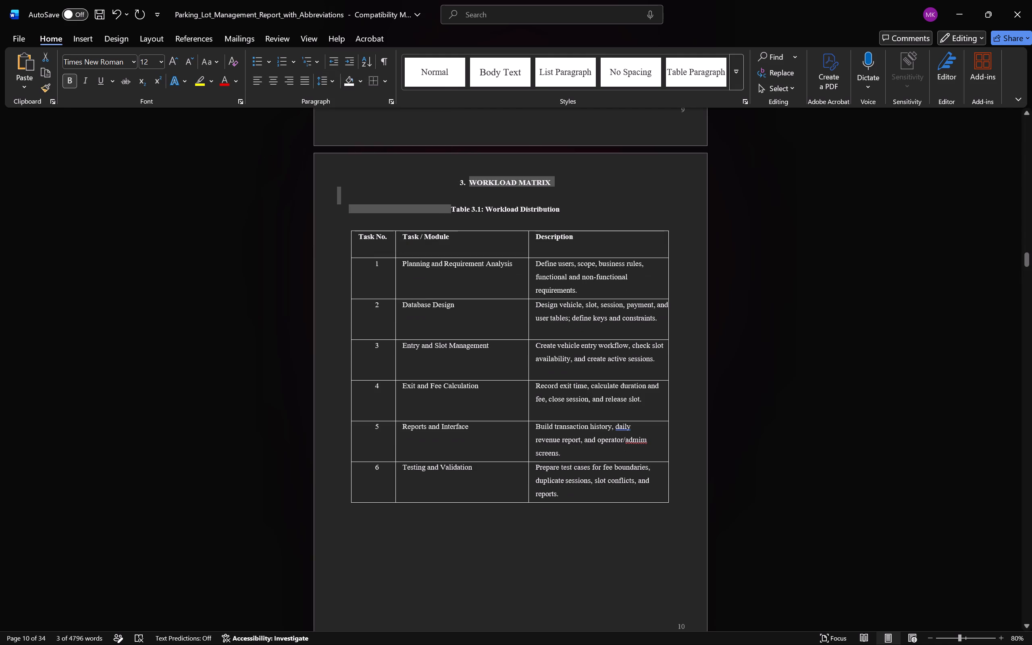
# Set the line spacing of the blank line between the WORKLOAD MATRIX heading and the Table 3.1 caption to 1.5.
pyautogui.click(422, 190)
pyautogui.doubleClick(418, 191)
pyautogui.moveTo(413, 198); pyautogui.dragTo(364, 179)
pyautogui.tripleClick(375, 191)
pyautogui.click(375, 191)
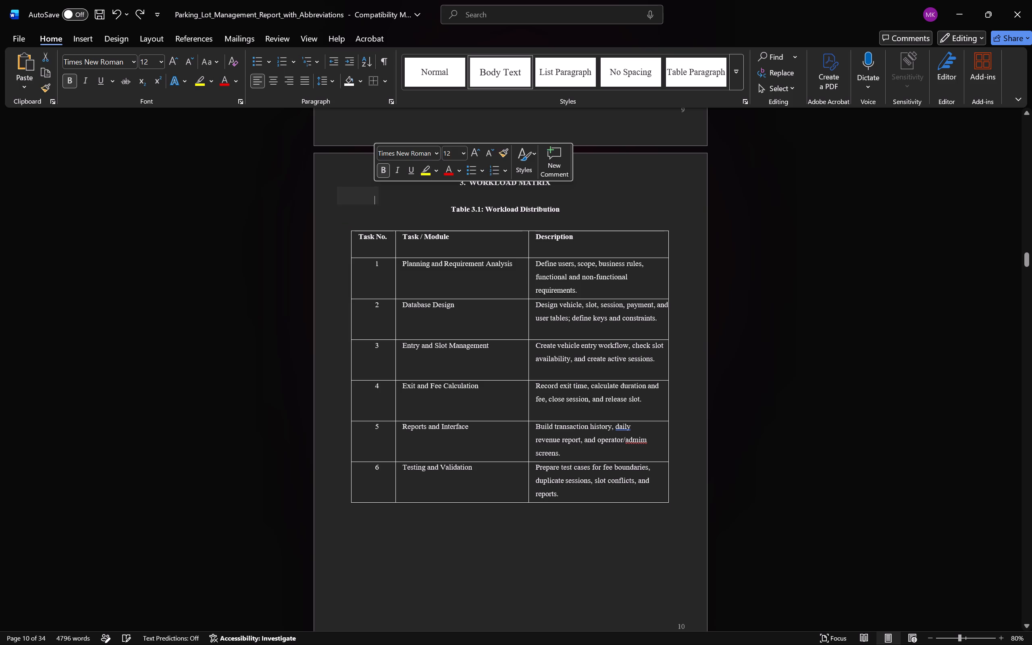
pyautogui.tripleClick(375, 191)
pyautogui.click(375, 191)
pyautogui.doubleClick(375, 191)
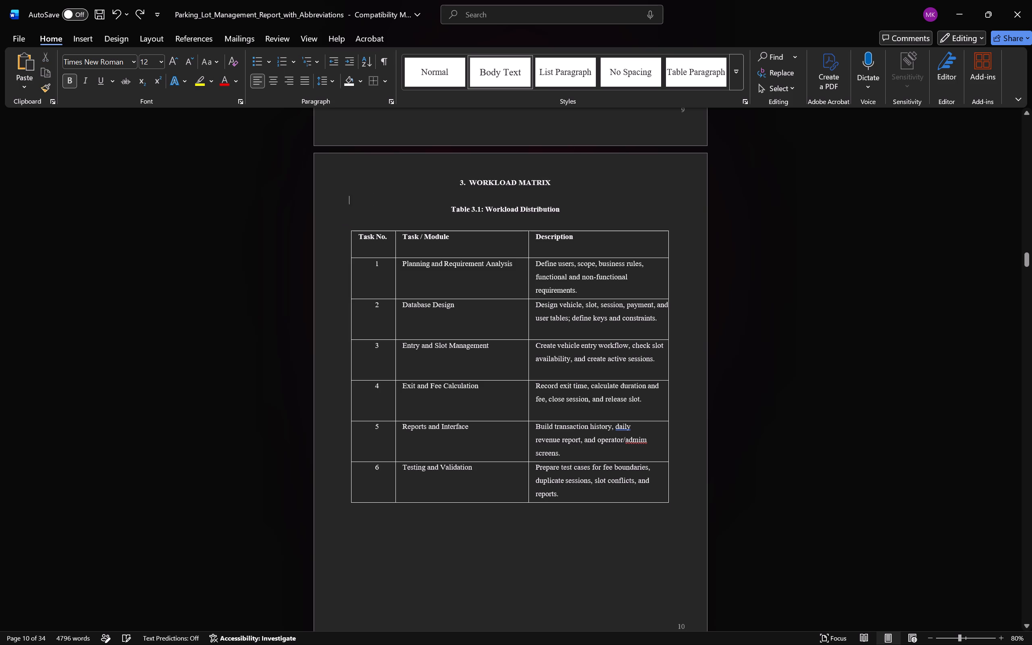
pyautogui.tripleClick(375, 191)
pyautogui.tripleClick(375, 191)
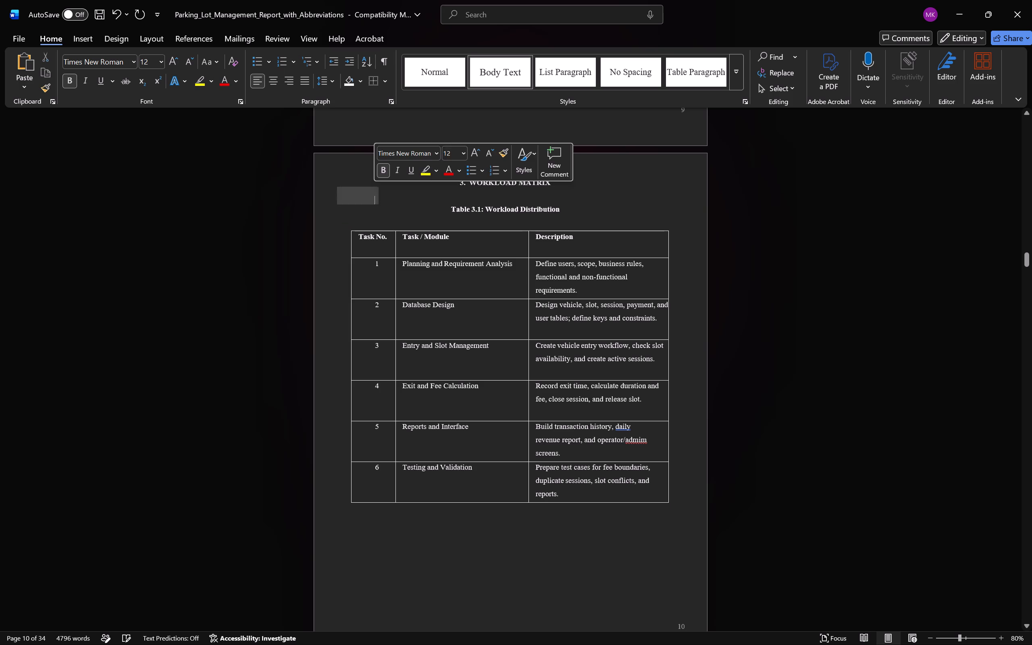
pyautogui.click(375, 191)
pyautogui.click(334, 75)
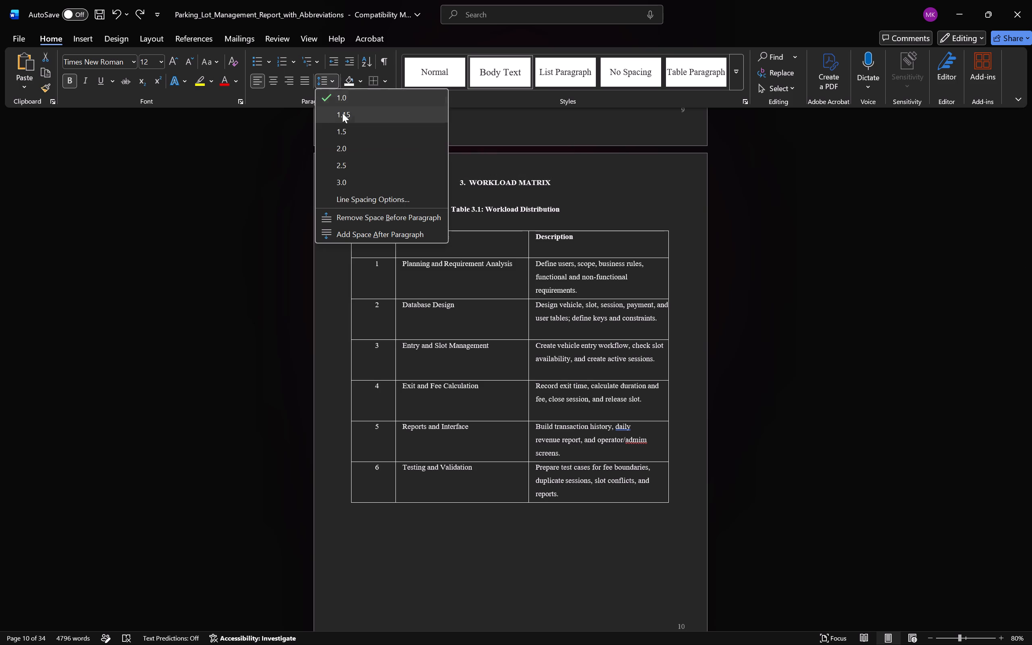
pyautogui.click(346, 128)
# Replace the blank lines between the Table 3.1 Workload Distribution caption and its table with two new ones.
pyautogui.click(614, 213)
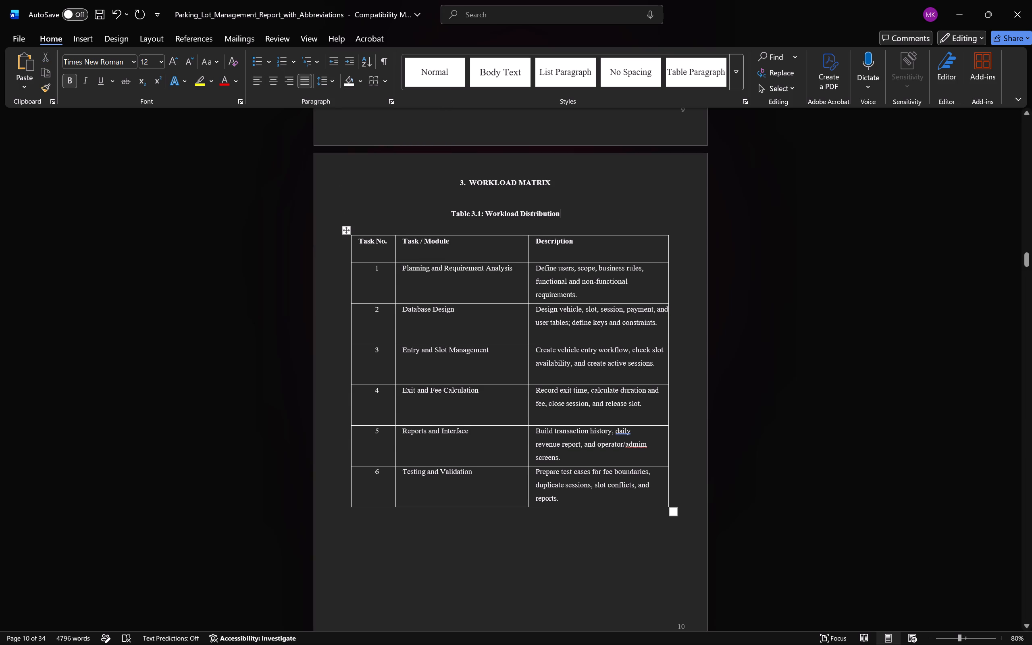
pyautogui.doubleClick(534, 227)
pyautogui.click(534, 227)
pyautogui.scroll(-6, 609, 456)
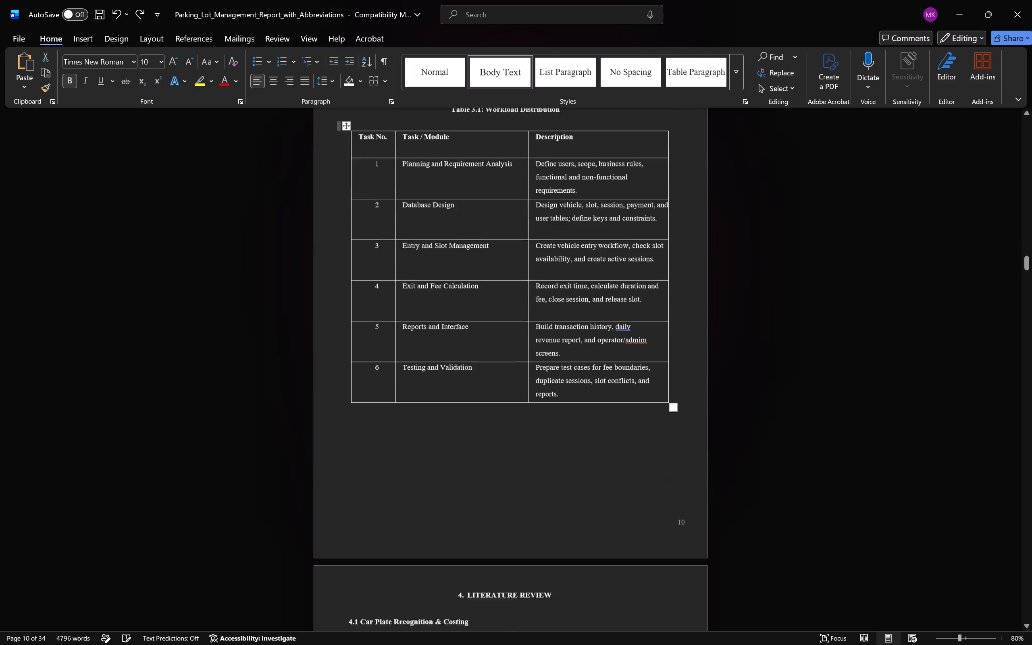
pyautogui.scroll(-5, 608, 477)
pyautogui.scroll(6, 602, 469)
pyautogui.scroll(5, 557, 218)
pyautogui.click(557, 218)
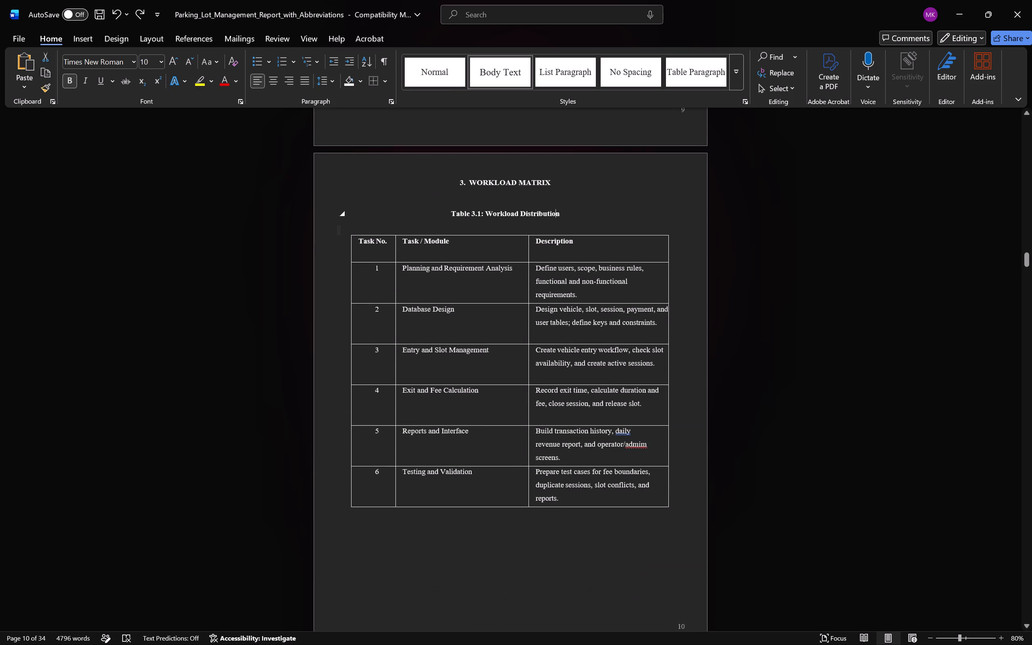
pyautogui.click(554, 229)
pyautogui.press('BackSpace')
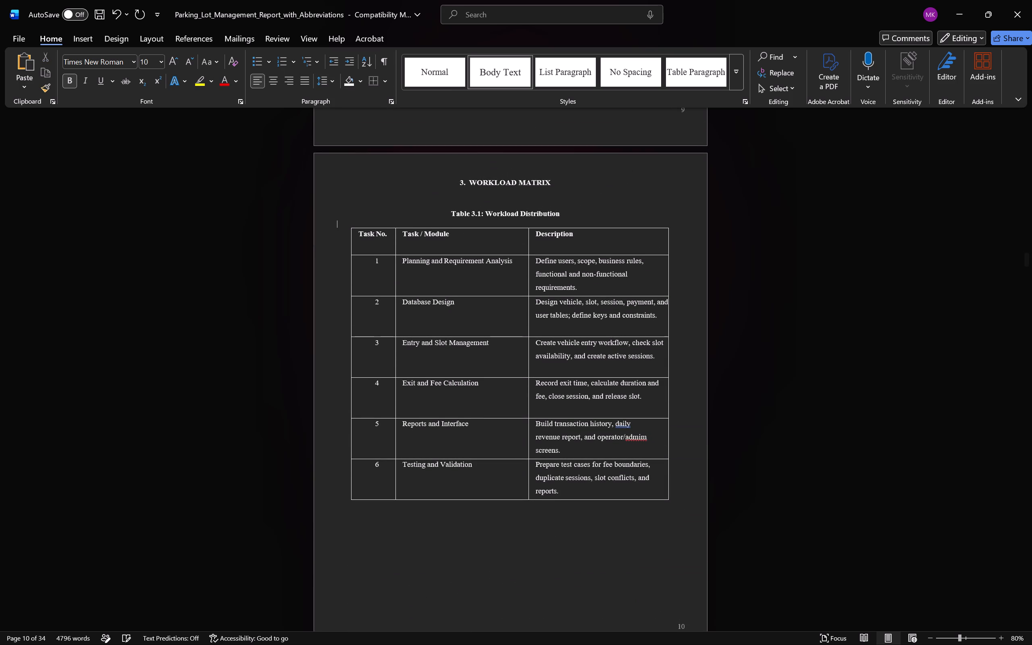
pyautogui.press('BackSpace')
pyautogui.press('Return')
pyautogui.press('Return')
# Replace the blank lines between the Table 3.1 Workload Distribution caption and its table with one line at 1.5 line spacing.
pyautogui.scroll(1, 554, 229)
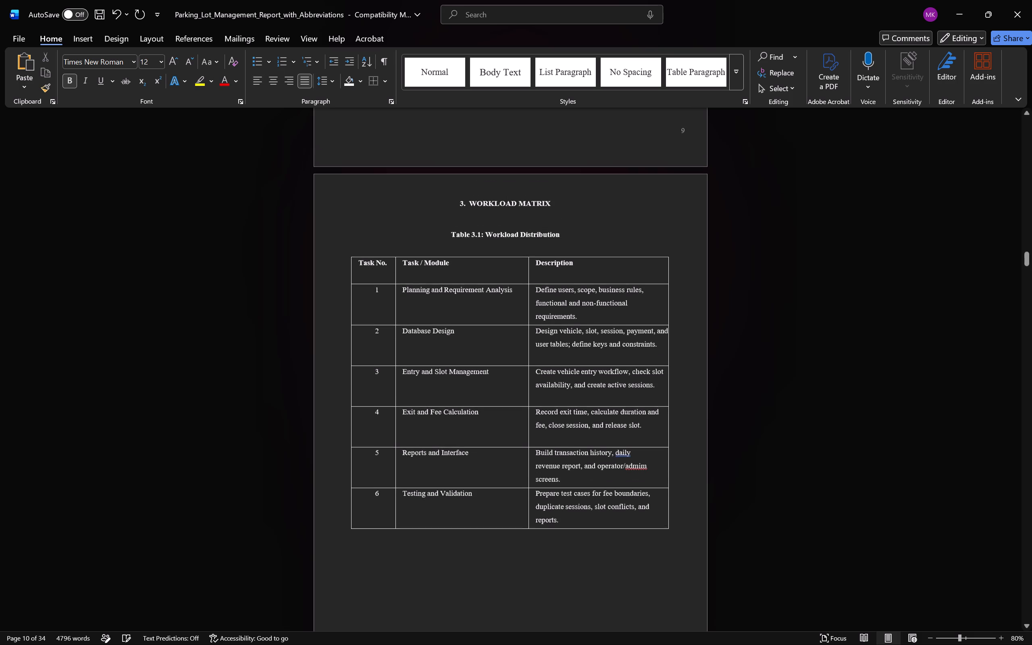
pyautogui.tripleClick(506, 245)
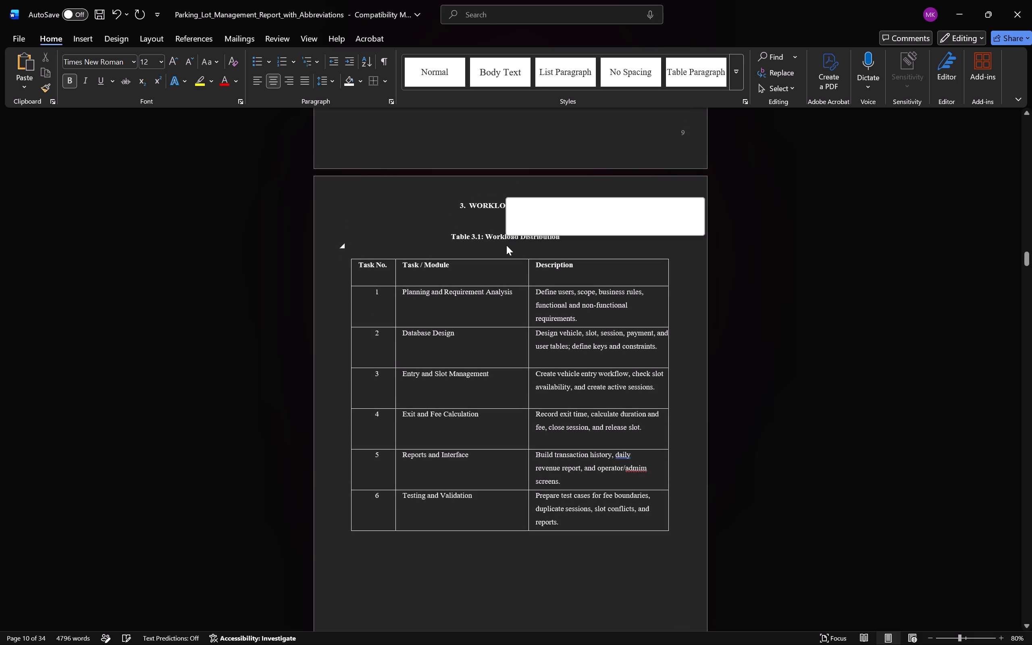
pyautogui.click(332, 85)
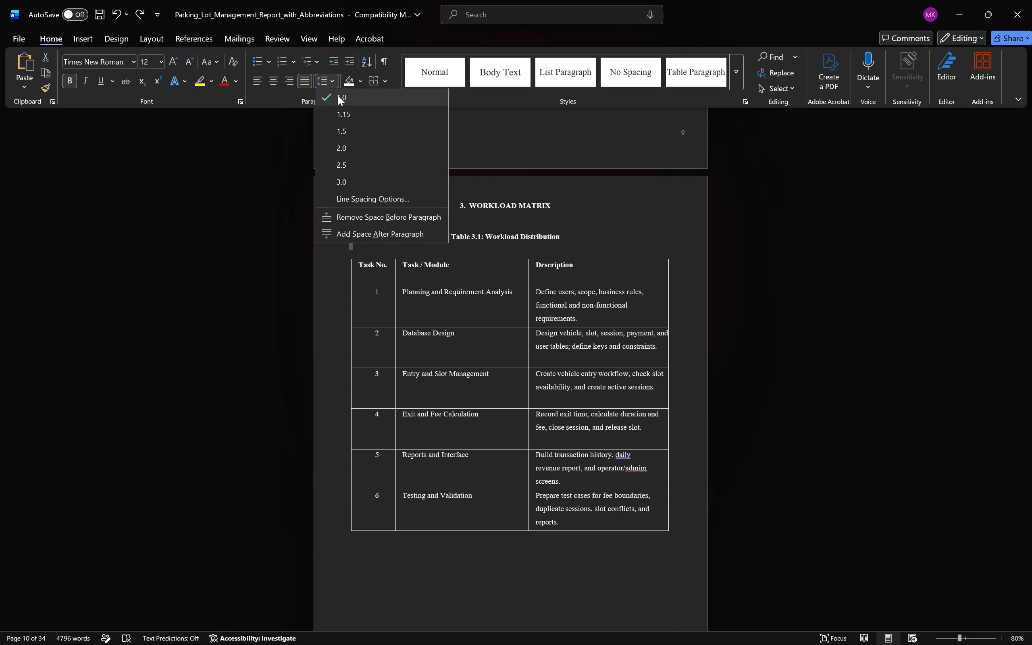
pyautogui.click(347, 131)
pyautogui.click(458, 260)
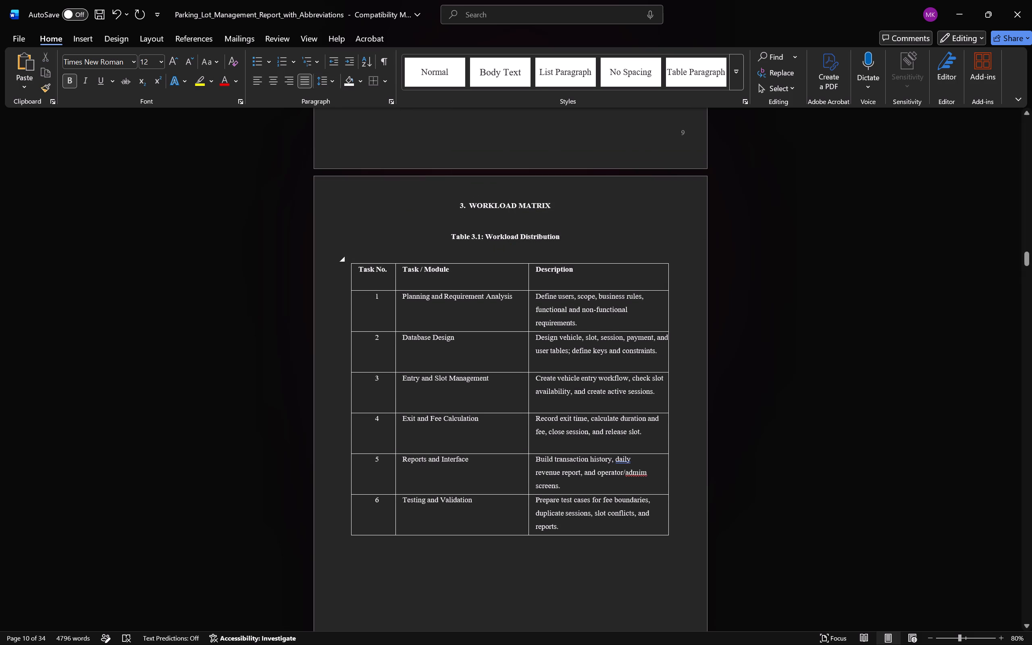
pyautogui.press('BackSpace')
pyautogui.press('BackSpace')
pyautogui.press('BackSpace')
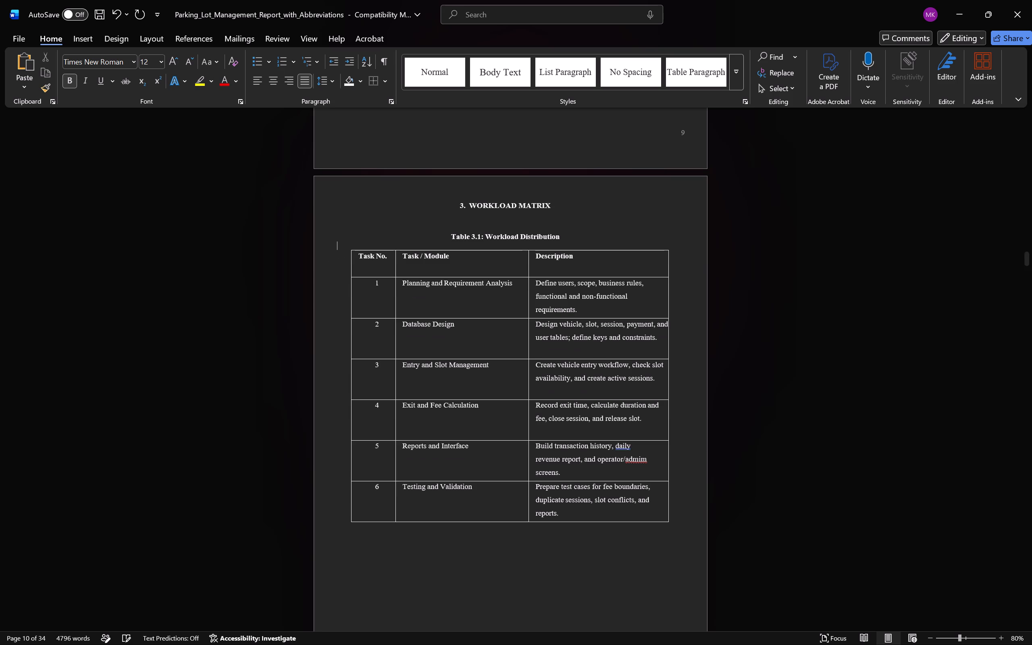
pyautogui.click(559, 245)
pyautogui.press('BackSpace')
pyautogui.click(329, 83)
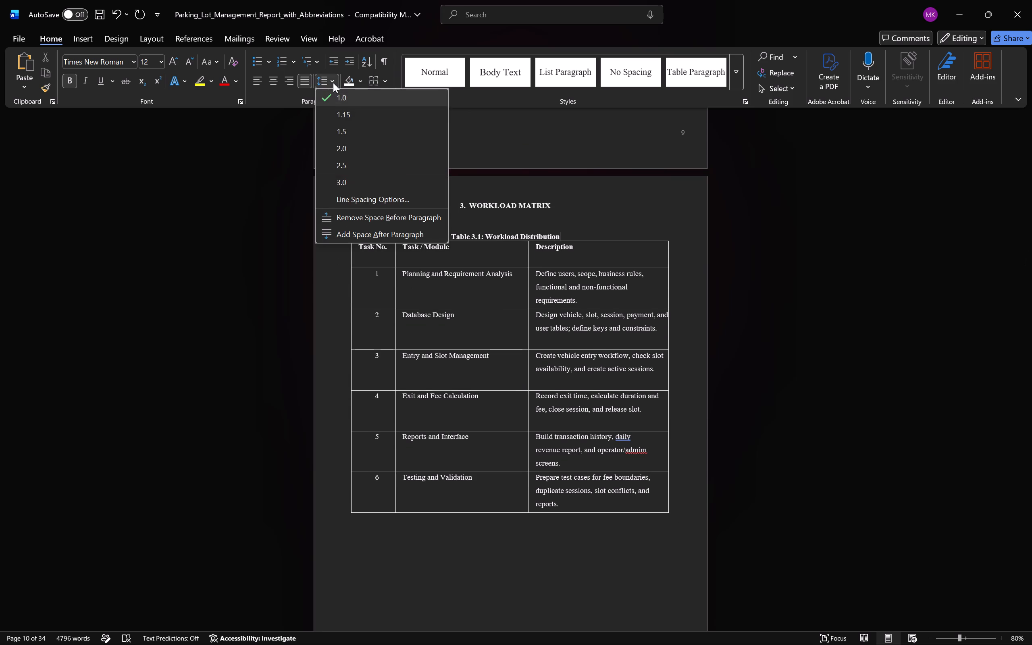
pyautogui.click(342, 134)
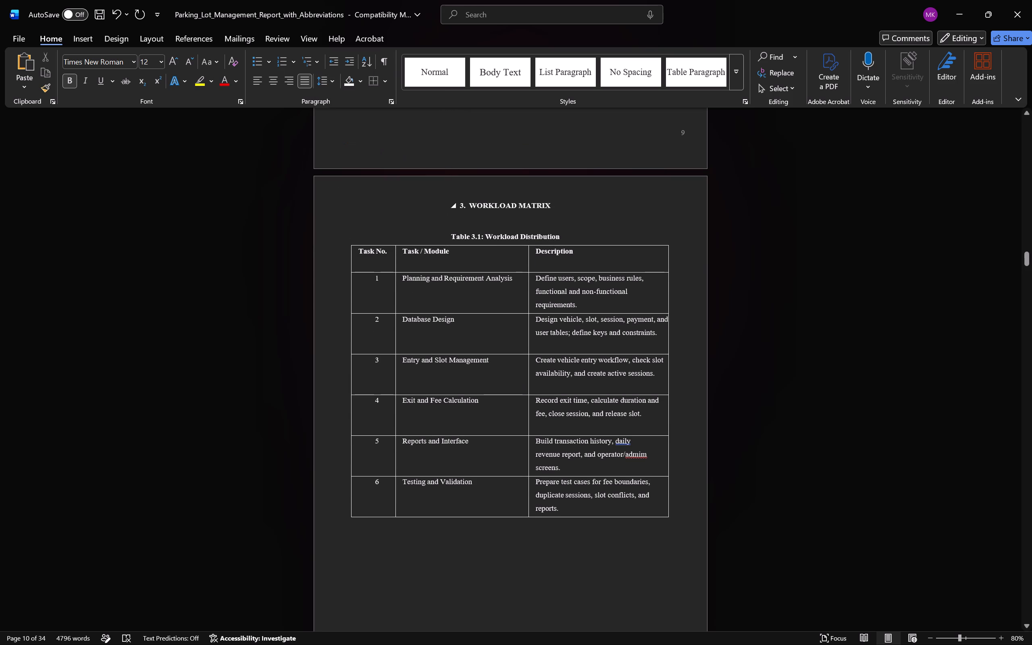
pyautogui.press('Return')
# Examine the layout and spacing from the Workload Matrix table through Literature Review to the Data Collection section.
pyautogui.scroll(-6, 363, 349)
pyautogui.scroll(-2, 320, 374)
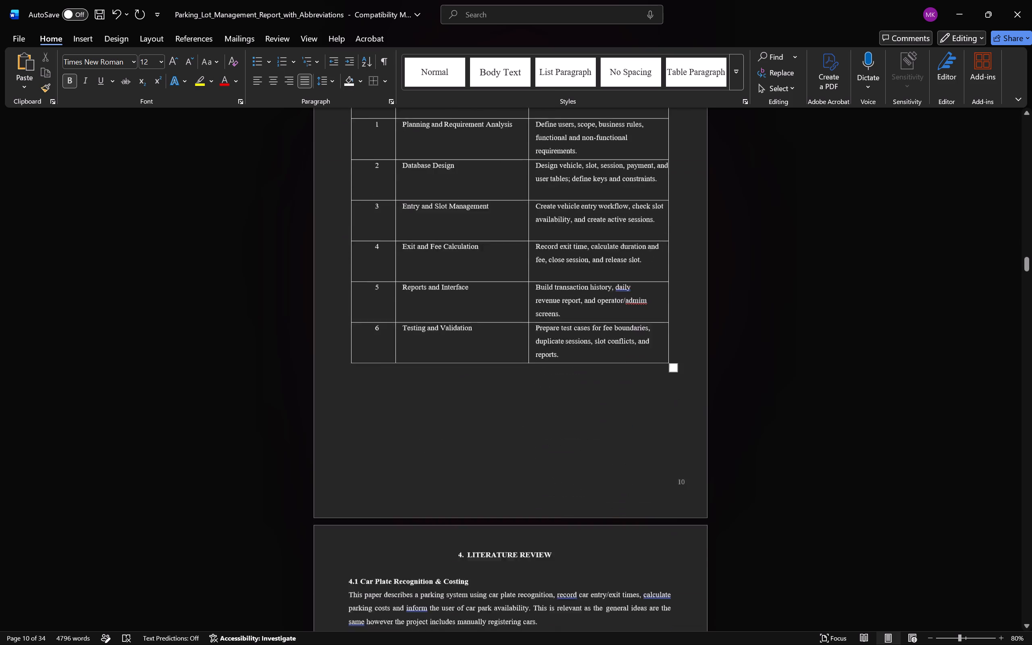
pyautogui.scroll(-2, 336, 399)
pyautogui.click(345, 407)
pyautogui.scroll(-17, 487, 408)
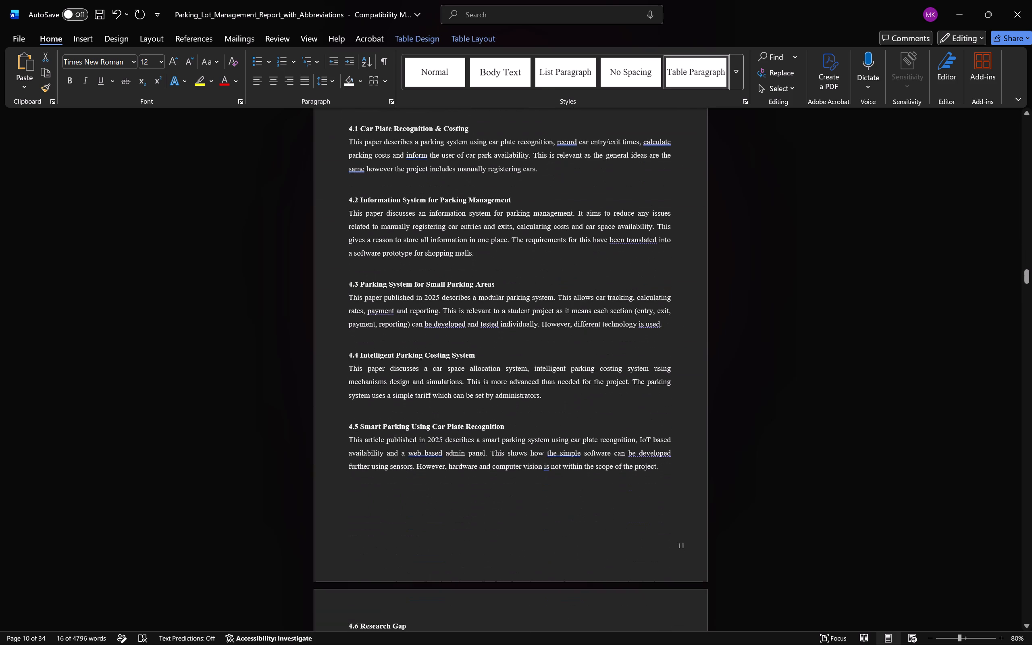
pyautogui.scroll(-13, 448, 373)
pyautogui.scroll(-16, 448, 373)
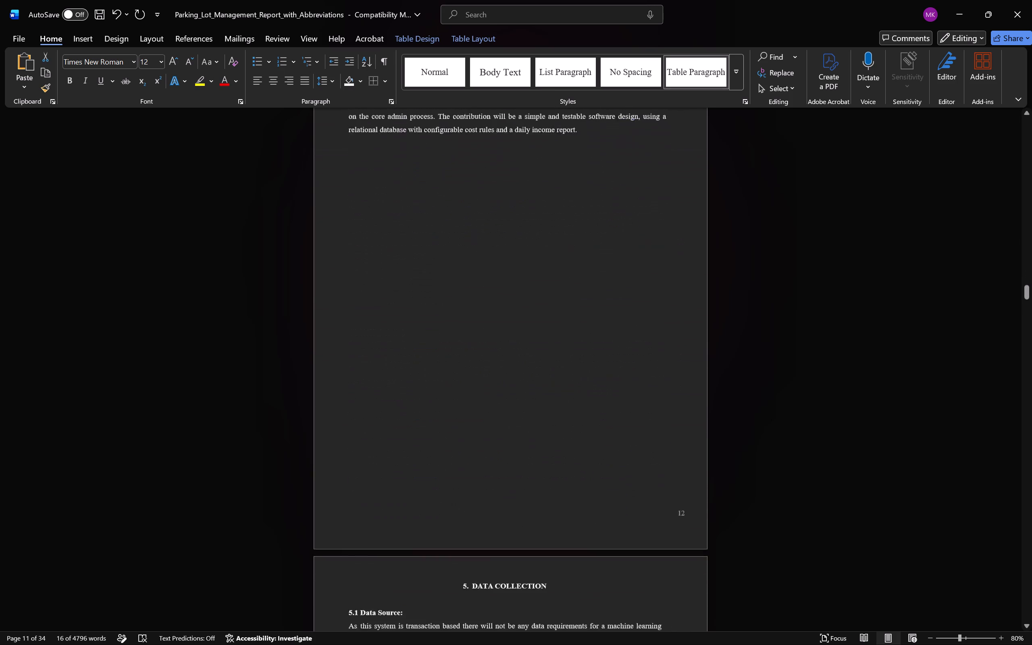
pyautogui.scroll(-16, 448, 373)
pyautogui.scroll(-11, 448, 373)
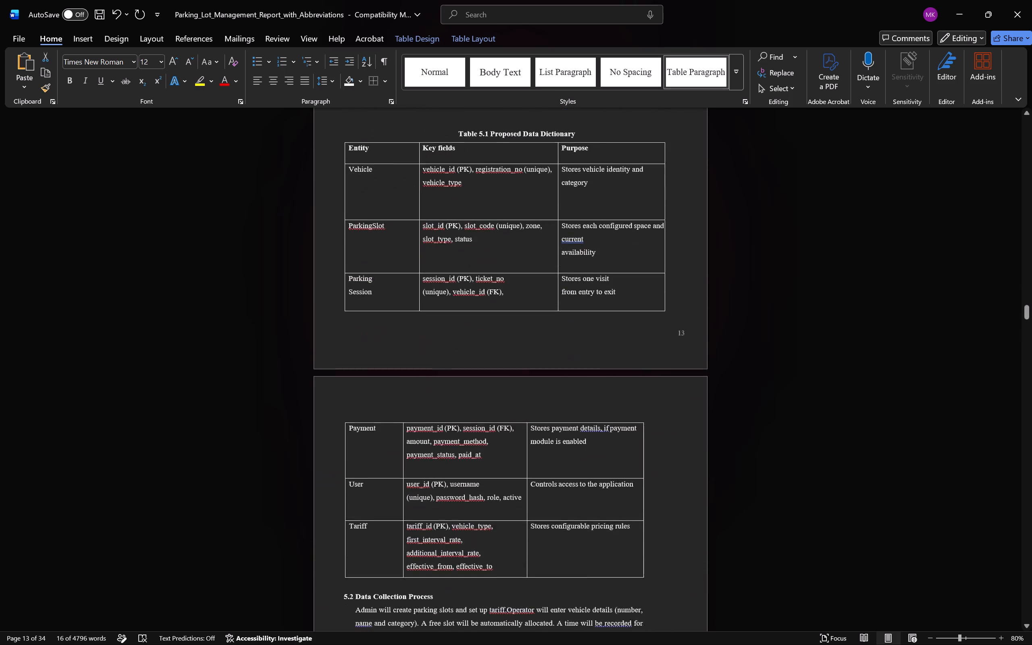
# Narrow the Purpose column of Table 5.1 on page 13 to bring its outer edge near that of the continuation on page 14.
pyautogui.scroll(-6, 448, 373)
pyautogui.scroll(9, 448, 373)
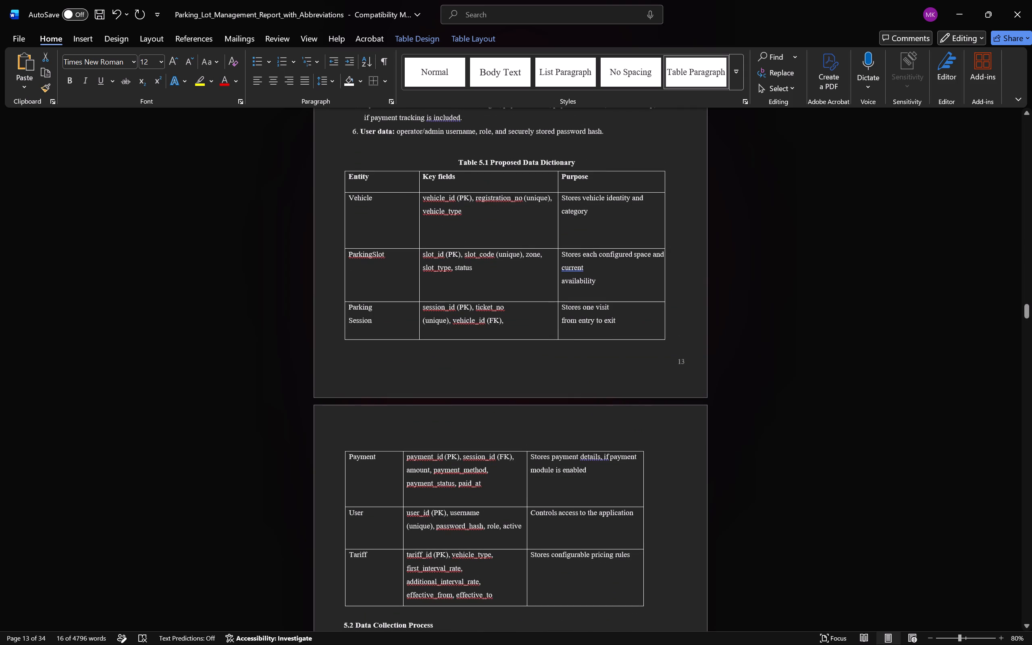
pyautogui.moveTo(664, 281); pyautogui.dragTo(650, 281)
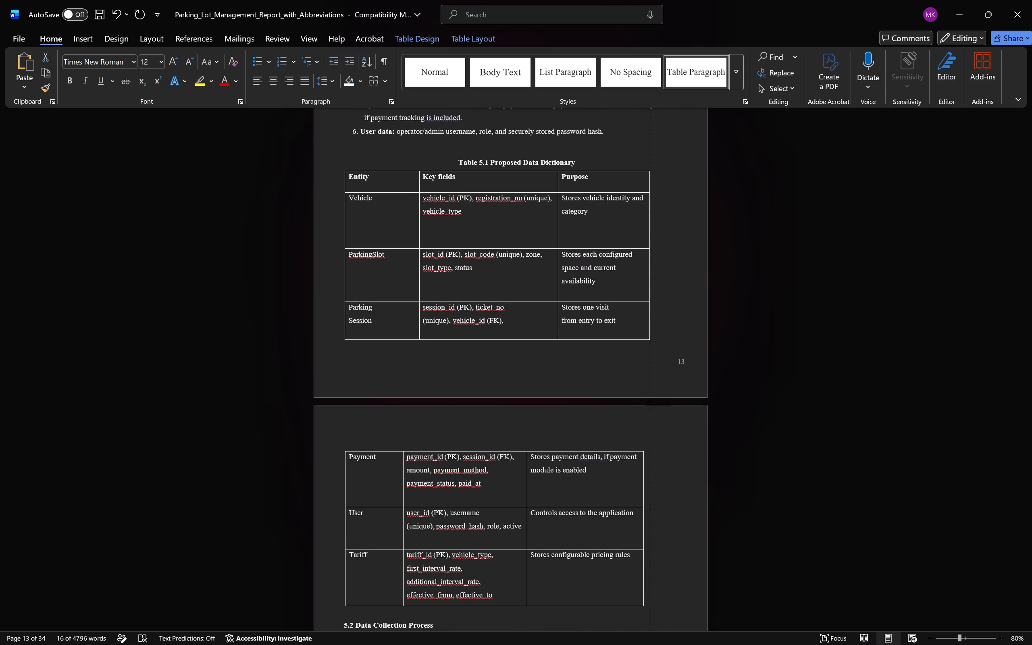
pyautogui.moveTo(650, 281); pyautogui.dragTo(648, 288)
pyautogui.scroll(-7, 687, 301)
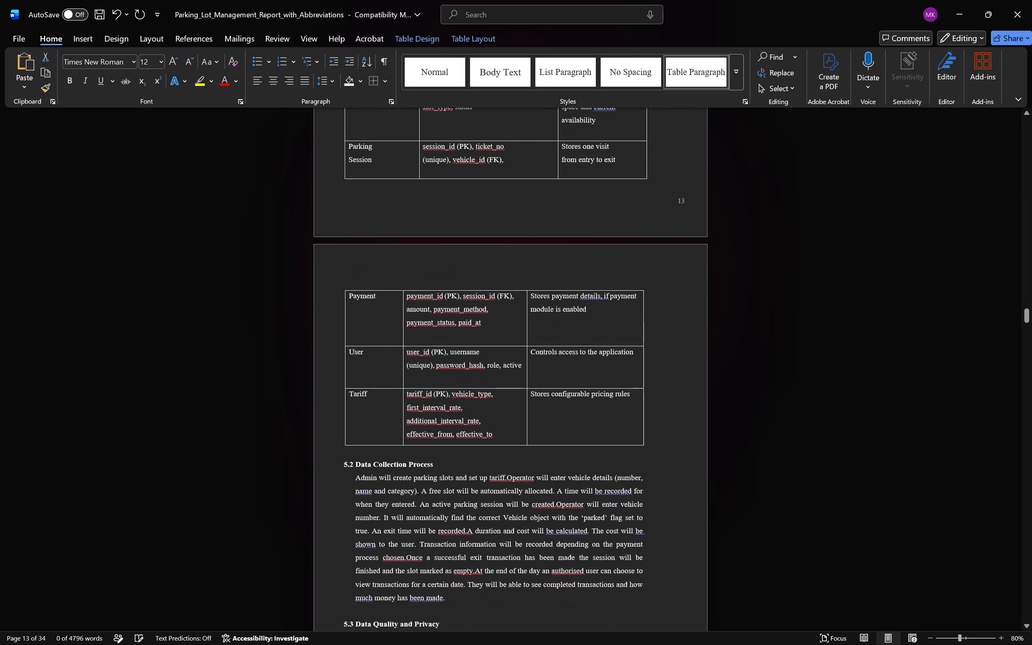
# Narrow the Entity column of Table 5.1 on page 13 to line up its border with the continuation rows.
pyautogui.scroll(9, 678, 332)
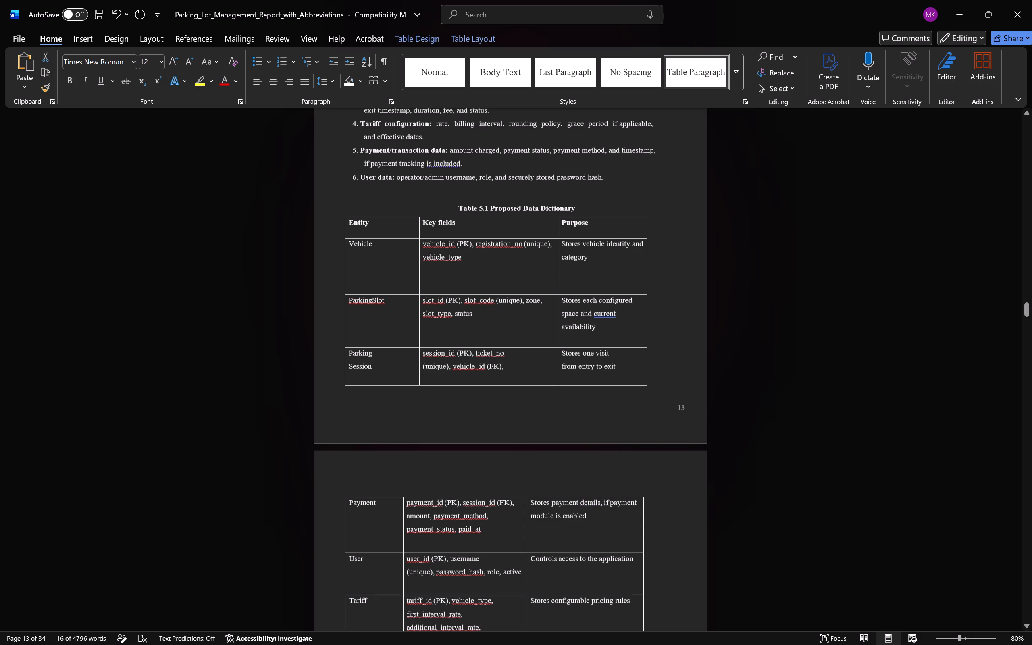
pyautogui.moveTo(419, 278); pyautogui.dragTo(405, 284)
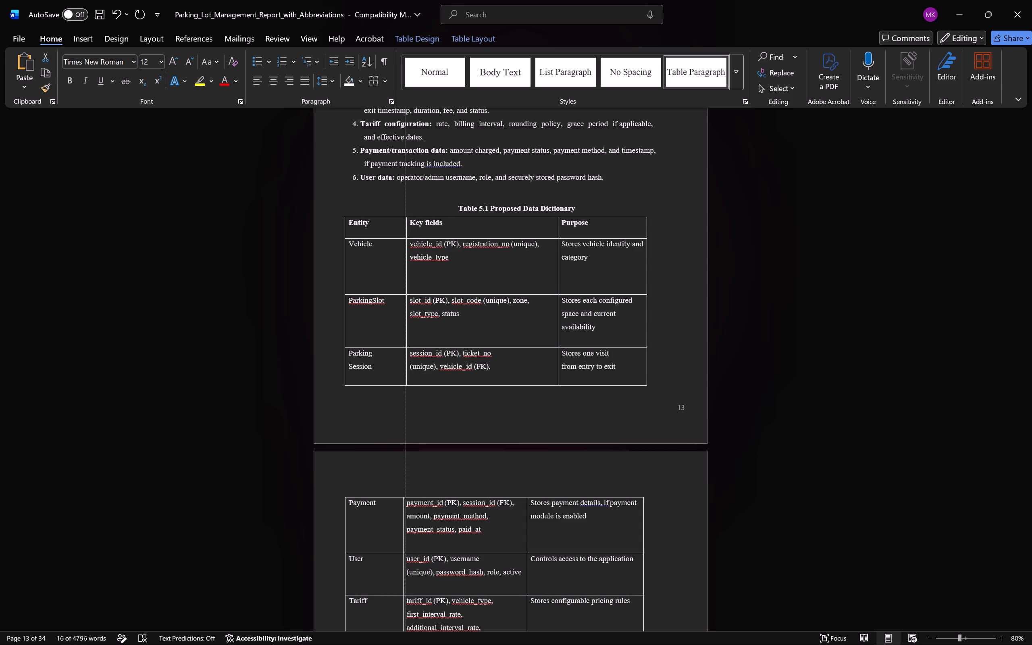
pyautogui.moveTo(405, 284); pyautogui.dragTo(403, 282)
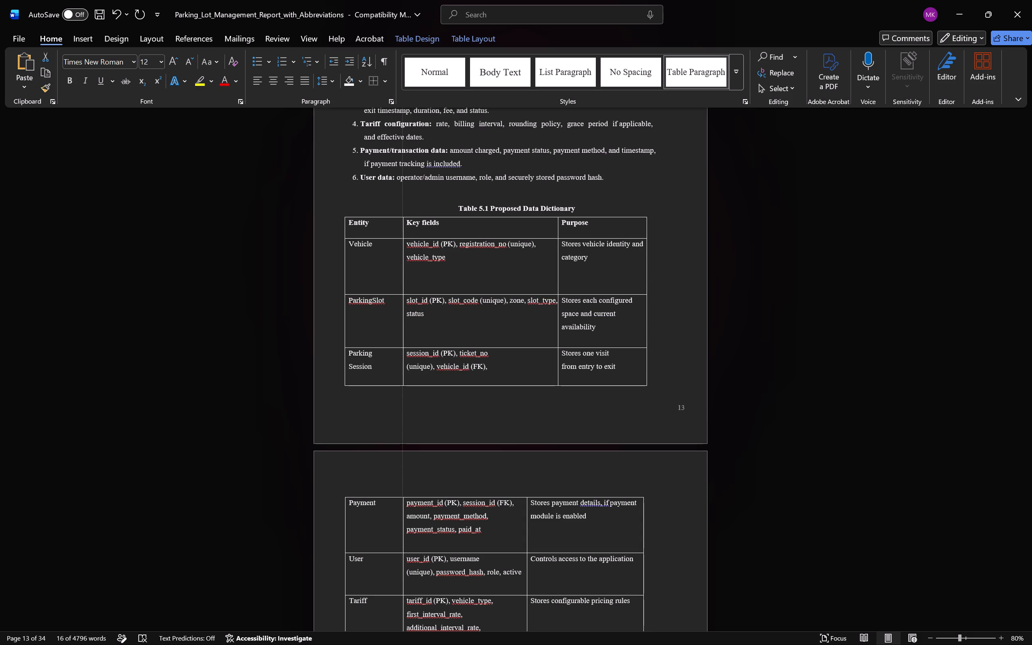
pyautogui.moveTo(403, 282); pyautogui.dragTo(404, 282)
# Align the border between the Key fields and Purpose columns across both page parts of Table 5.1.
pyautogui.moveTo(527, 531); pyautogui.dragTo(551, 529)
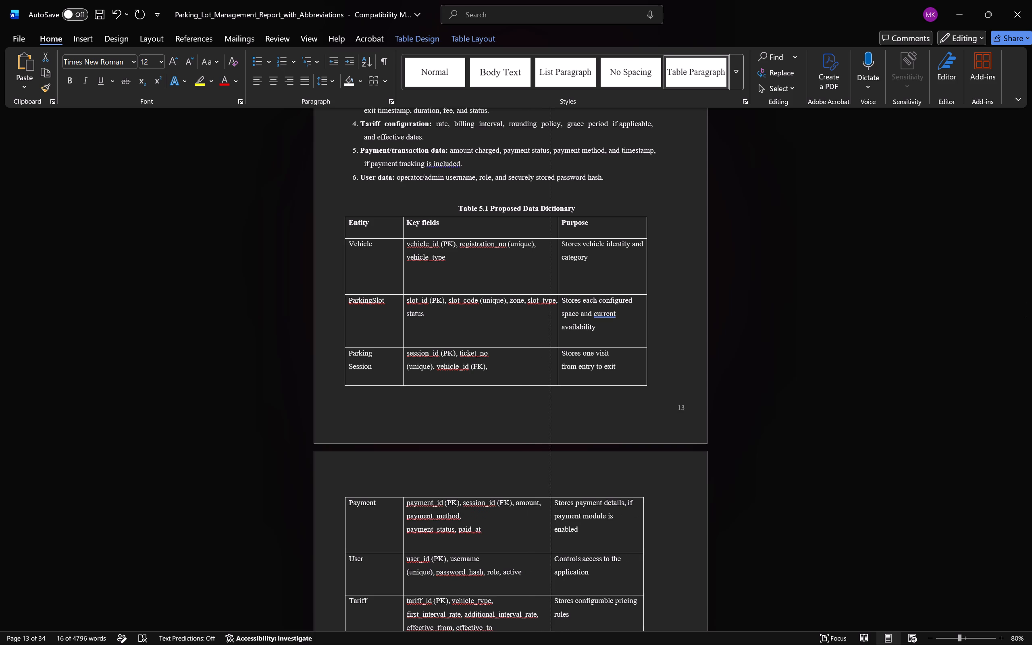
pyautogui.moveTo(551, 529); pyautogui.dragTo(548, 527)
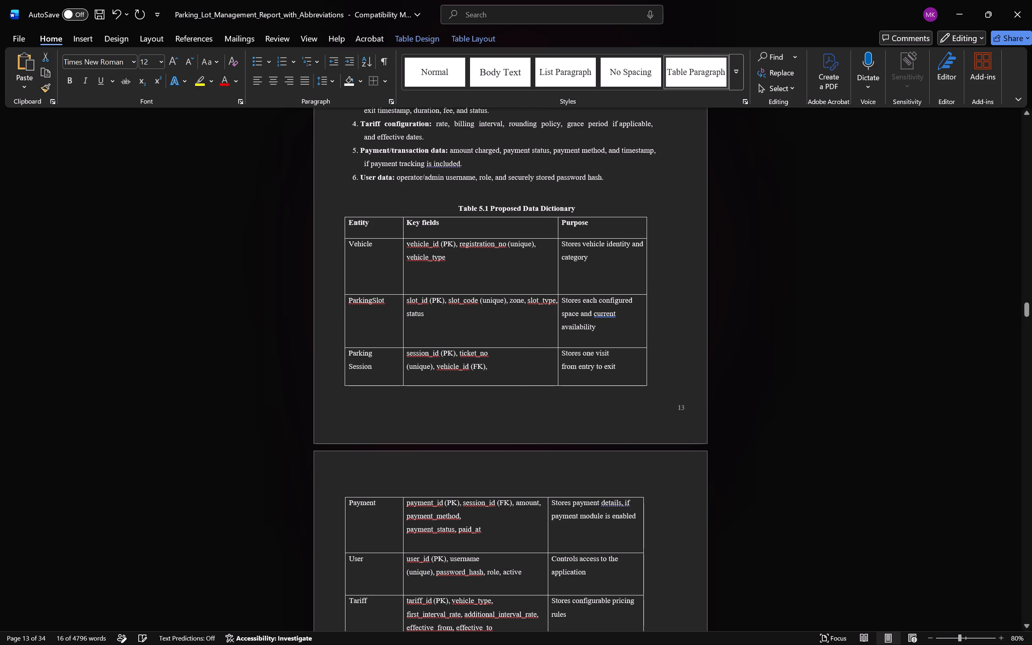
pyautogui.click(557, 279)
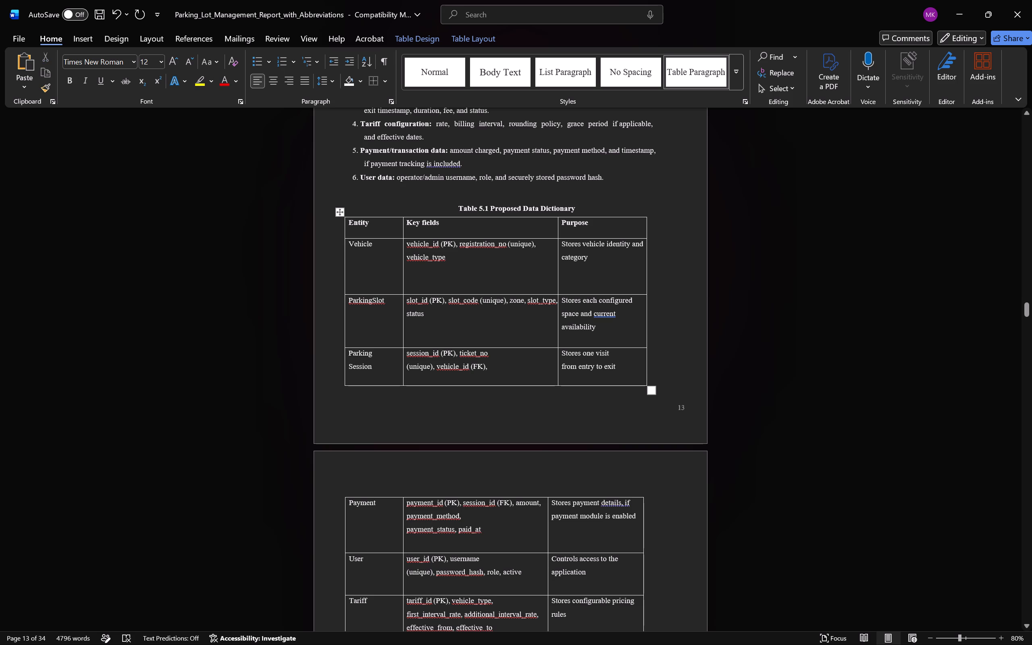
pyautogui.moveTo(557, 279); pyautogui.dragTo(545, 282)
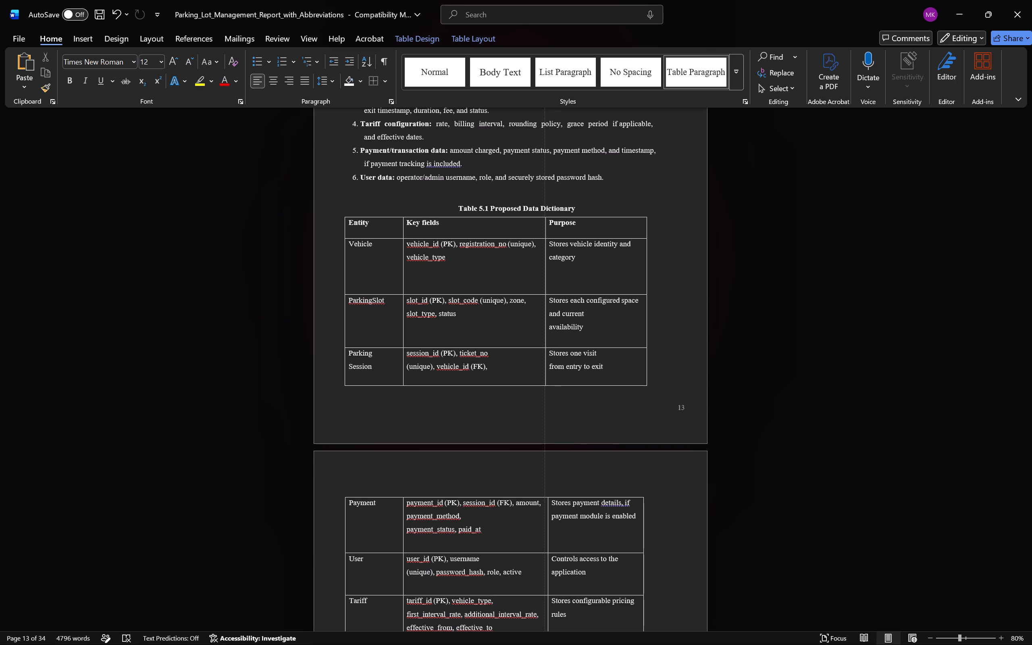
pyautogui.moveTo(545, 282); pyautogui.dragTo(537, 282)
pyautogui.scroll(-6, 551, 291)
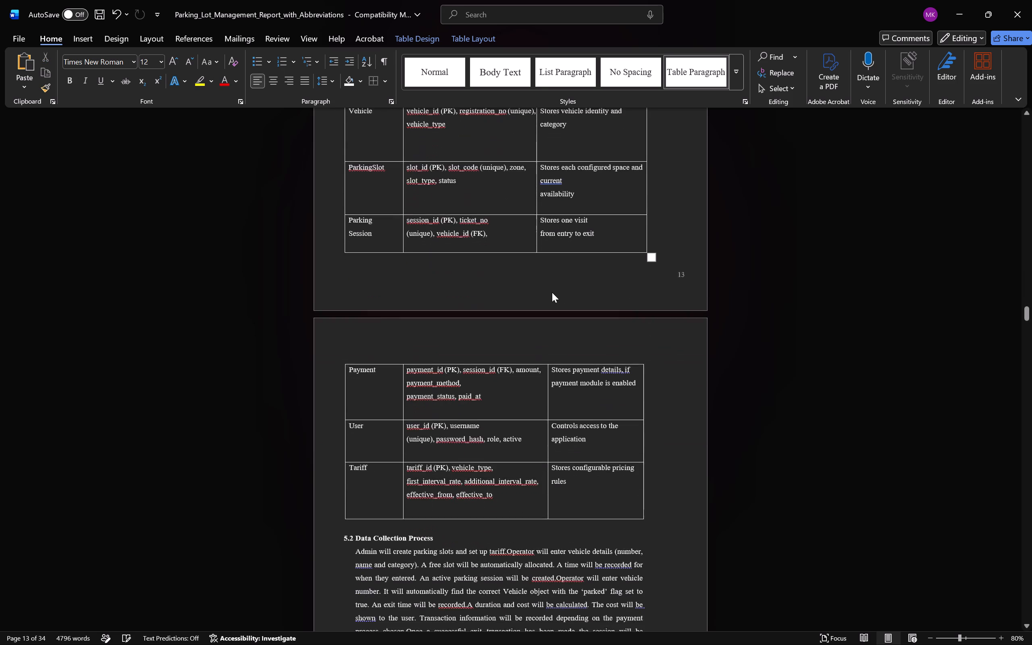
pyautogui.scroll(-2, 552, 296)
pyautogui.scroll(1, 551, 316)
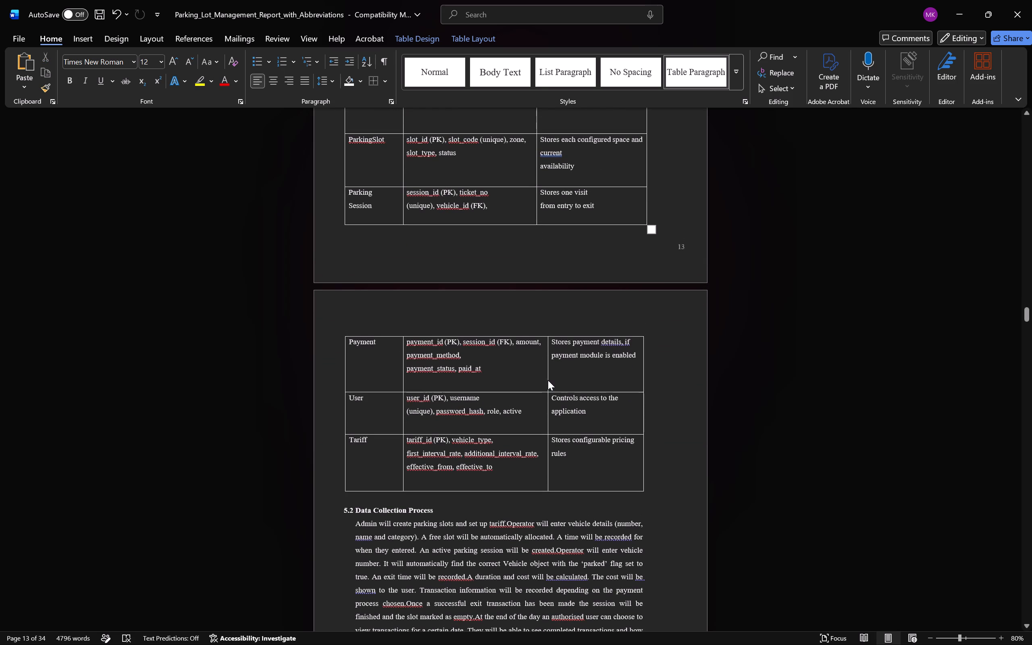
pyautogui.moveTo(548, 380); pyautogui.dragTo(538, 380)
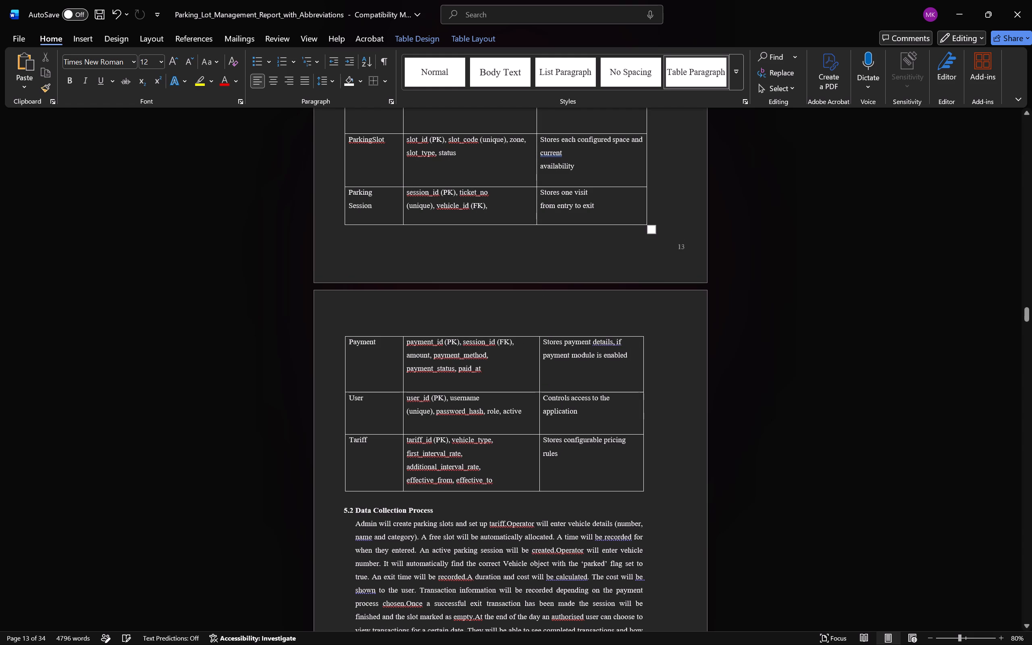
pyautogui.click(677, 347)
# Examine the remaining pages from 5.2 Data Collection Process to the end of the source code on page 34.
pyautogui.scroll(-13, 674, 389)
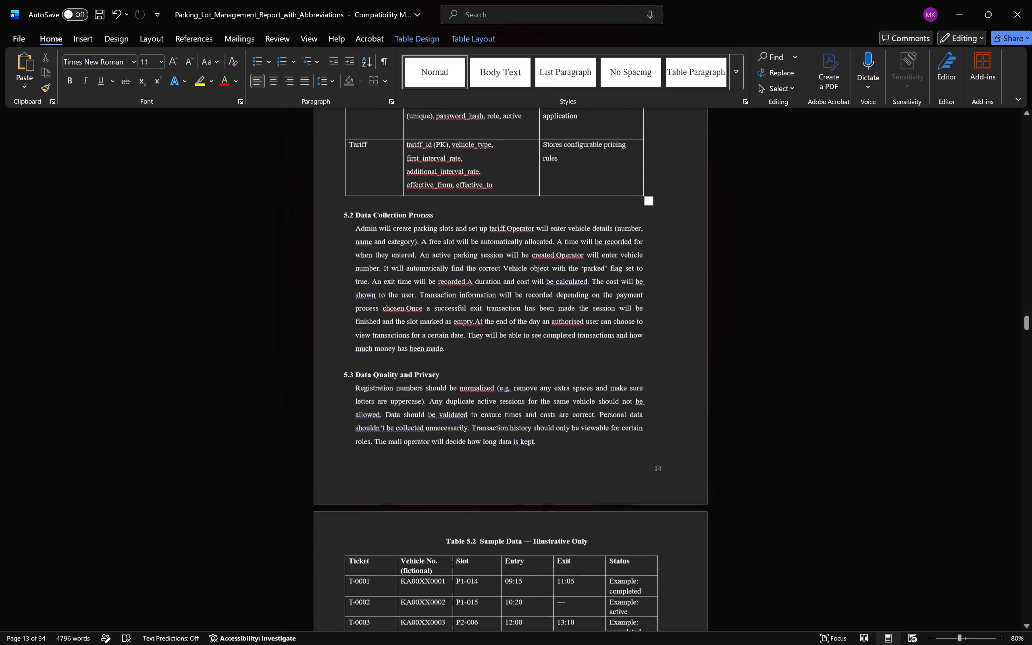
pyautogui.scroll(-20, 651, 394)
pyautogui.scroll(-4, 651, 394)
pyautogui.scroll(12, 649, 391)
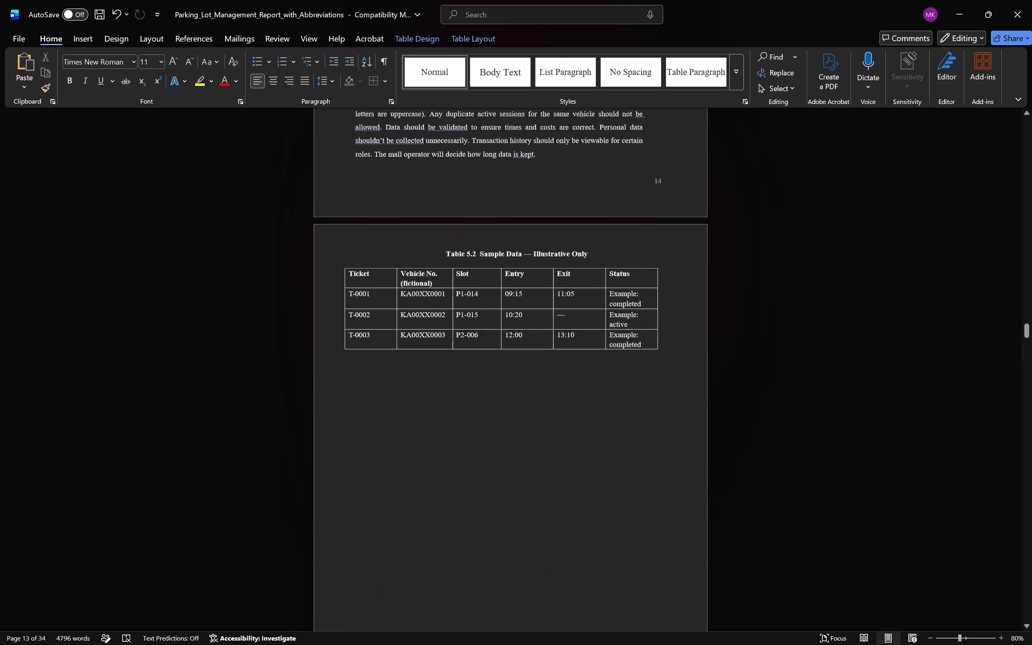
pyautogui.scroll(2, 655, 391)
pyautogui.scroll(-16, 655, 391)
pyautogui.scroll(1, 655, 391)
pyautogui.scroll(-16, 655, 391)
pyautogui.scroll(1, 655, 391)
pyautogui.scroll(-2, 655, 391)
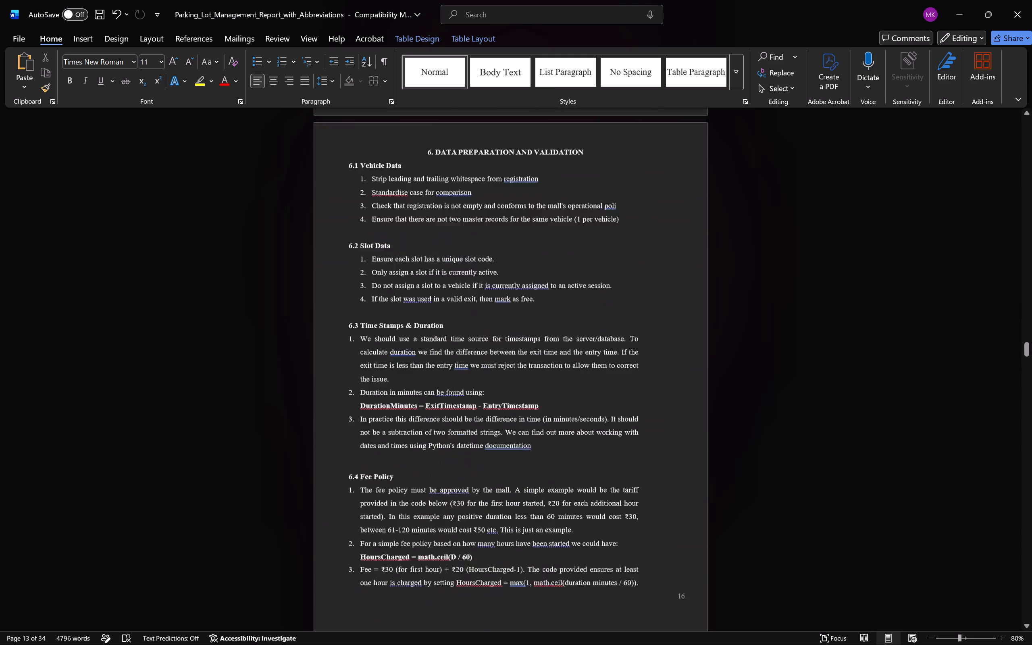
pyautogui.scroll(-9, 655, 391)
pyautogui.click(1021, 359)
pyautogui.moveTo(1024, 358); pyautogui.dragTo(1029, 461)
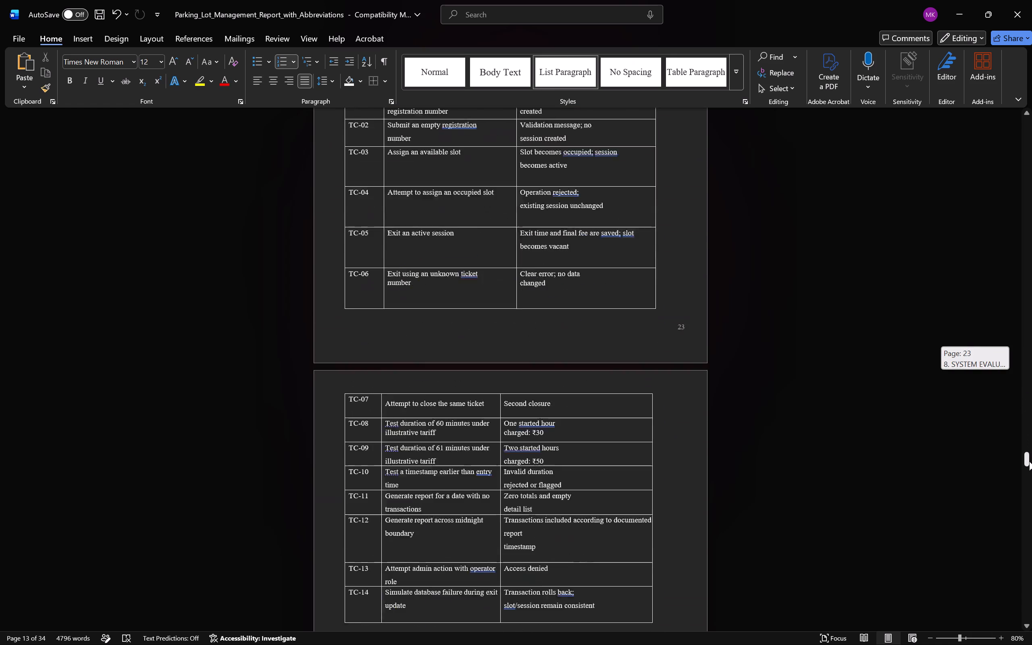
pyautogui.moveTo(1029, 461); pyautogui.dragTo(1031, 643)
pyautogui.click(1031, 644)
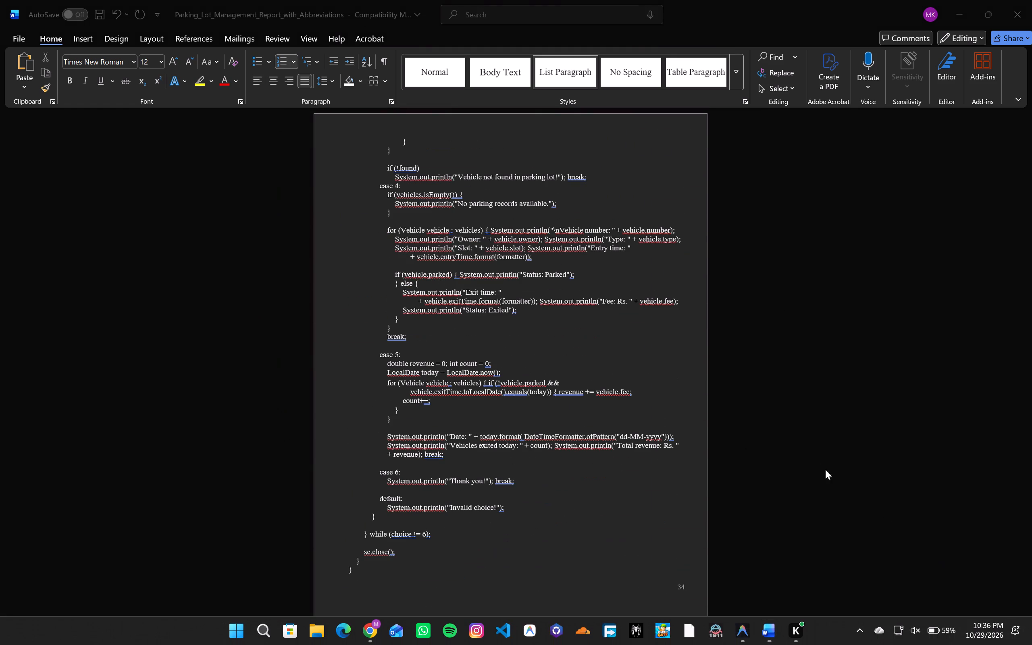
pyautogui.click(815, 460)
# Save the report.
pyautogui.hotkey('ctrl', 's')
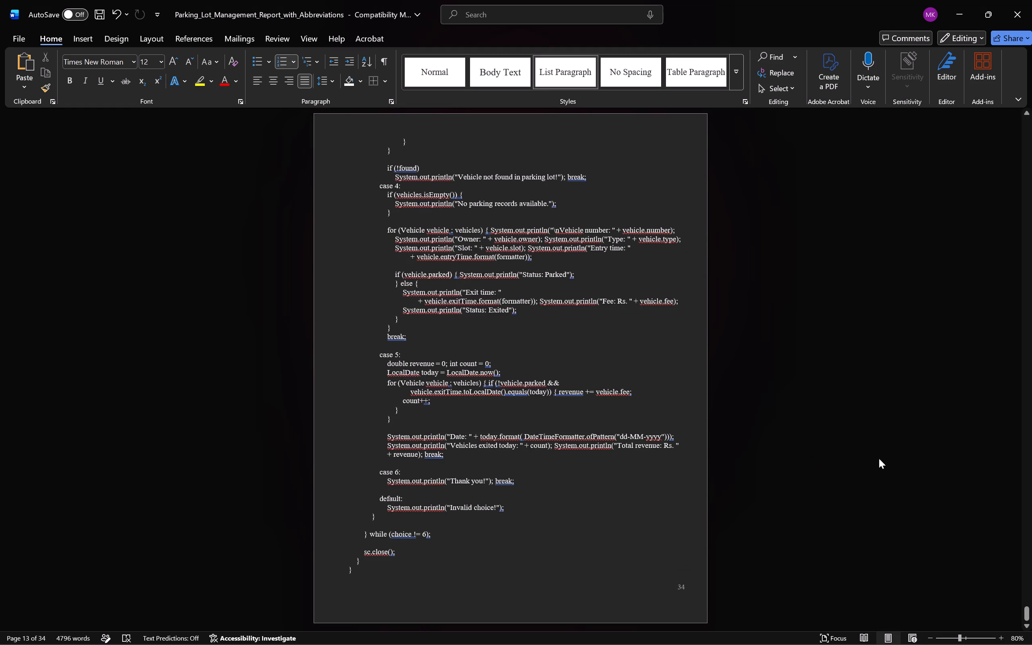
pyautogui.hotkey('ctrl', 's')
# Open the empty footer of the List of Tables page (Section 3) for editing.
pyautogui.moveTo(1022, 617); pyautogui.dragTo(1000, 48)
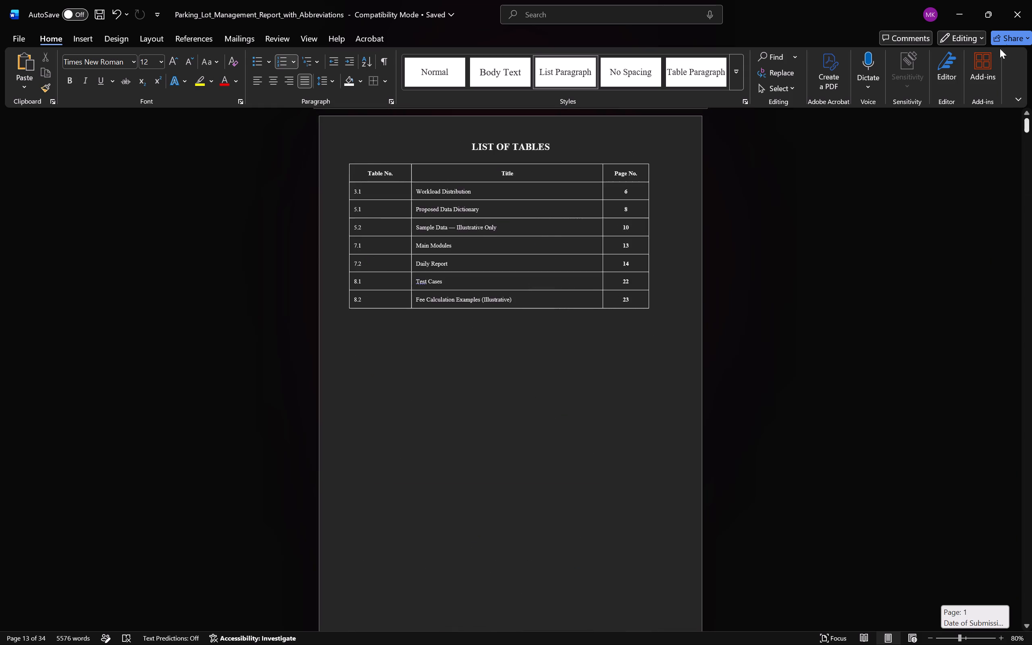
pyautogui.moveTo(1000, 48); pyautogui.dragTo(1000, 33)
pyautogui.scroll(-20, 647, 389)
pyautogui.scroll(-20, 647, 389)
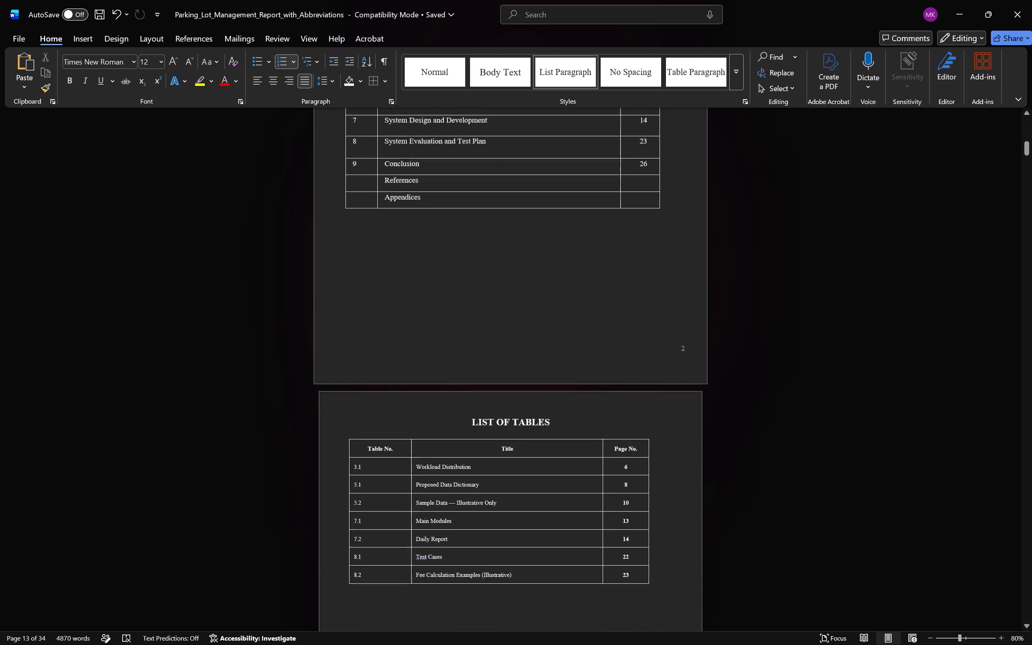
pyautogui.scroll(-16, 613, 422)
pyautogui.scroll(2, 610, 427)
pyautogui.tripleClick(626, 434)
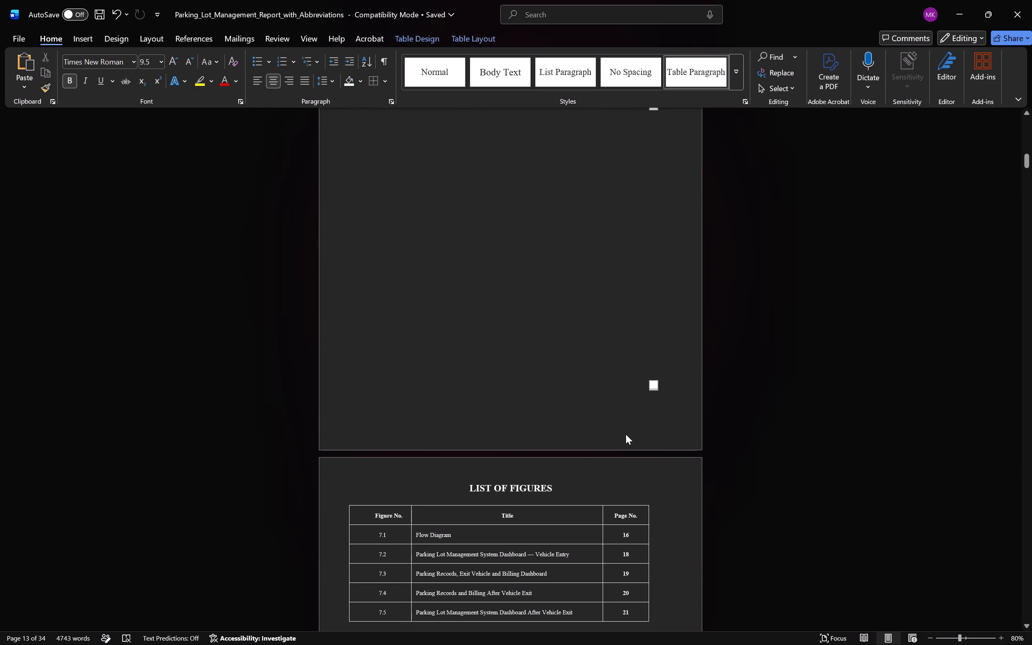
pyautogui.click(653, 379)
pyautogui.click(645, 392)
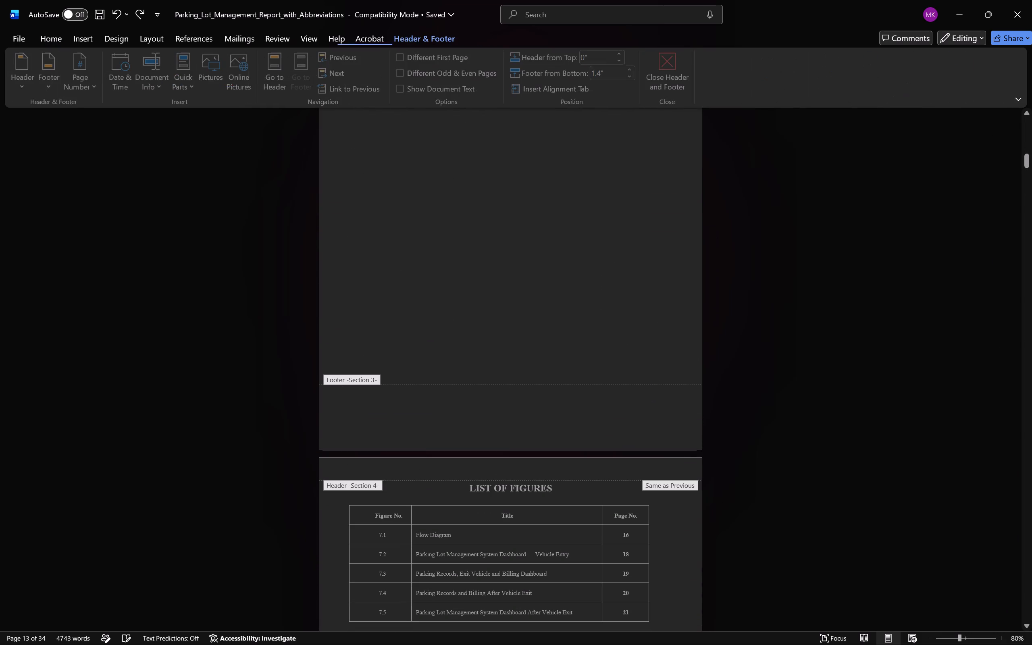
pyautogui.doubleClick(645, 393)
pyautogui.doubleClick(640, 419)
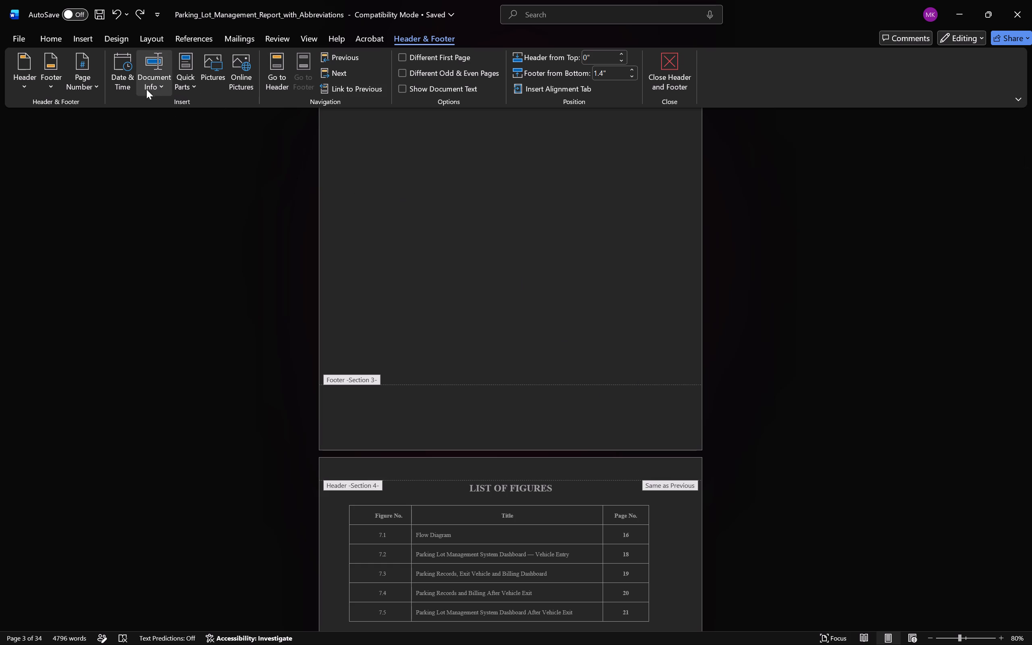
# Insert the built-in Slice footer on the List of Tables page.
pyautogui.click(160, 84)
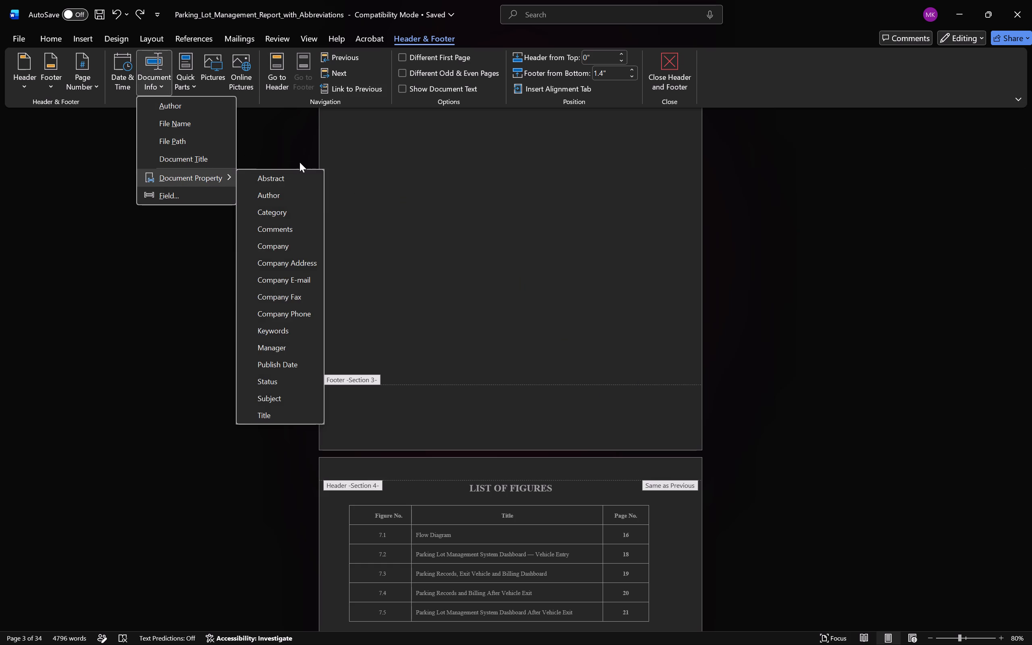
pyautogui.click(278, 136)
pyautogui.click(52, 85)
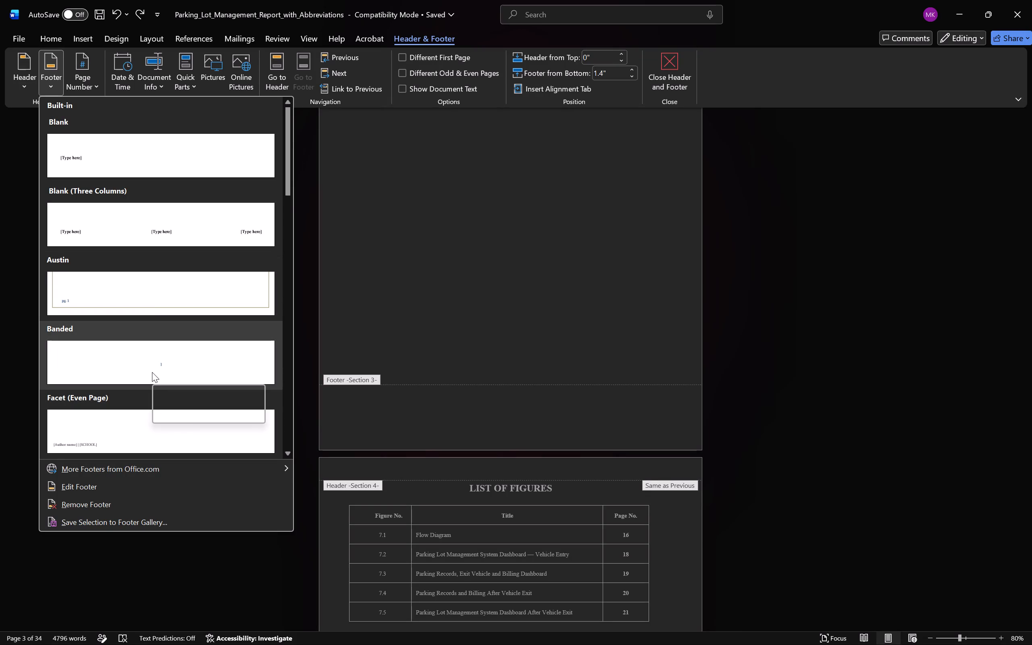
pyautogui.scroll(-6, 164, 398)
pyautogui.scroll(2, 112, 356)
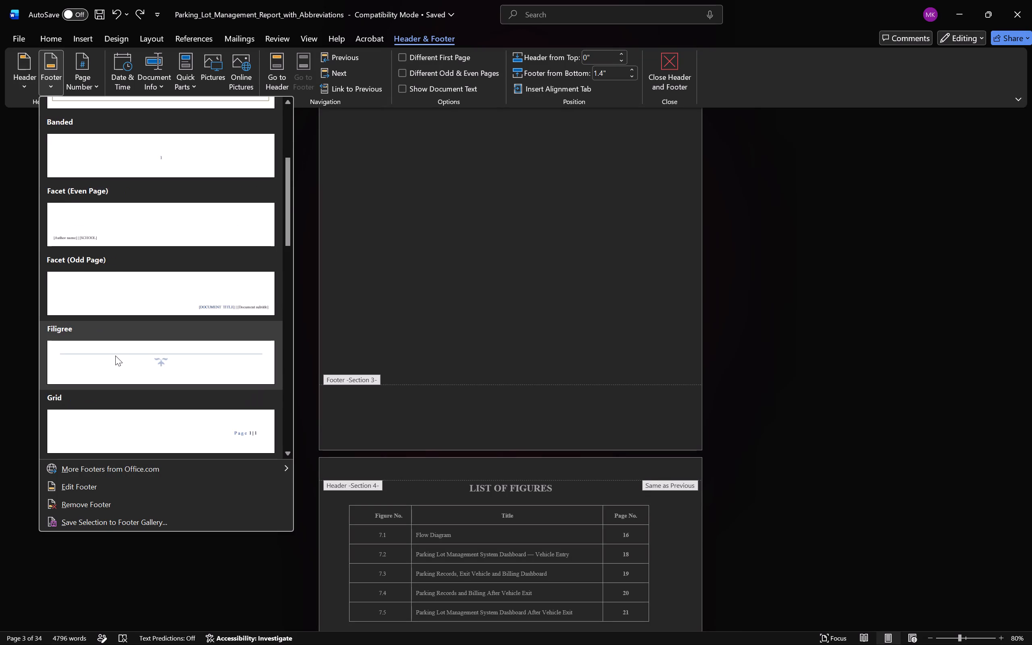
pyautogui.scroll(4, 115, 356)
pyautogui.scroll(-2, 129, 356)
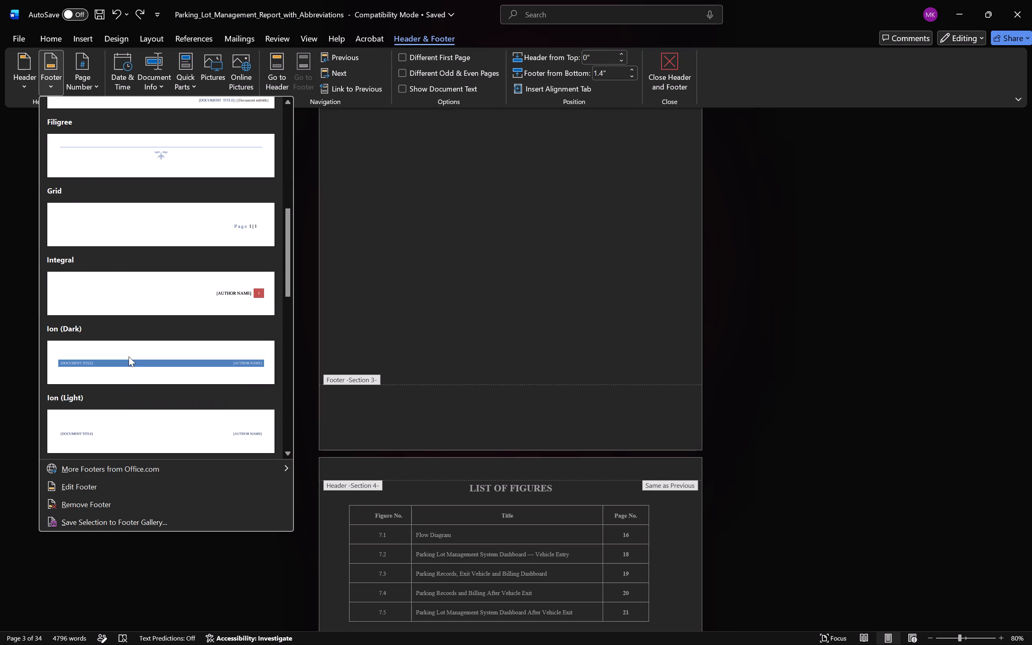
pyautogui.scroll(-2, 129, 356)
pyautogui.scroll(2, 129, 356)
pyautogui.scroll(-2, 129, 356)
pyautogui.scroll(1, 129, 356)
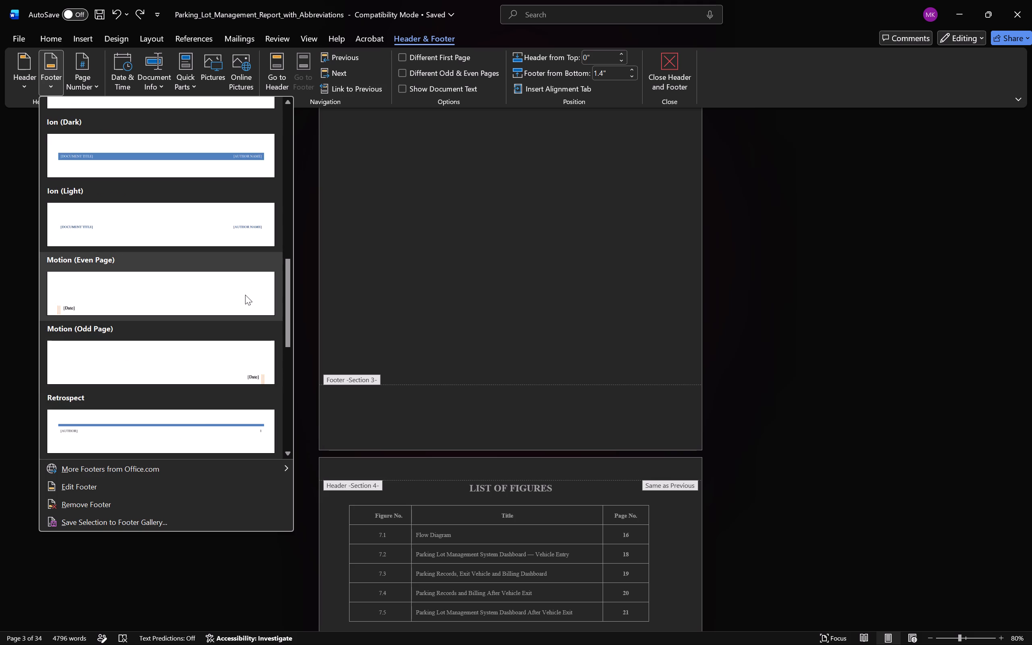
pyautogui.scroll(-2, 244, 296)
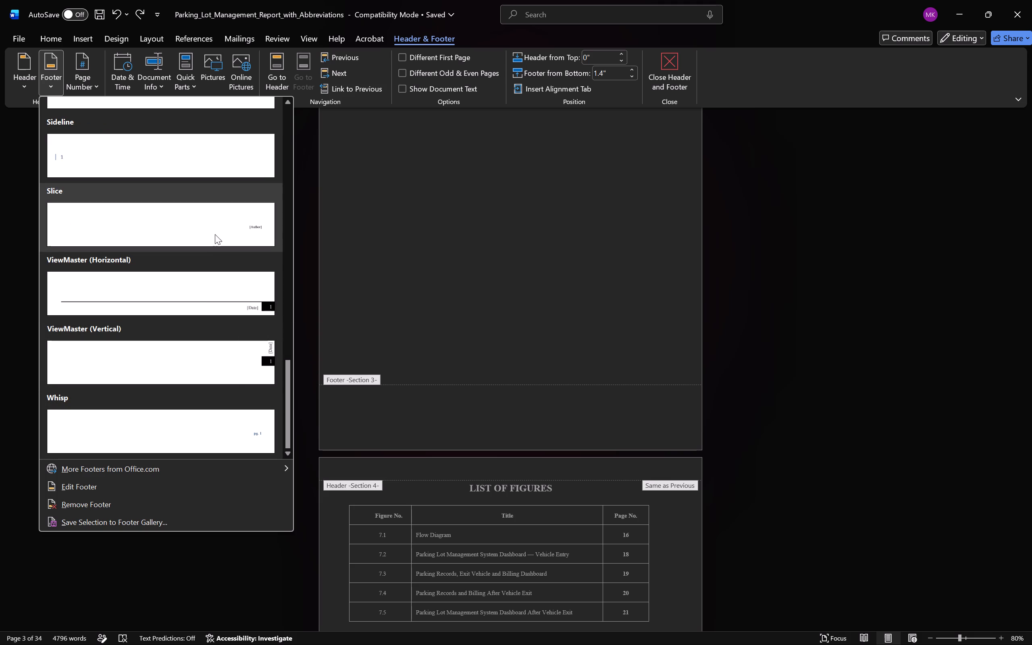
pyautogui.click(209, 225)
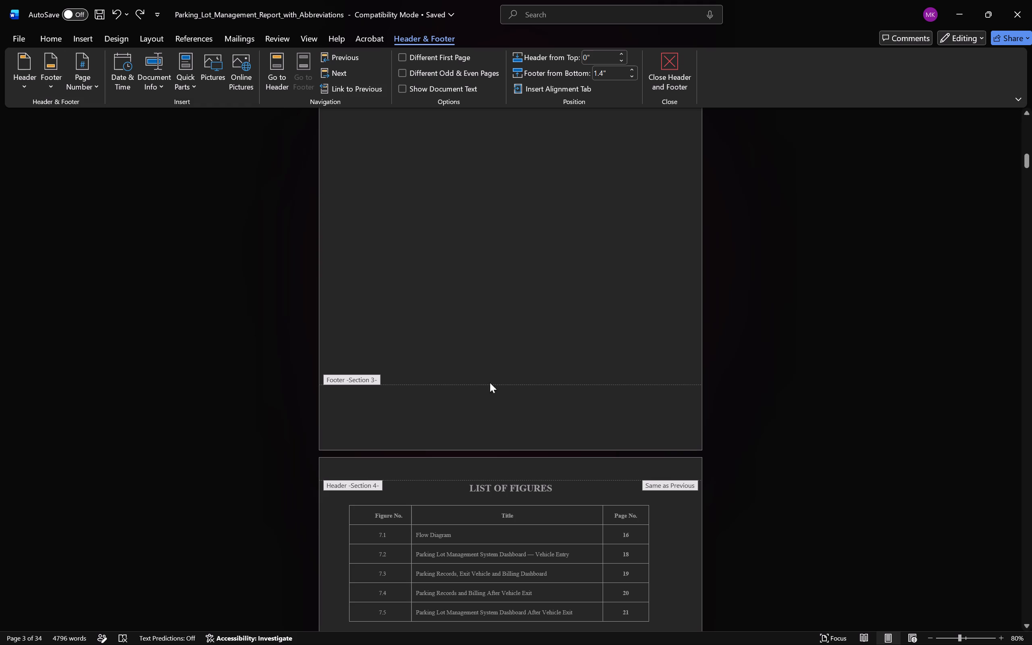
# Replace the Author placeholder in the Section 3 footer with the page number 3.
pyautogui.click(676, 384)
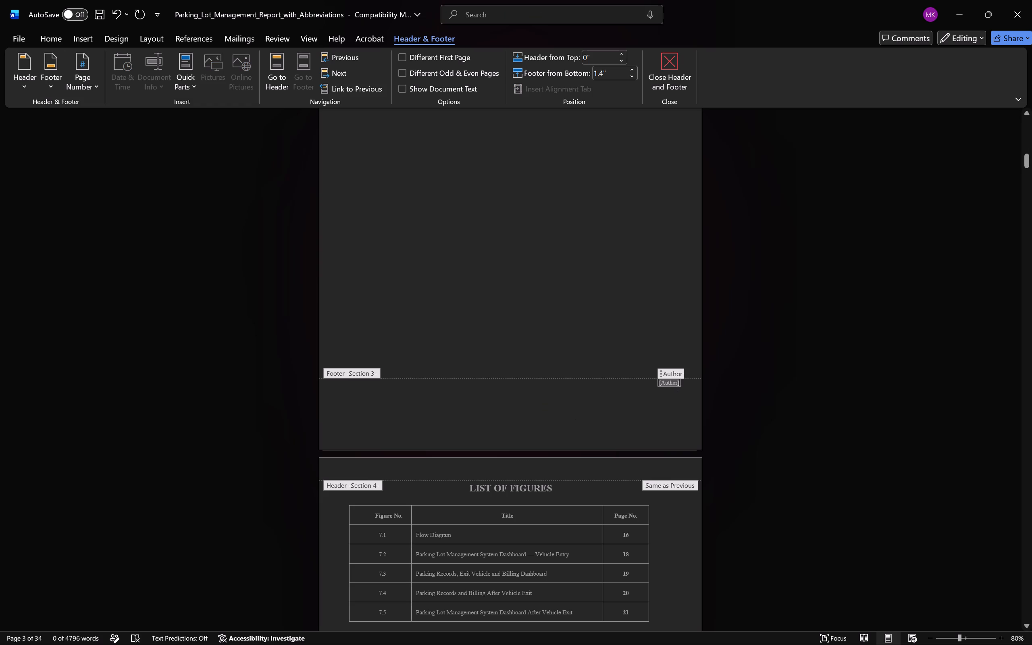
pyautogui.scroll(13, 685, 396)
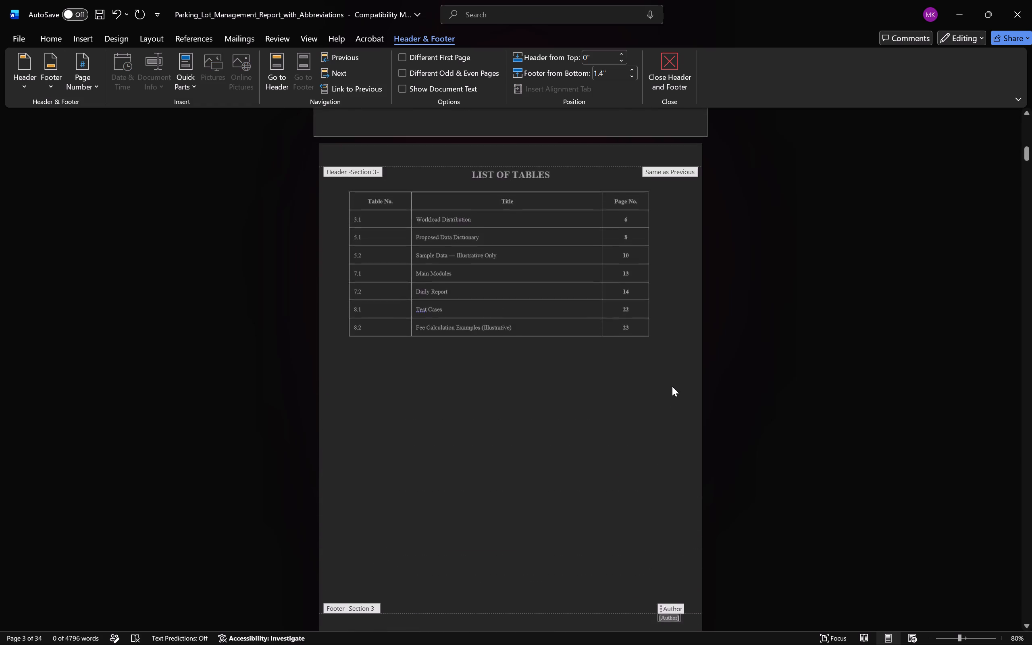
pyautogui.scroll(2, 672, 386)
pyautogui.scroll(-5, 672, 386)
pyautogui.scroll(2, 672, 386)
pyautogui.press('3')
pyautogui.scroll(-5, 672, 386)
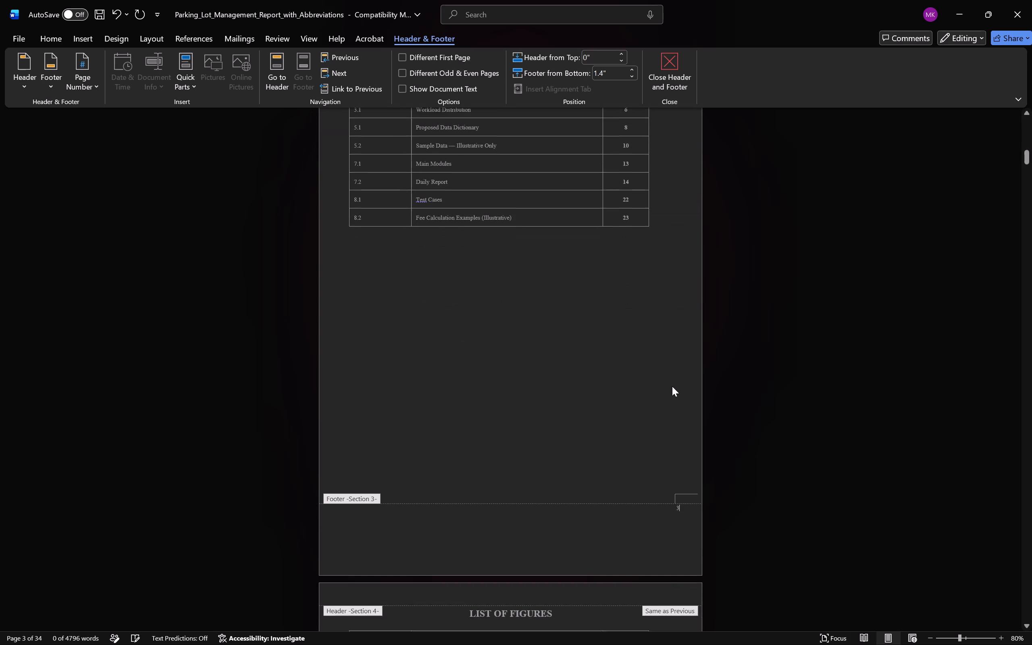
# Set the font size of the page number in the List of Tables footer to 12, after checking page 2's number.
pyautogui.scroll(7, 666, 402)
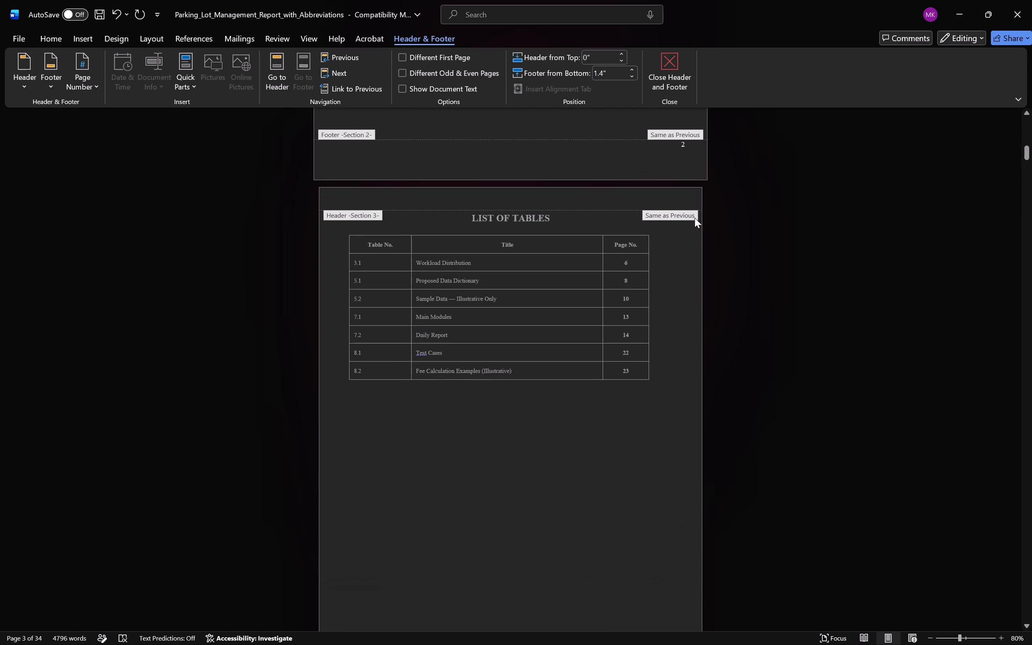
pyautogui.moveTo(682, 147); pyautogui.dragTo(699, 149)
pyautogui.click(720, 162)
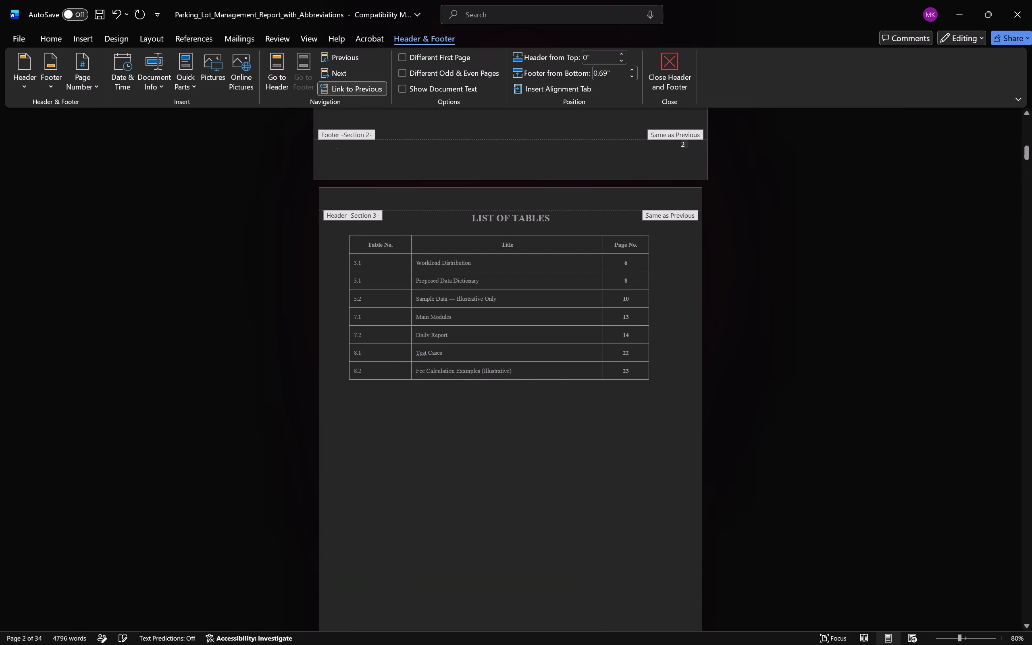
pyautogui.scroll(-9, 712, 202)
pyautogui.moveTo(680, 458); pyautogui.dragTo(669, 455)
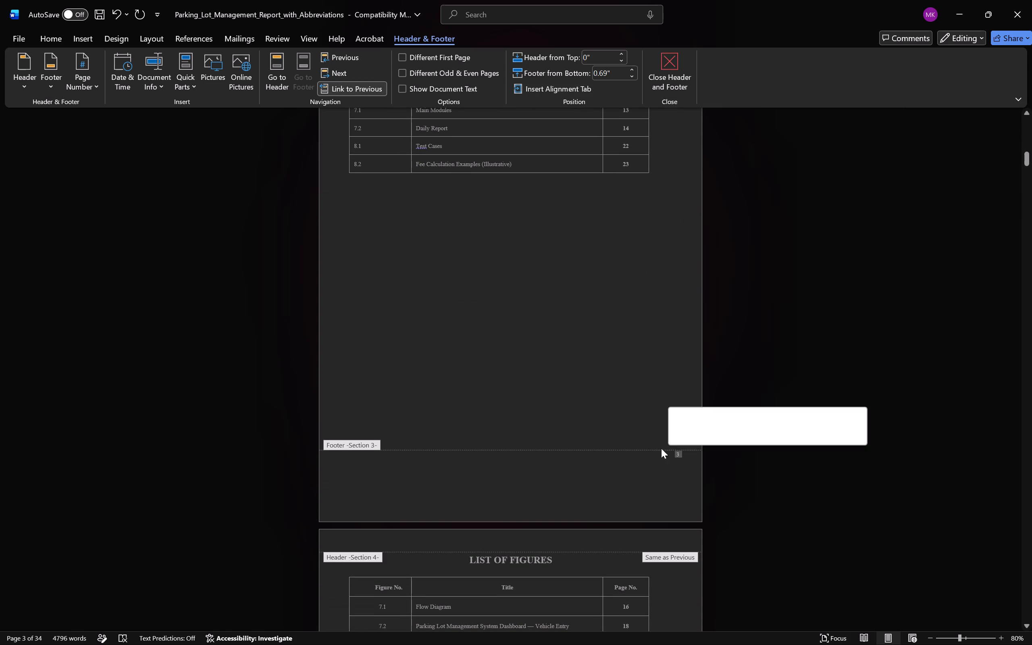
pyautogui.click(51, 41)
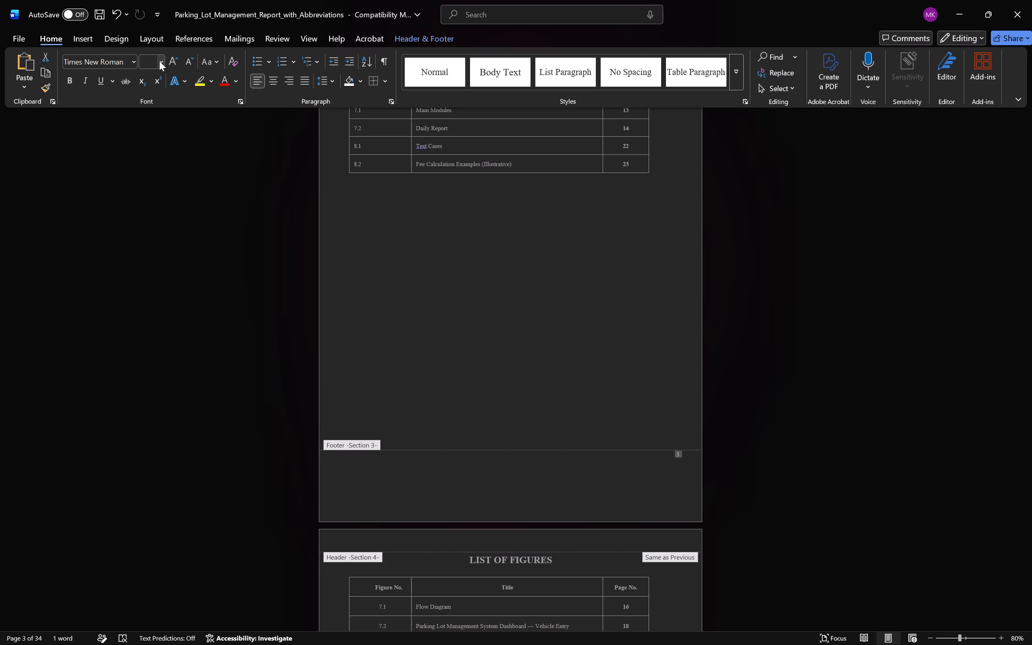
pyautogui.click(162, 61)
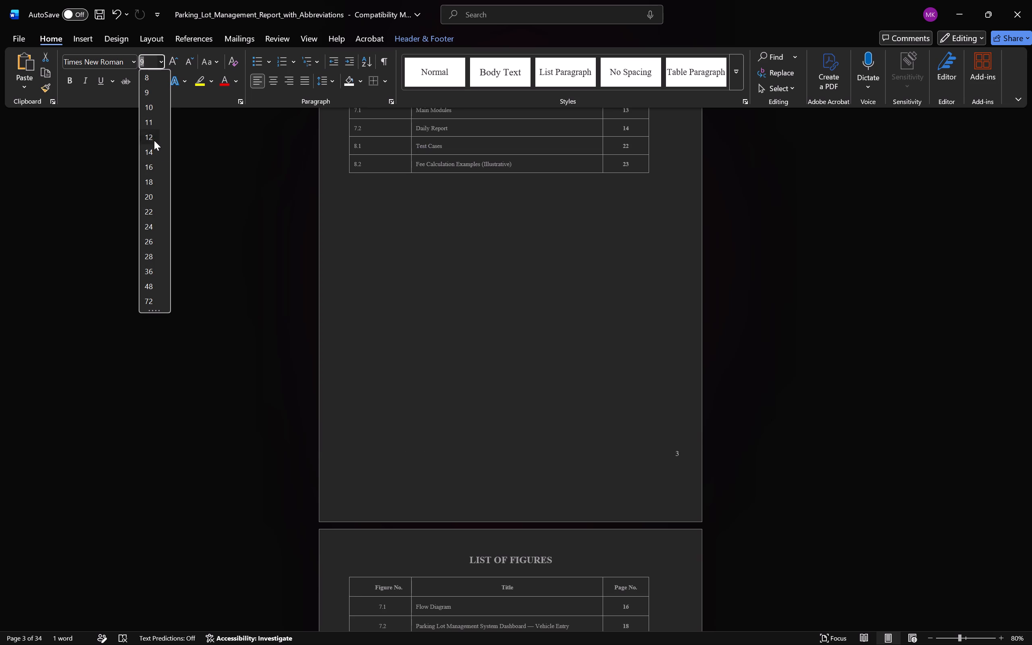
pyautogui.click(154, 140)
# Make the page number 3 in the List of Tables footer bold.
pyautogui.click(680, 456)
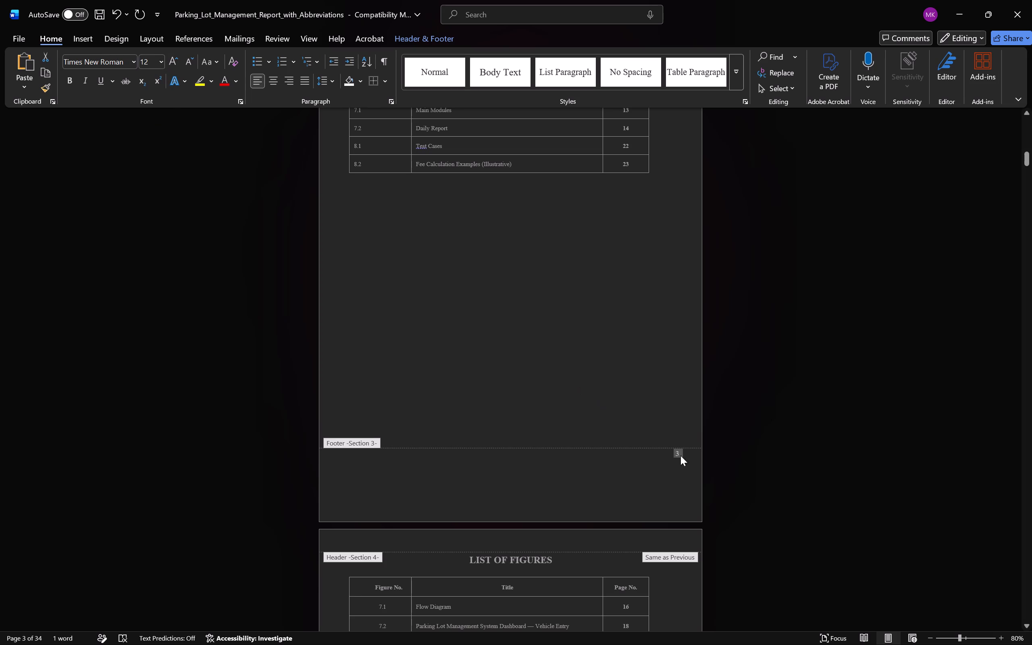
pyautogui.click(680, 456)
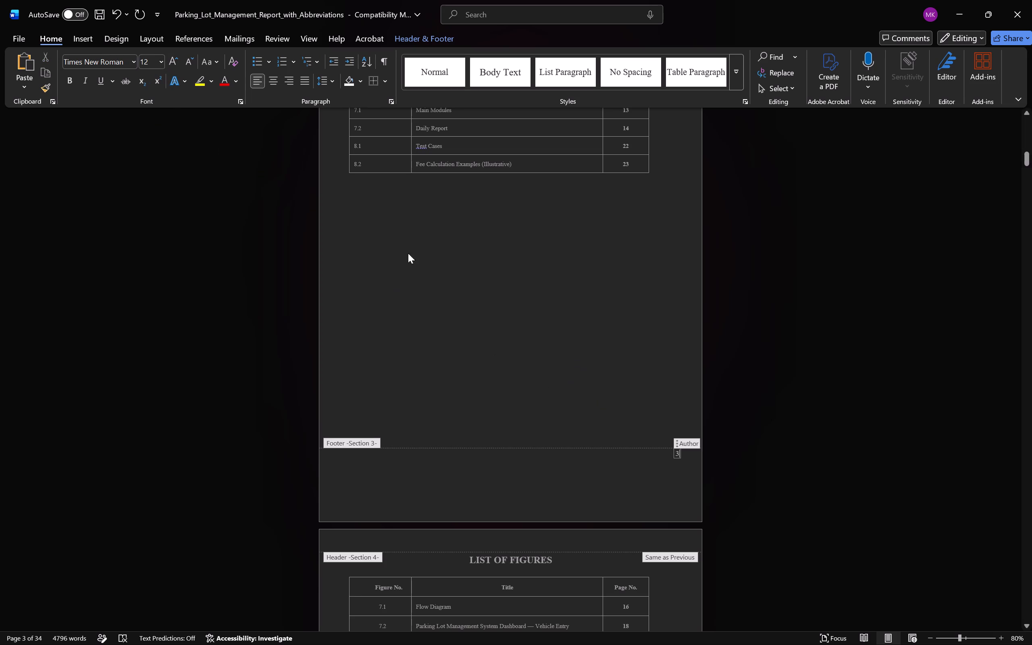
pyautogui.click(66, 81)
pyautogui.click(641, 359)
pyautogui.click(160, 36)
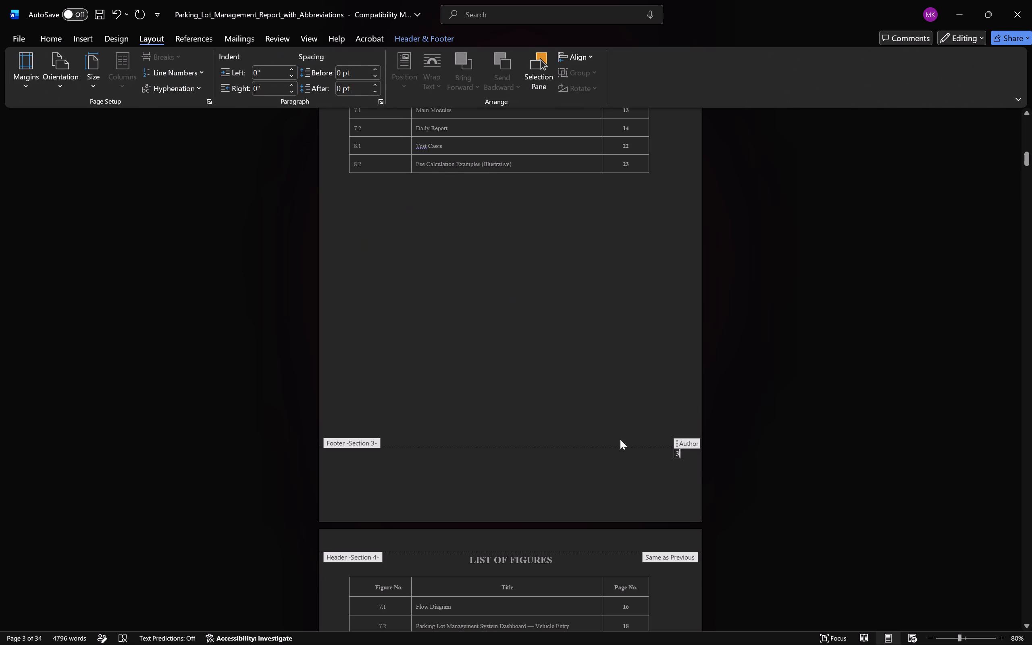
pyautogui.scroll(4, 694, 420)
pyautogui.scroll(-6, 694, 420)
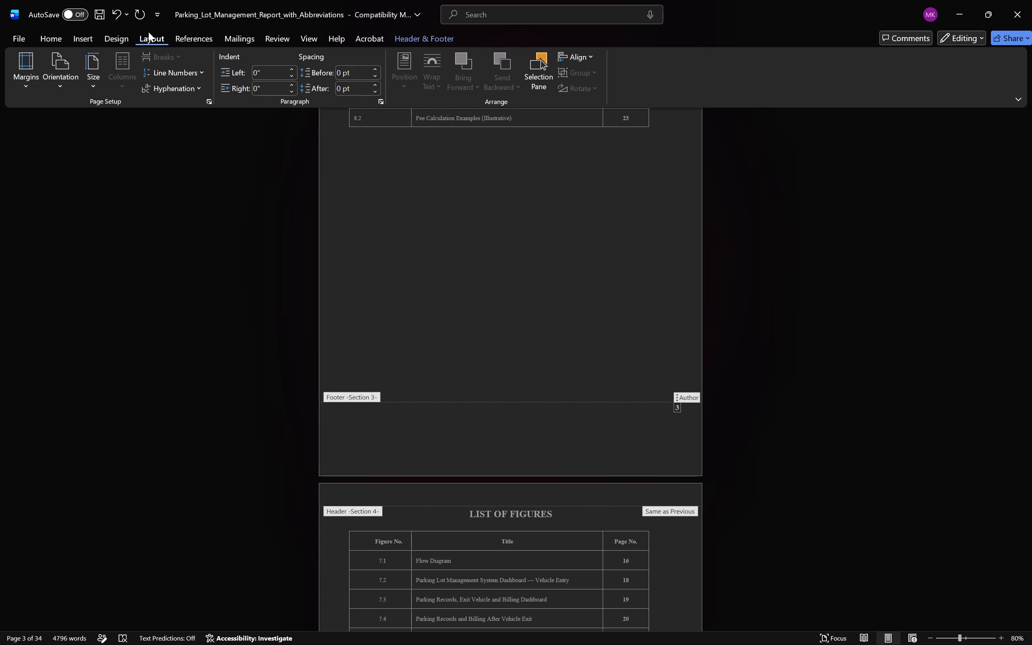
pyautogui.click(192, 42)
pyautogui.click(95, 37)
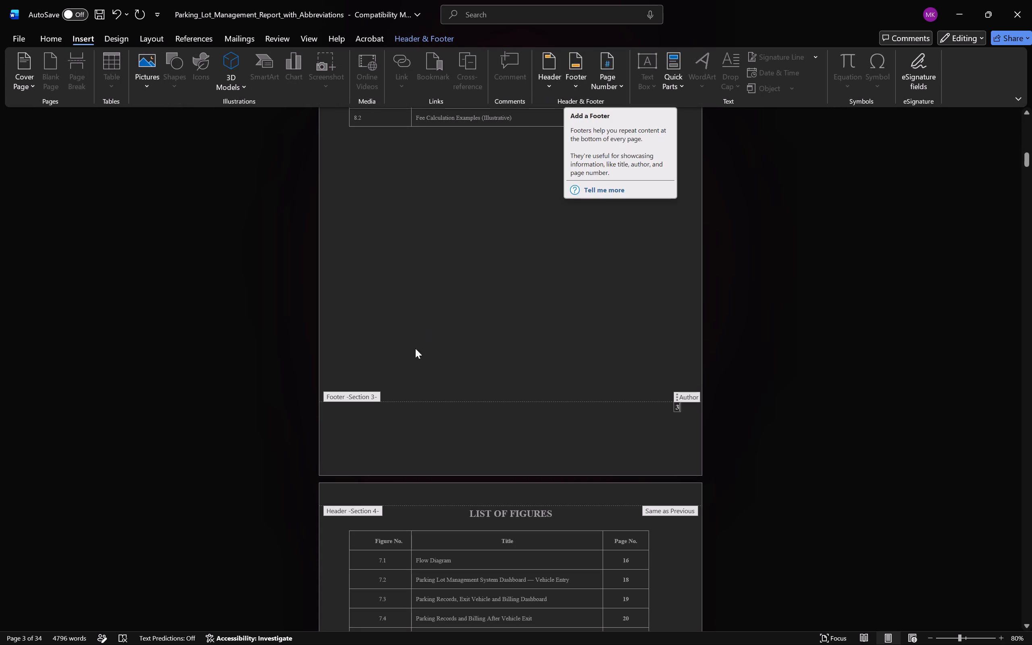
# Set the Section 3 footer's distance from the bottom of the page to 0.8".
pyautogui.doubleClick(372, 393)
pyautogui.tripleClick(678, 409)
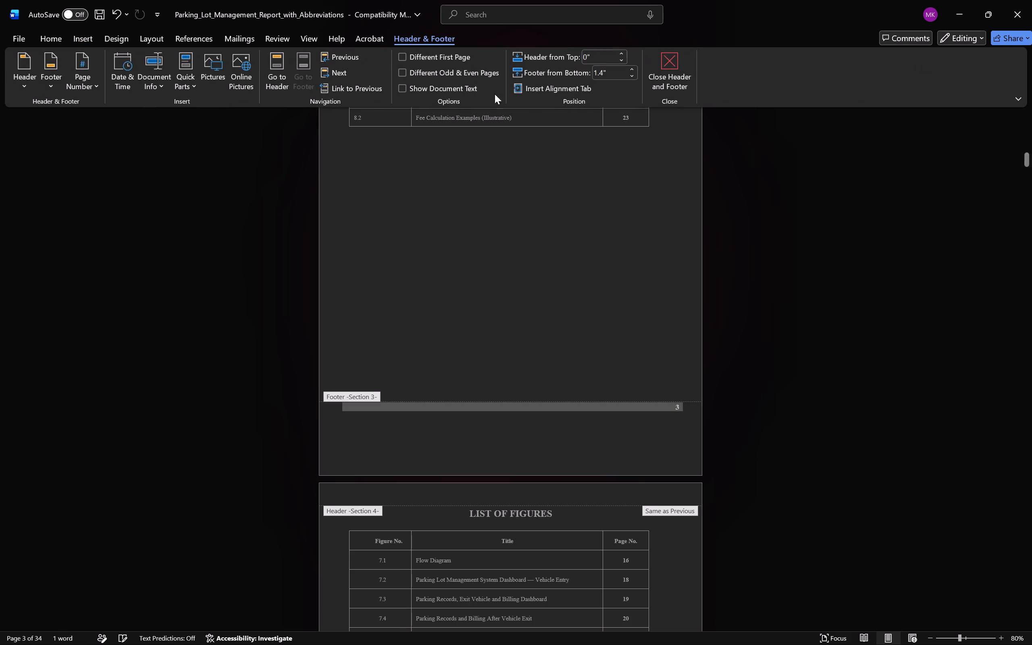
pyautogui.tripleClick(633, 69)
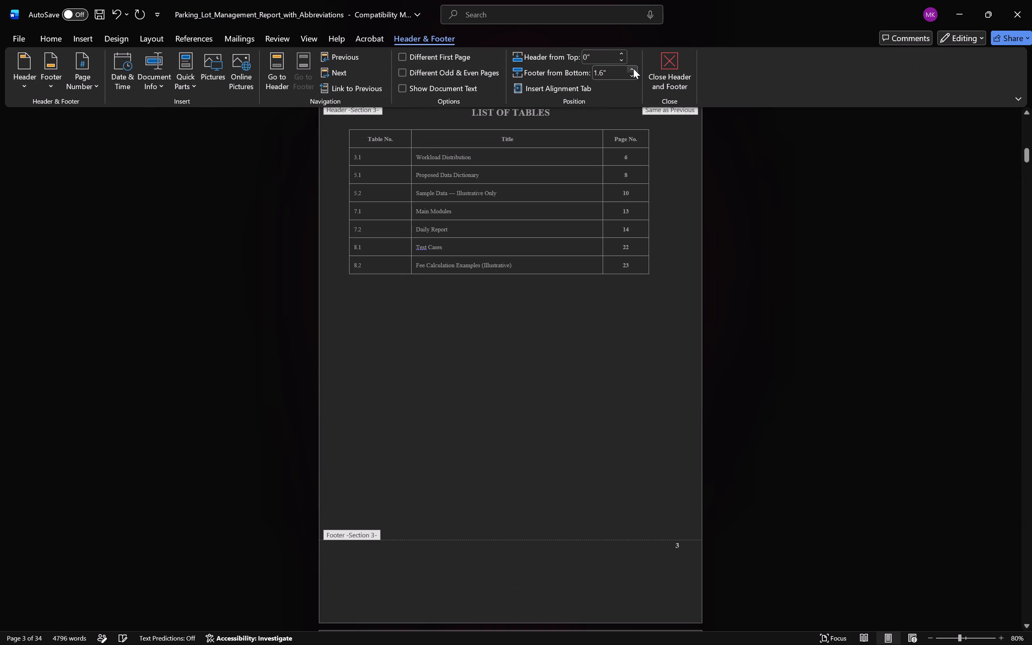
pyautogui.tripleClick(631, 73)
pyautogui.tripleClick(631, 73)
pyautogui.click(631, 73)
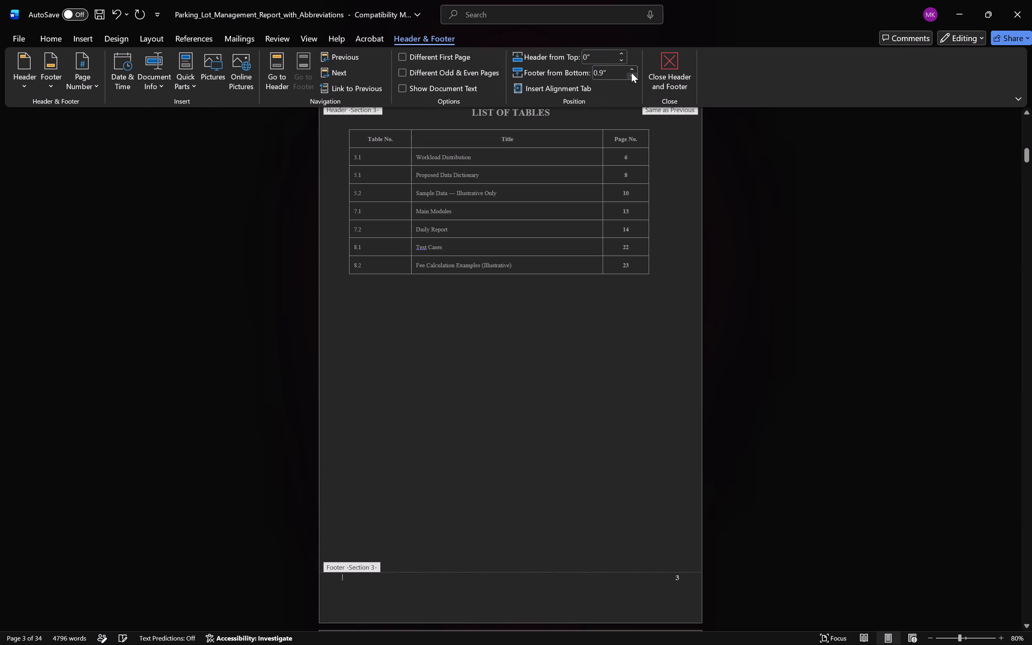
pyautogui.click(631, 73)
# Compare the footer height with page 2 and set the Section 3 footer's distance from the bottom to 0.9".
pyautogui.scroll(-8, 722, 234)
pyautogui.scroll(3, 722, 234)
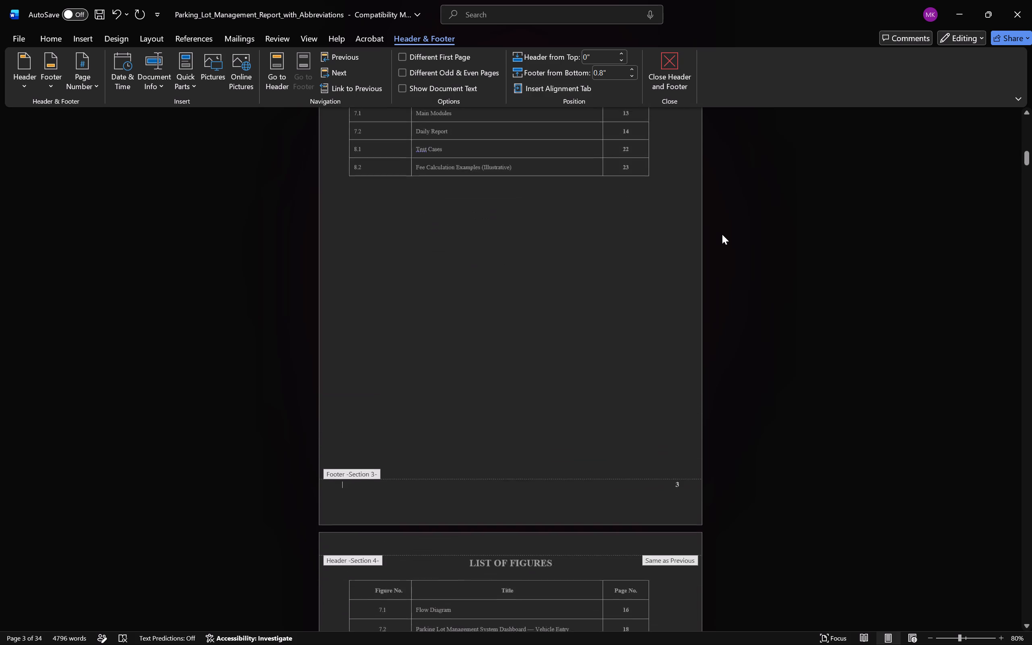
pyautogui.scroll(10, 722, 234)
pyautogui.scroll(-1, 722, 234)
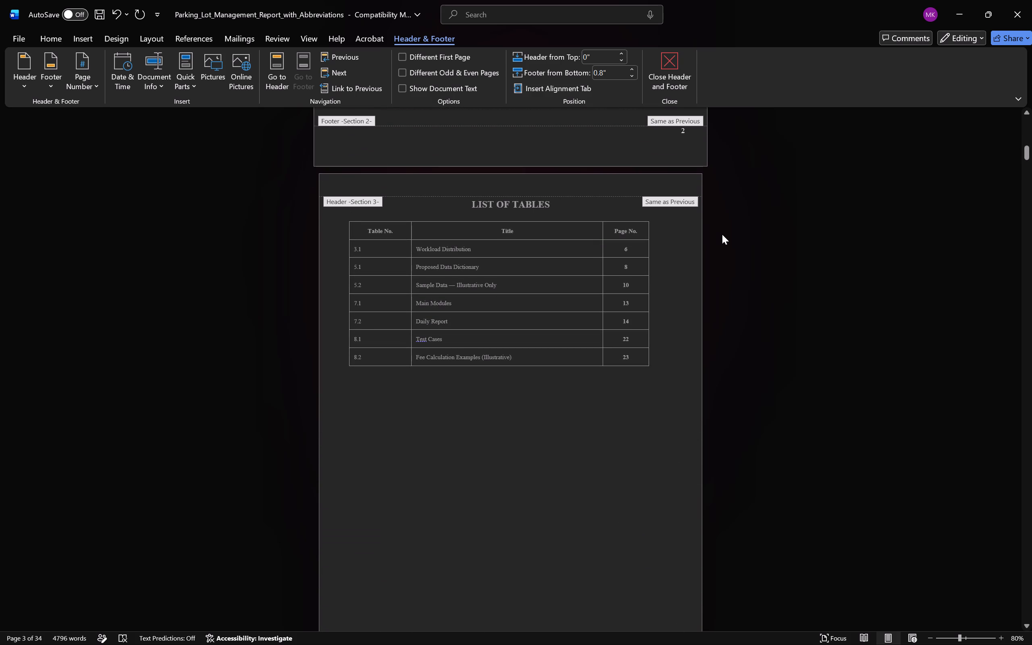
pyautogui.keyDown('ctrl'); pyautogui.scroll(-1, 722, 234); pyautogui.keyUp('ctrl')
pyautogui.scroll(-2, 722, 234)
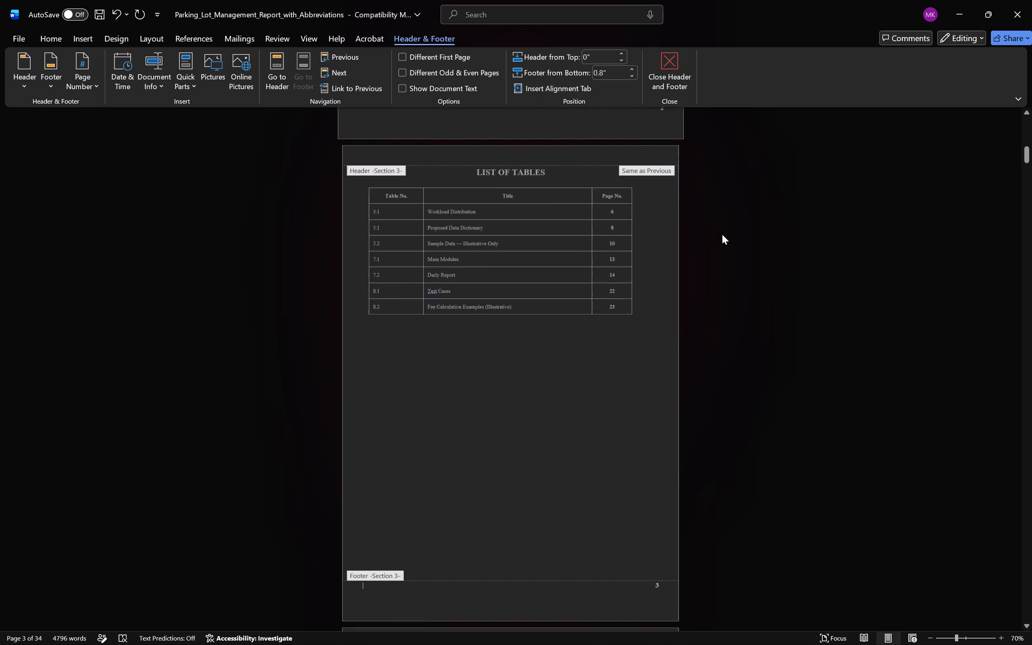
pyautogui.scroll(1, 722, 234)
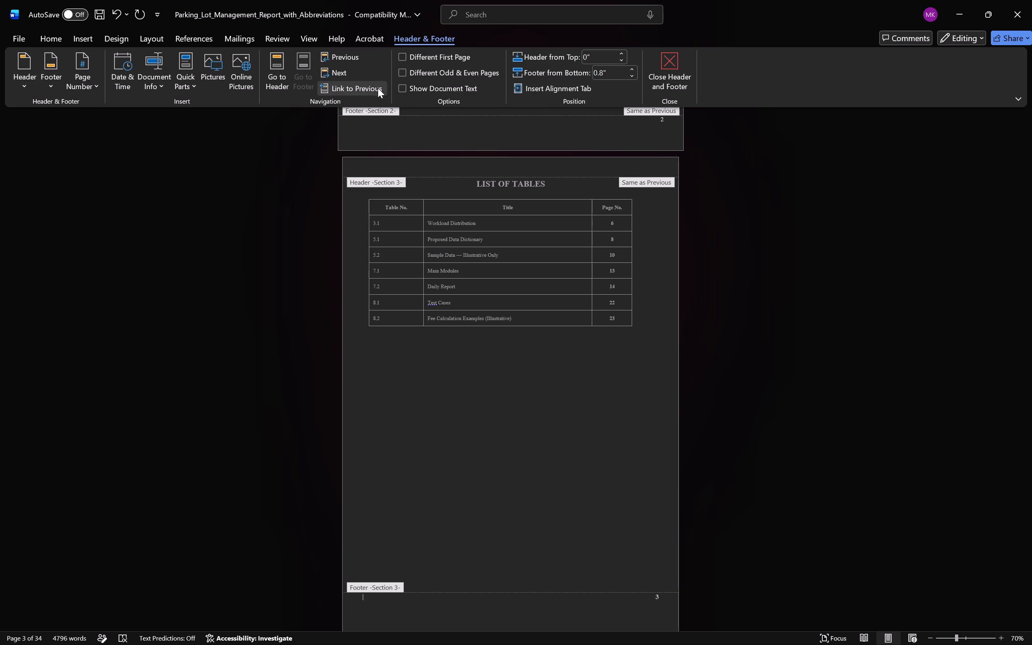
pyautogui.click(633, 76)
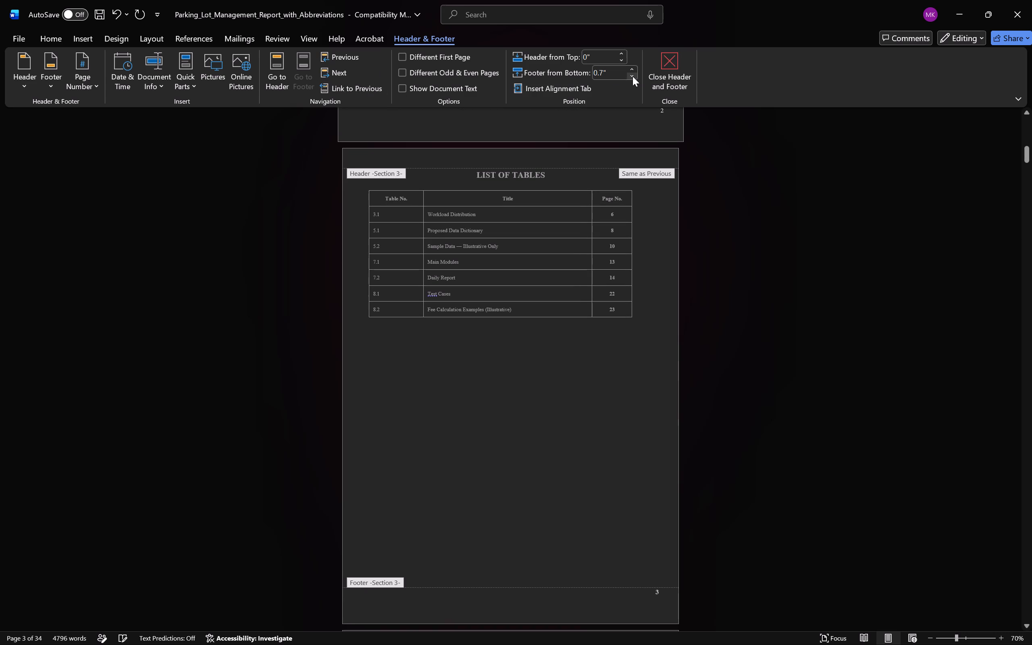
pyautogui.click(633, 72)
pyautogui.click(633, 72)
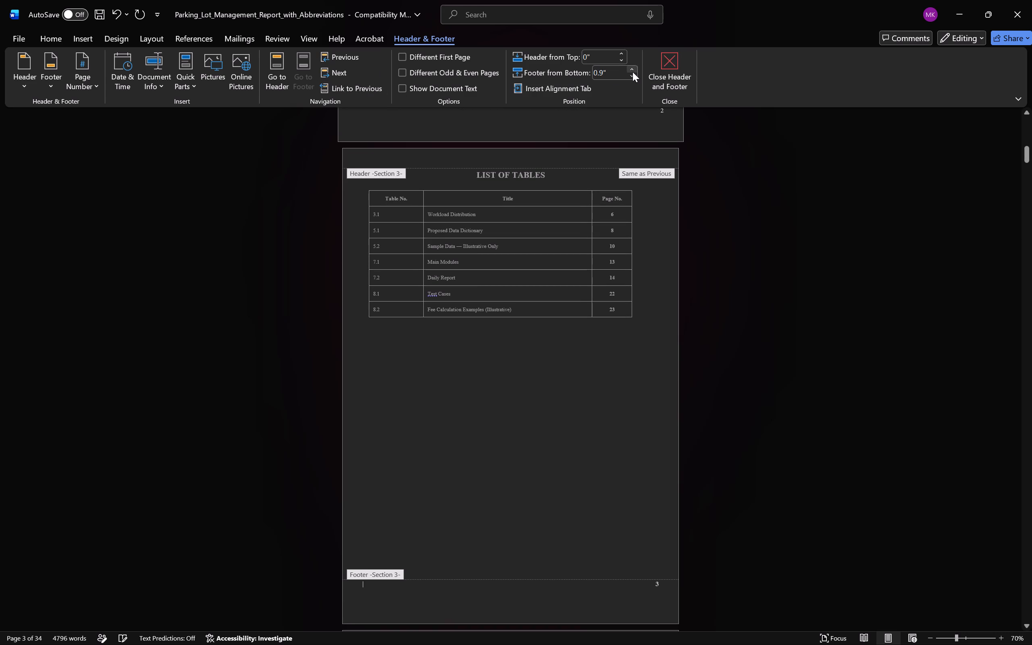
# Set the Section 3 footer's distance from the bottom of the page to 0.7".
pyautogui.tripleClick(628, 74)
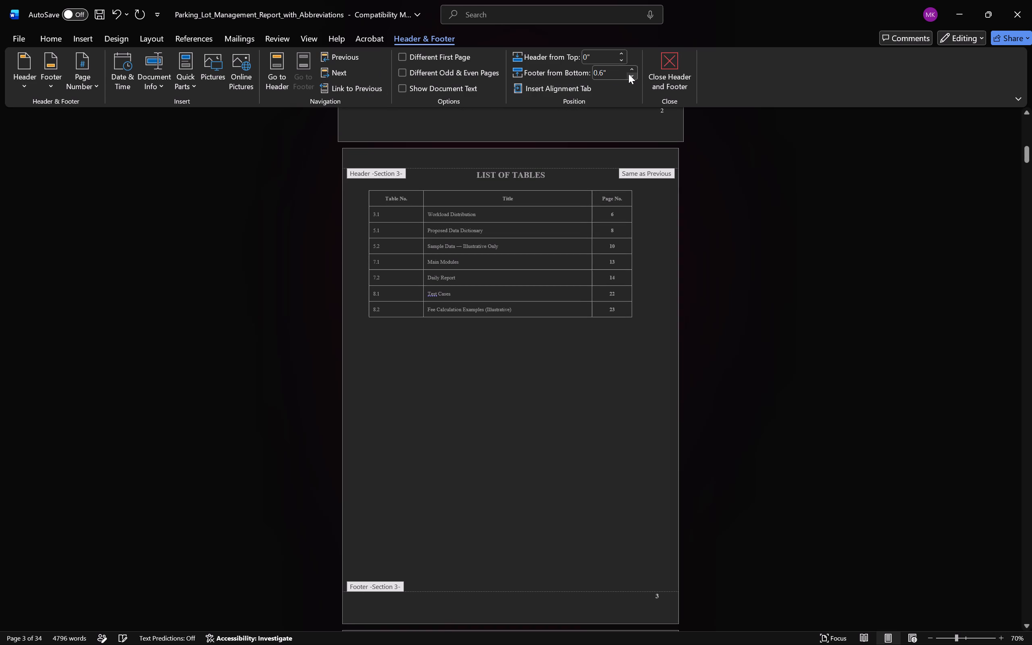
pyautogui.click(627, 71)
pyautogui.click(864, 242)
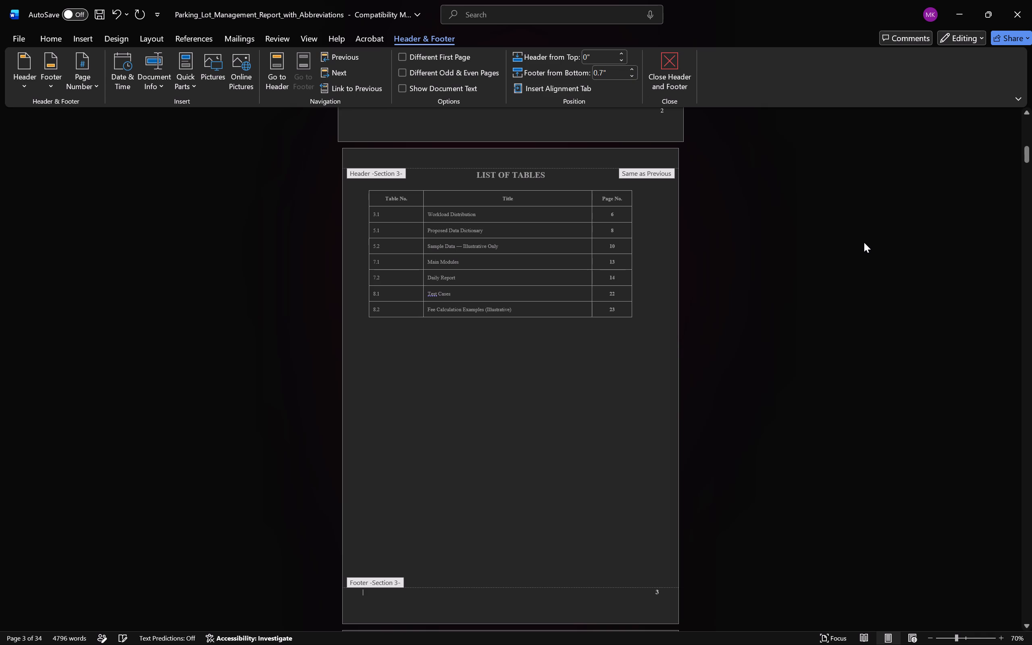
# Delete the inherited page number 3 from the Section 4 footer on the List of Figures page.
pyautogui.scroll(-12, 724, 278)
pyautogui.scroll(-13, 724, 278)
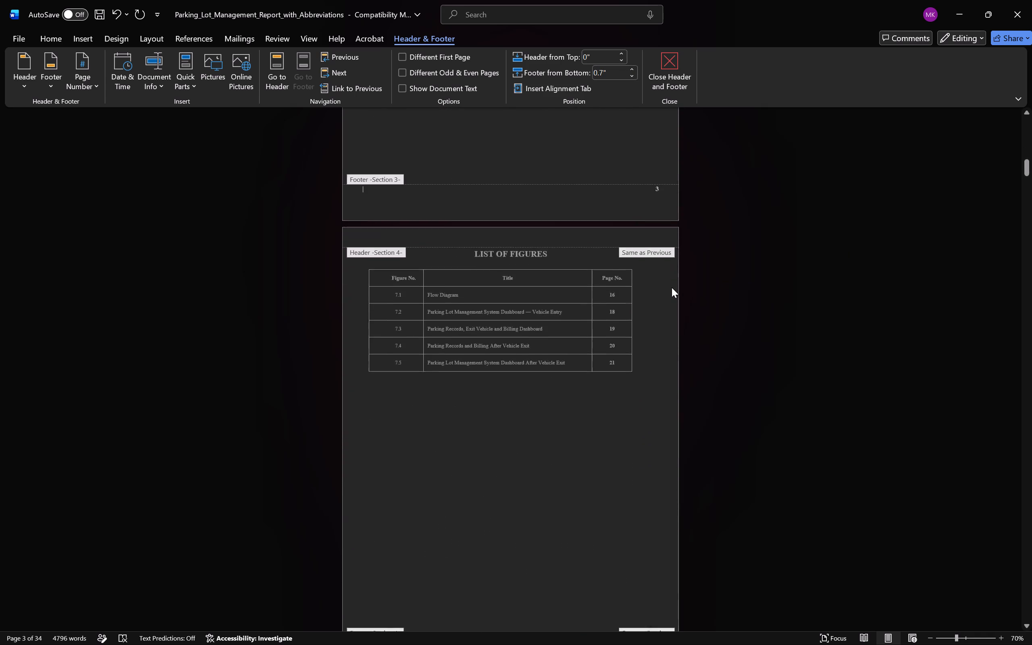
pyautogui.scroll(-10, 672, 287)
pyautogui.scroll(-7, 671, 333)
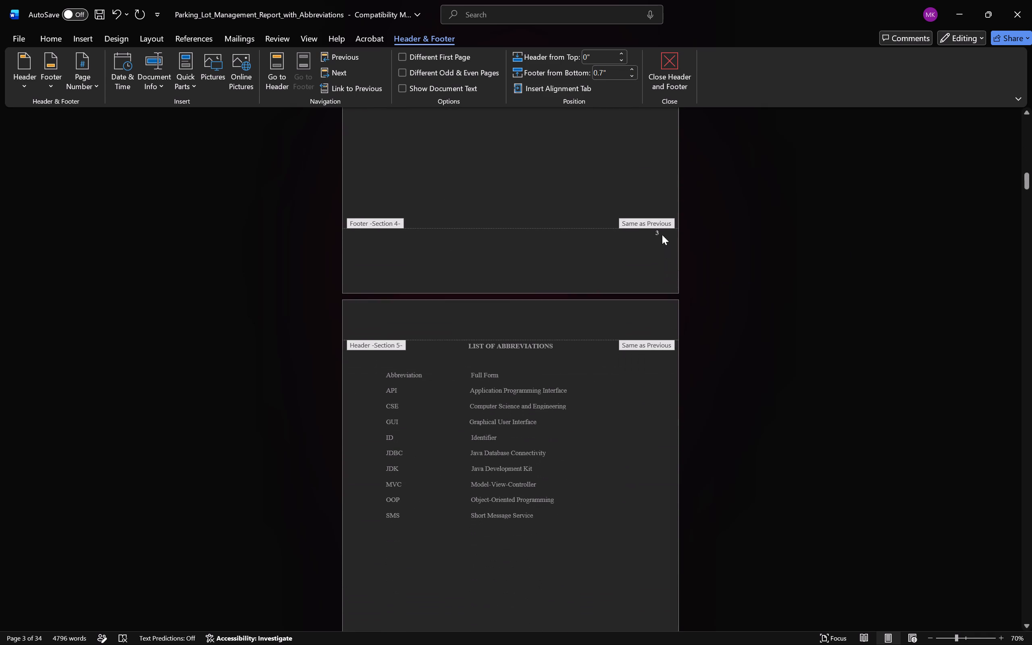
pyautogui.doubleClick(658, 231)
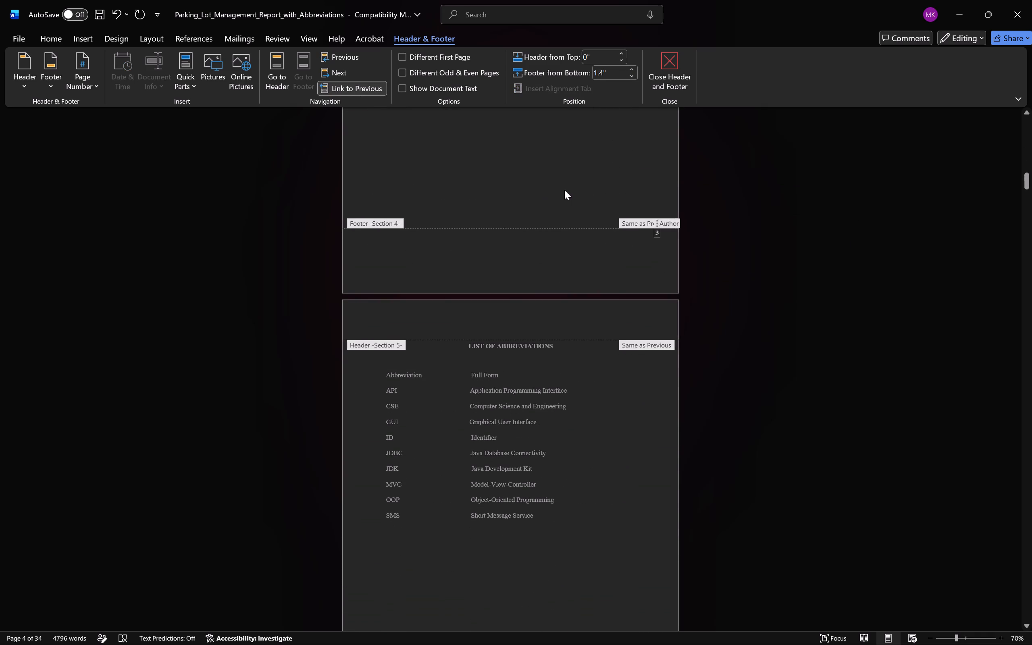
pyautogui.scroll(20, 564, 190)
pyautogui.scroll(2, 564, 190)
pyautogui.scroll(-3, 564, 190)
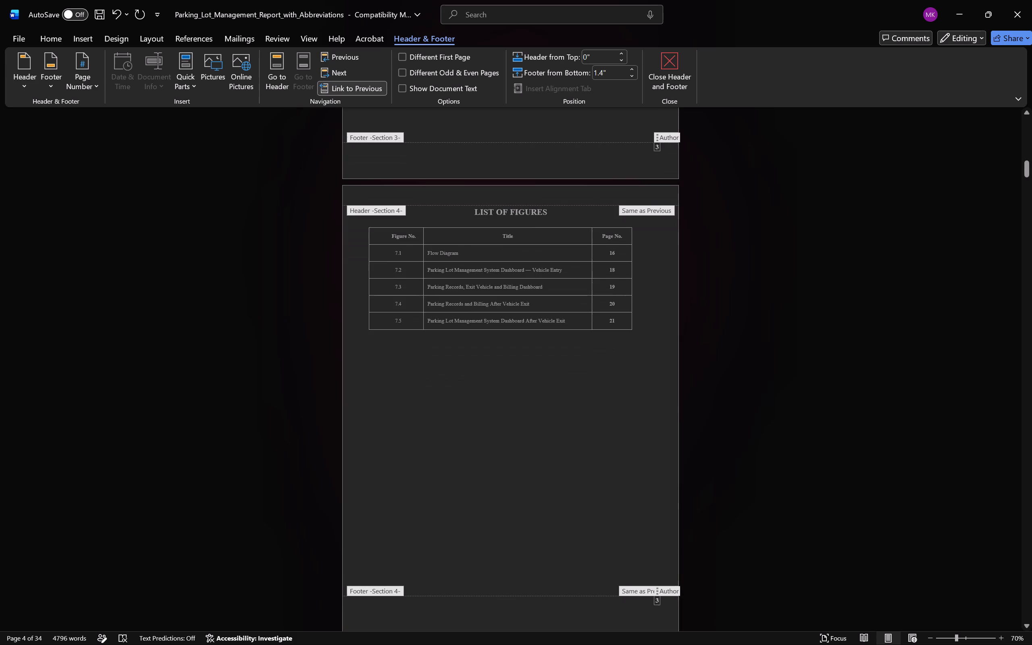
pyautogui.scroll(-3, 564, 190)
pyautogui.scroll(1, 564, 190)
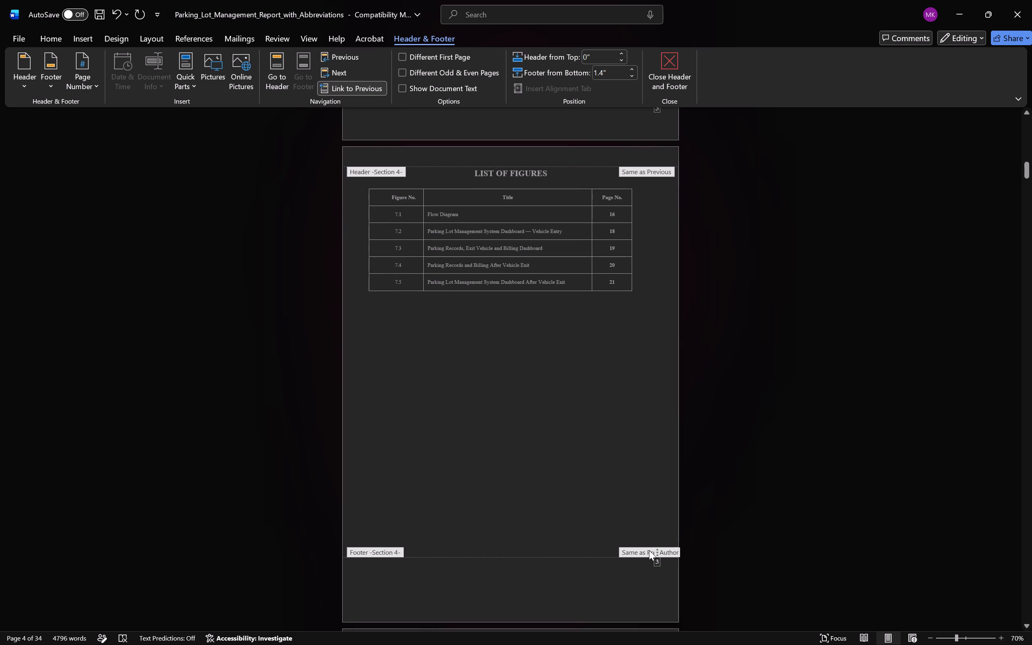
pyautogui.moveTo(658, 560); pyautogui.dragTo(652, 564)
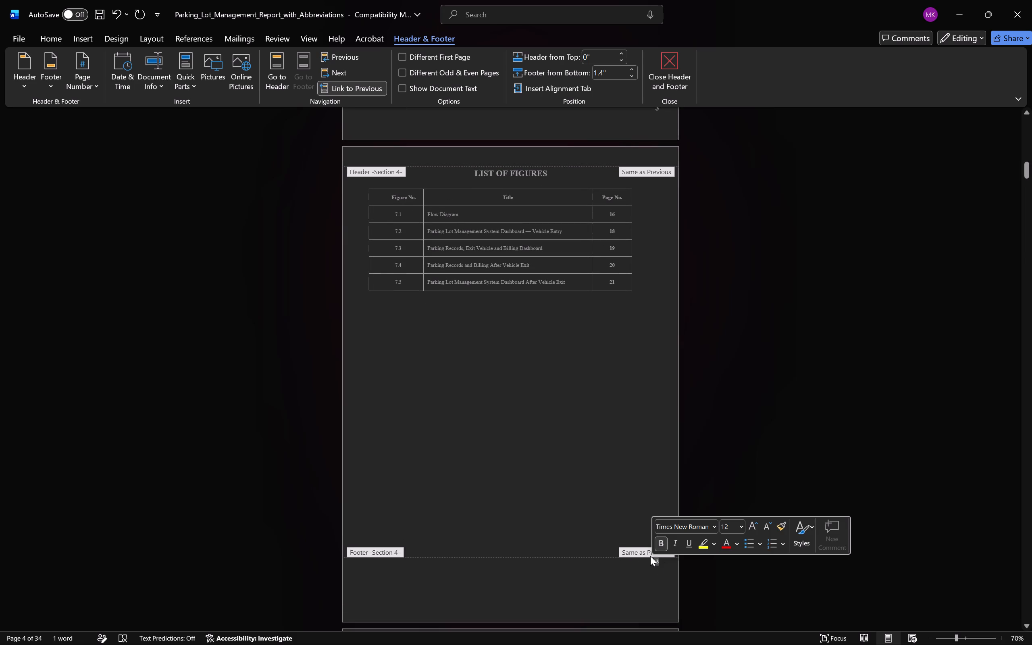
pyautogui.press('BackSpace')
pyautogui.click(622, 501)
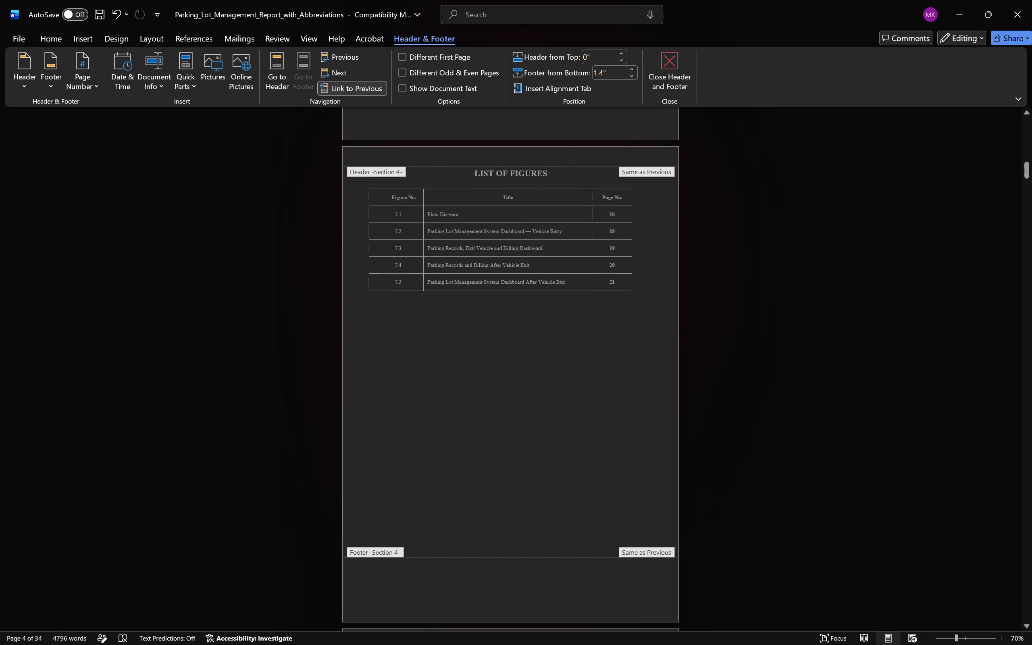
# Unlink the Section 4 footer of the List of Figures page from the previous section.
pyautogui.rightClick(652, 553)
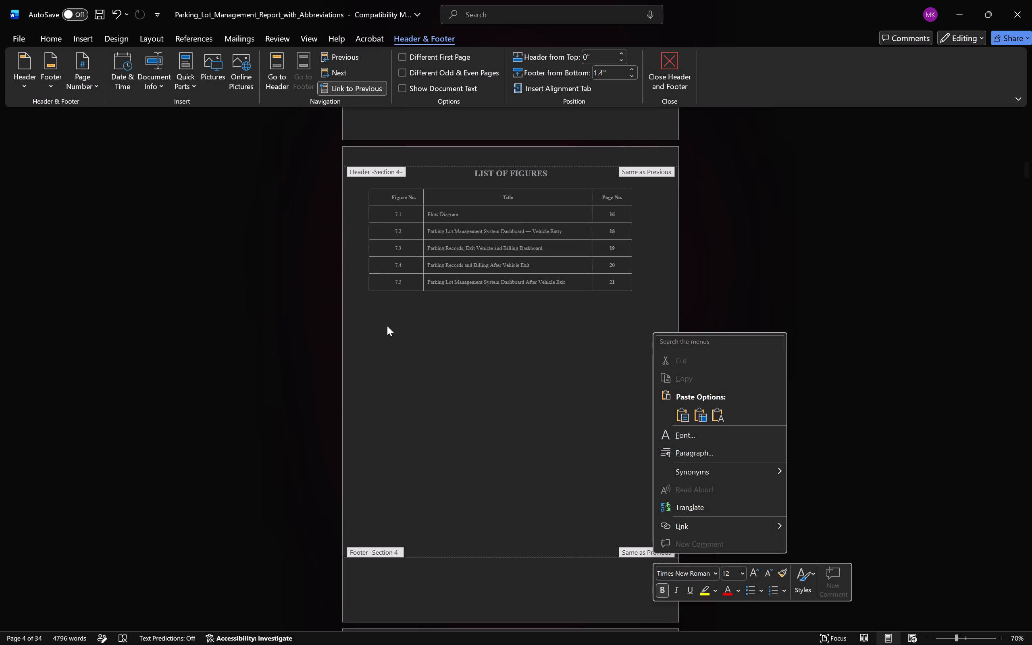
pyautogui.click(472, 399)
pyautogui.click(334, 92)
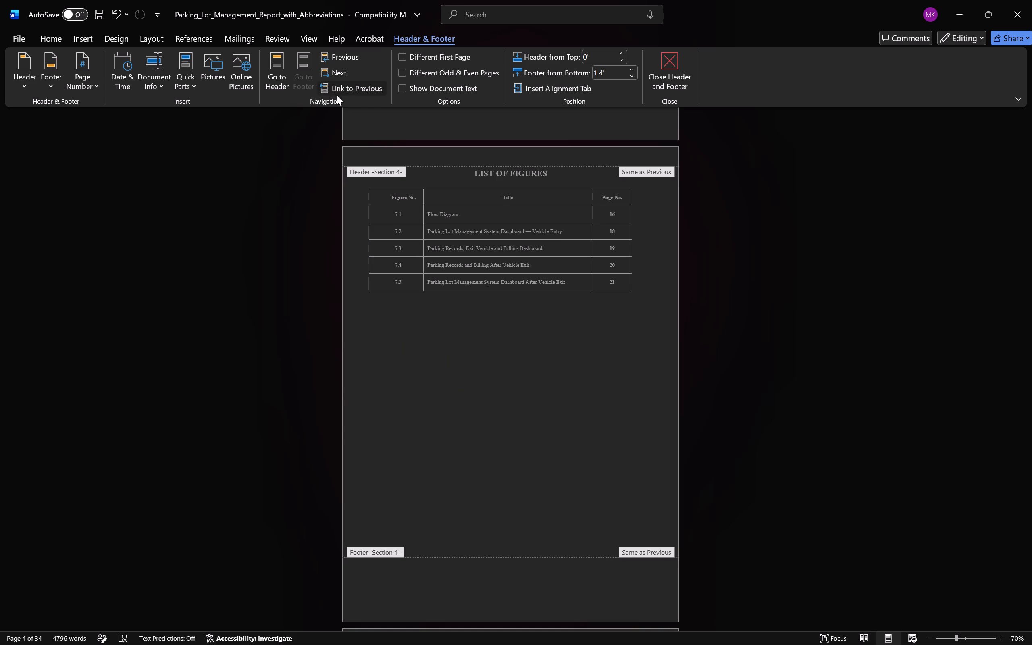
# Check the footers from the List of Tables through the Abstract and Introduction for their page numbers.
pyautogui.scroll(-20, 508, 321)
pyautogui.scroll(-5, 508, 321)
pyautogui.scroll(-20, 488, 308)
pyautogui.scroll(-11, 488, 308)
pyautogui.scroll(1, 487, 308)
pyautogui.scroll(-4, 487, 308)
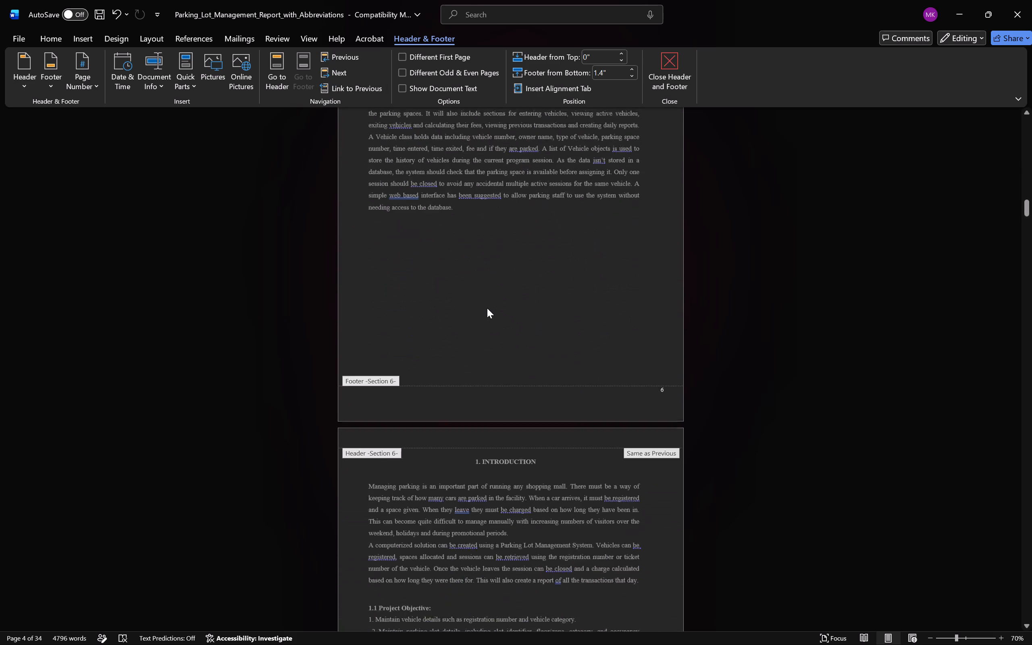
pyautogui.scroll(-14, 487, 308)
pyautogui.scroll(3, 487, 308)
pyautogui.scroll(-1, 487, 308)
pyautogui.scroll(20, 487, 308)
pyautogui.scroll(4, 487, 308)
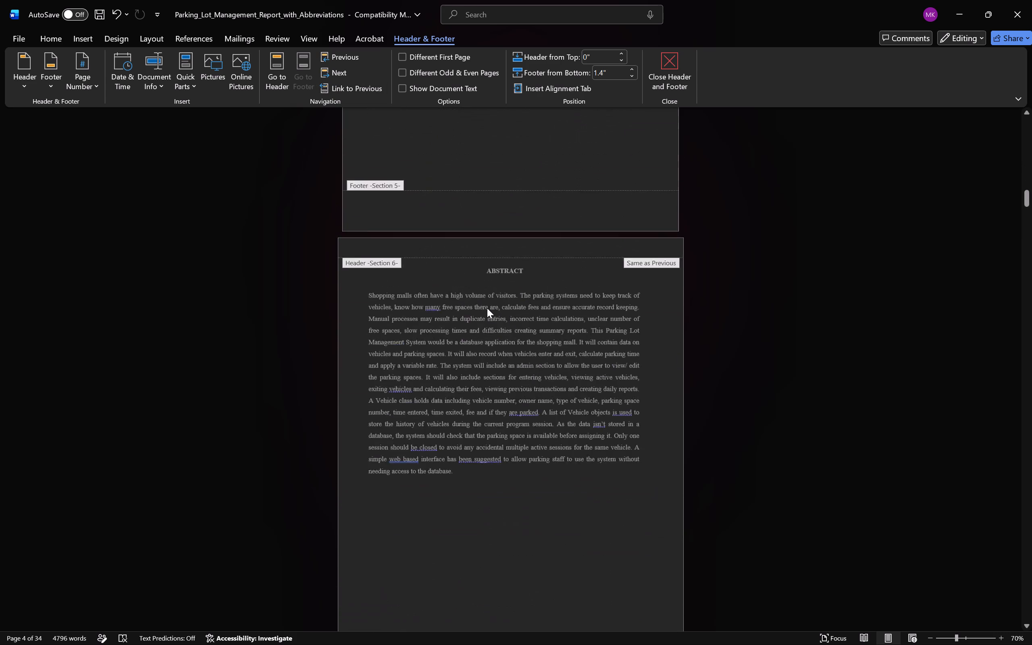
pyautogui.scroll(20, 487, 308)
pyautogui.scroll(20, 487, 308)
pyautogui.scroll(7, 487, 308)
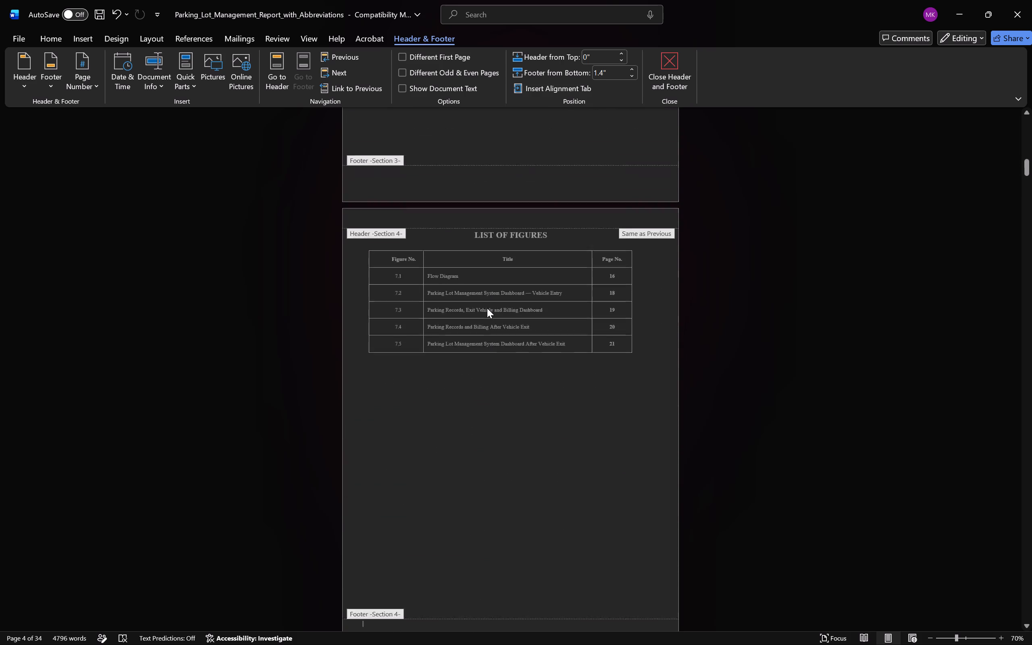
pyautogui.scroll(20, 487, 308)
pyautogui.scroll(10, 487, 308)
pyautogui.scroll(-5, 487, 308)
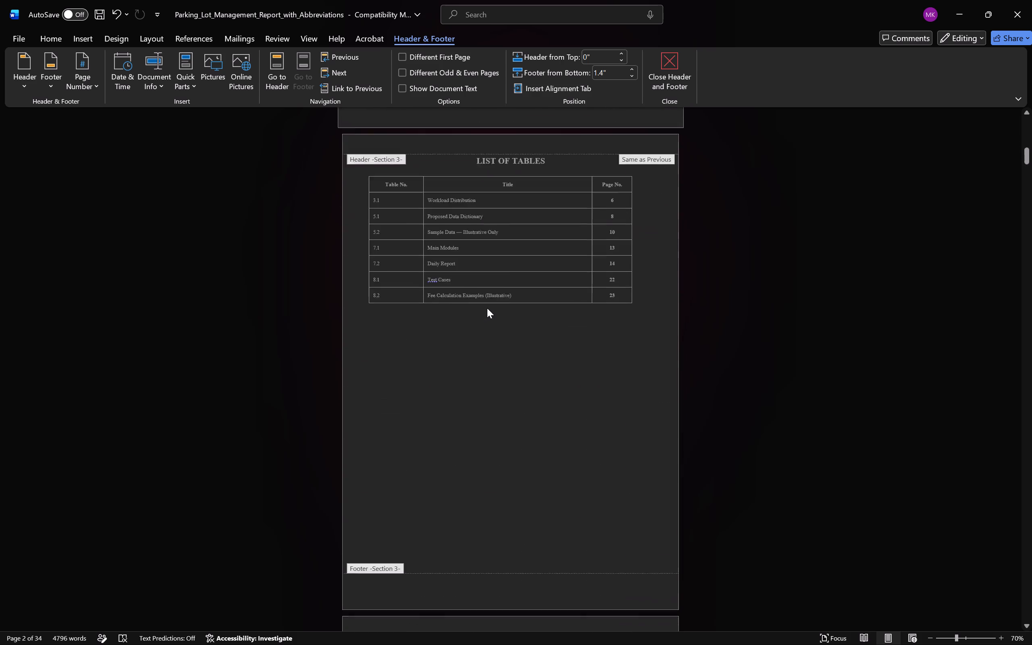
# Enter page number 3 at the right-aligned position in the Section 3 footer of the List of Tables page.
pyautogui.scroll(-10, 487, 308)
pyautogui.scroll(-5, 156, 108)
pyautogui.click(658, 311)
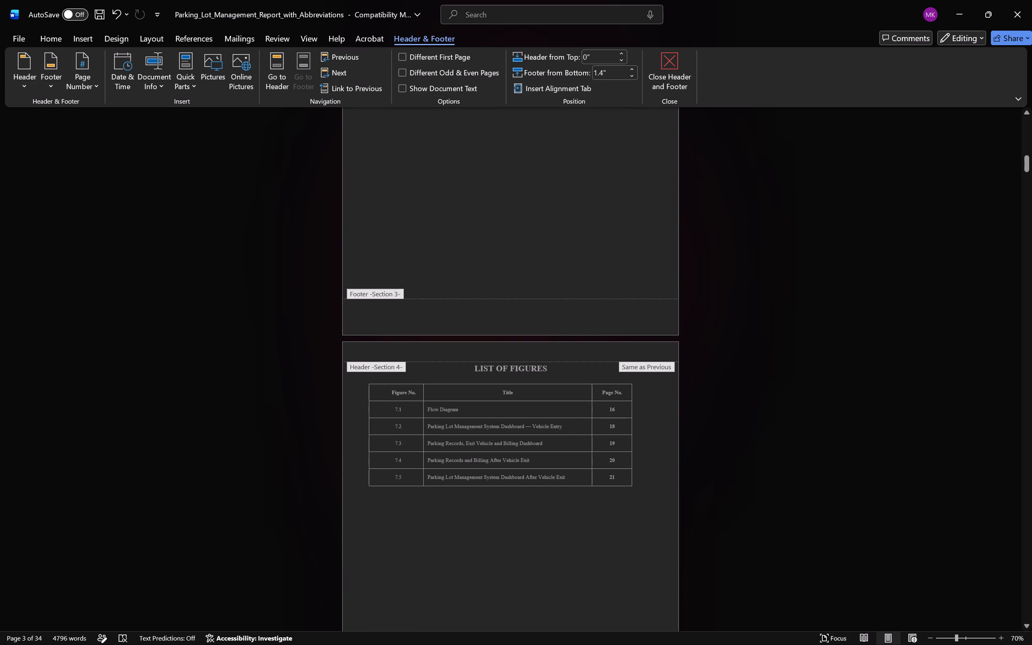
pyautogui.click(666, 309)
pyautogui.moveTo(667, 303); pyautogui.dragTo(660, 302)
pyautogui.moveTo(660, 302); pyautogui.dragTo(672, 306)
pyautogui.press('3')
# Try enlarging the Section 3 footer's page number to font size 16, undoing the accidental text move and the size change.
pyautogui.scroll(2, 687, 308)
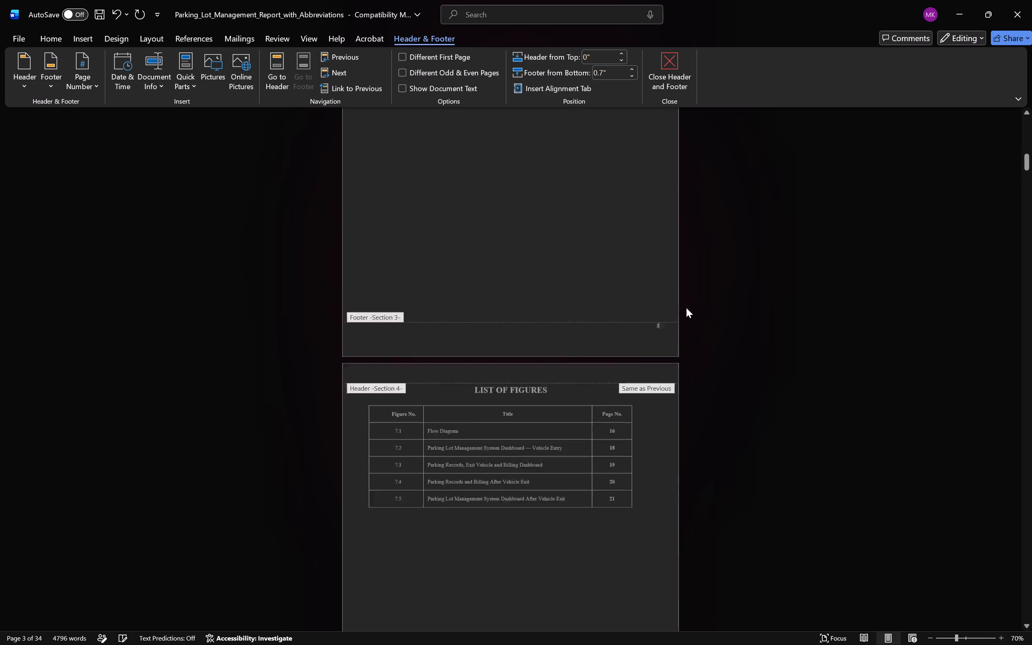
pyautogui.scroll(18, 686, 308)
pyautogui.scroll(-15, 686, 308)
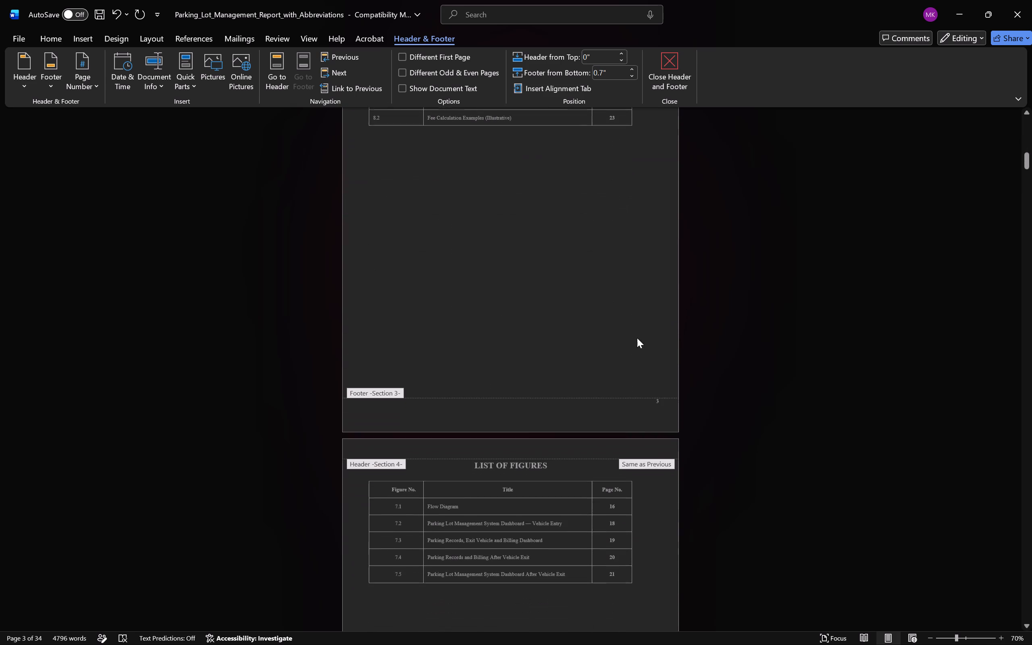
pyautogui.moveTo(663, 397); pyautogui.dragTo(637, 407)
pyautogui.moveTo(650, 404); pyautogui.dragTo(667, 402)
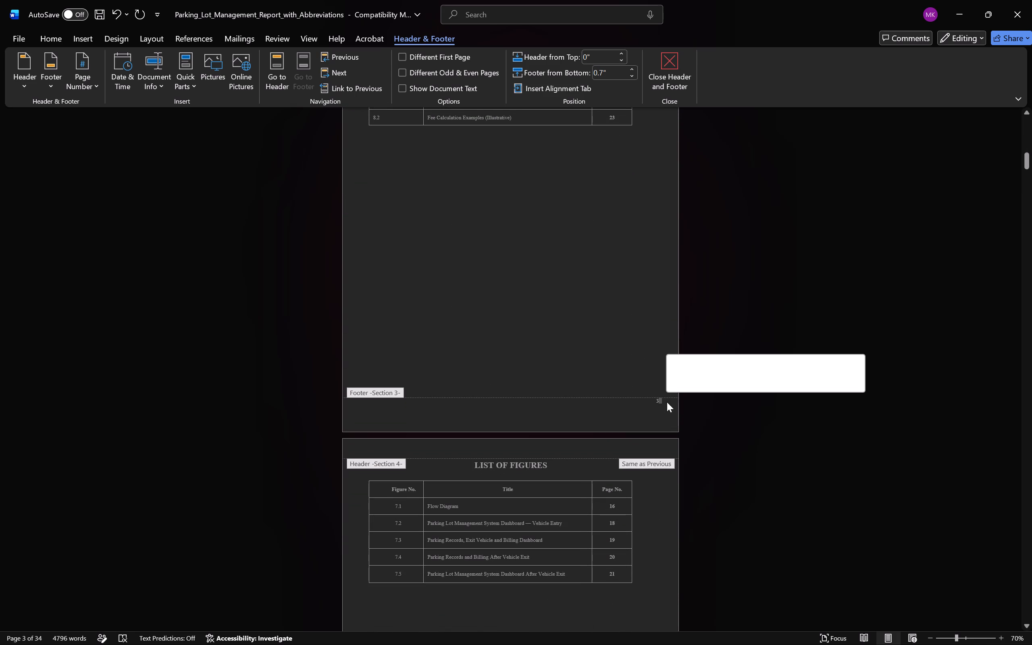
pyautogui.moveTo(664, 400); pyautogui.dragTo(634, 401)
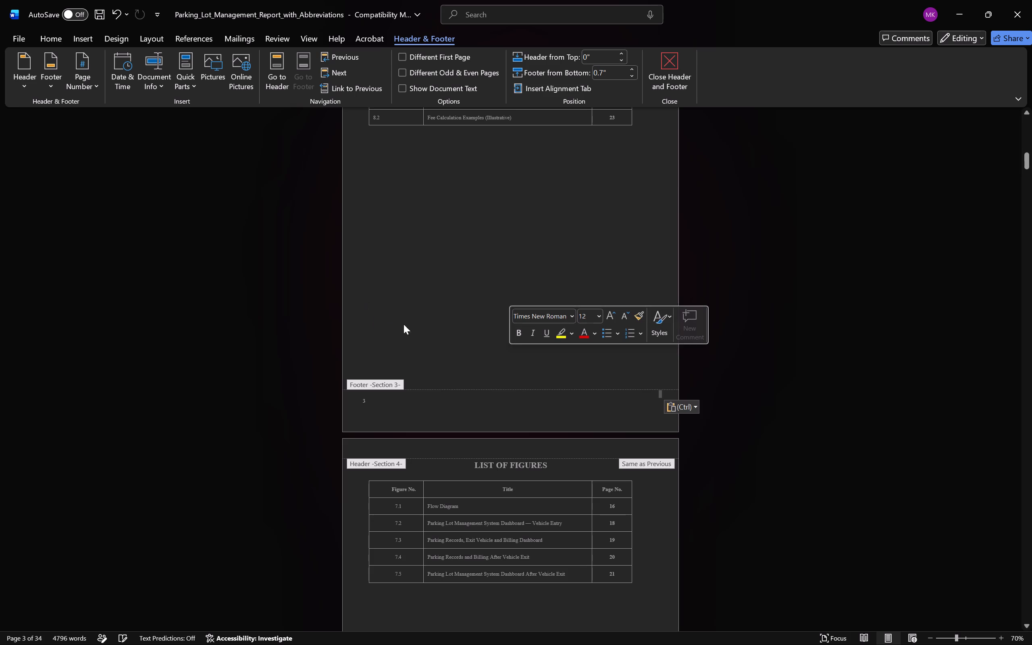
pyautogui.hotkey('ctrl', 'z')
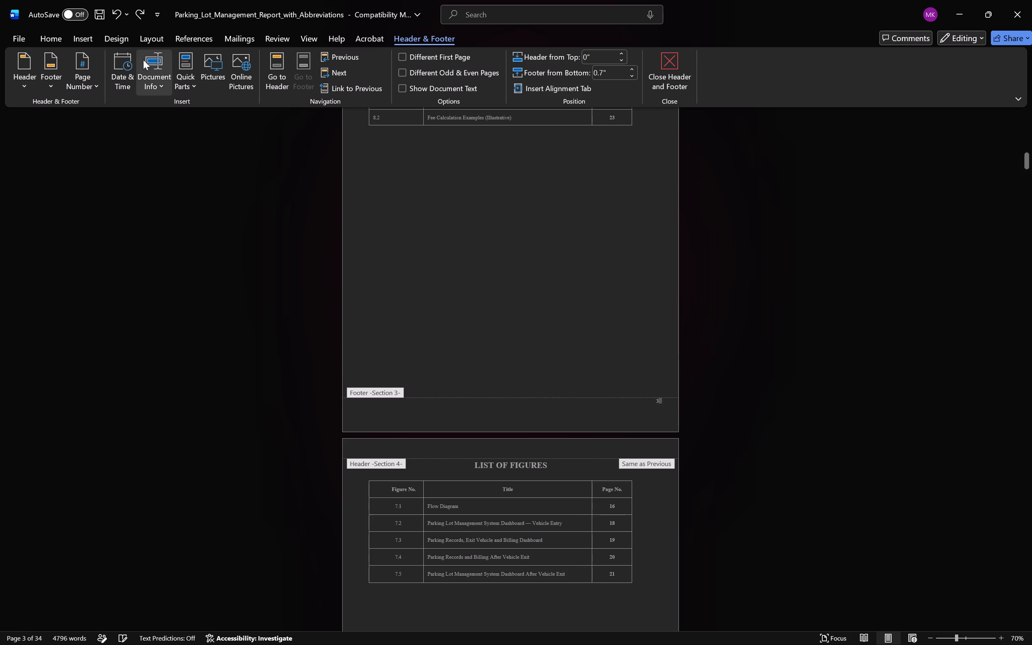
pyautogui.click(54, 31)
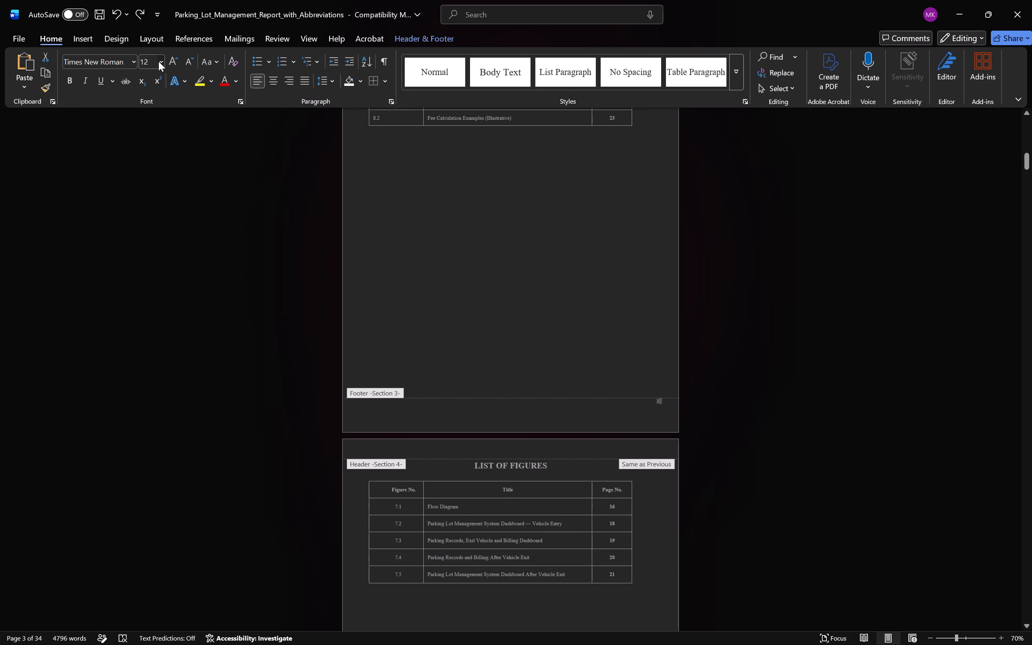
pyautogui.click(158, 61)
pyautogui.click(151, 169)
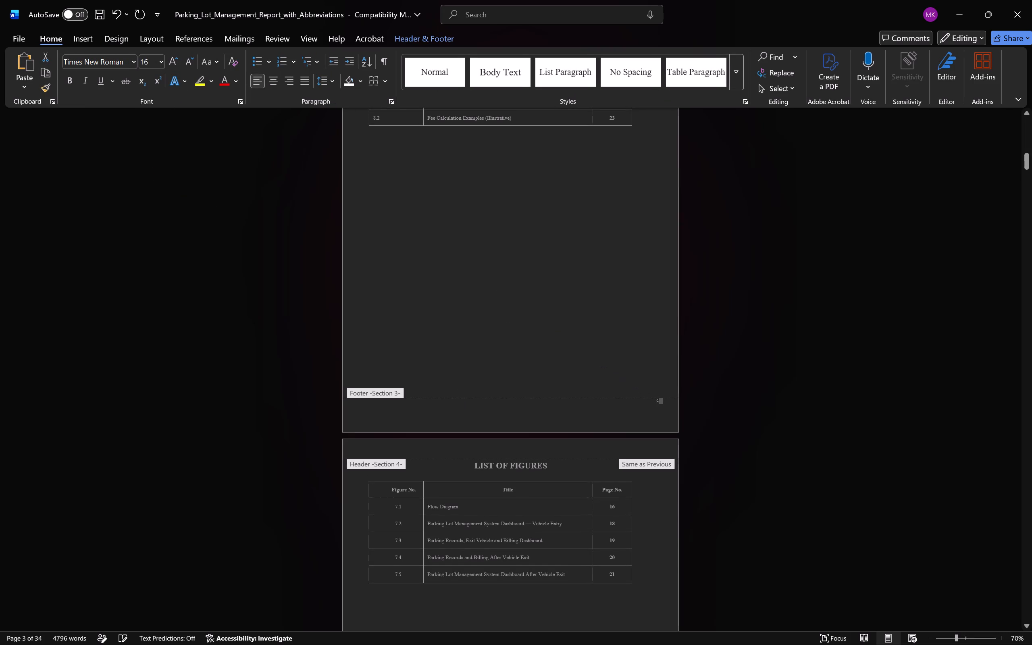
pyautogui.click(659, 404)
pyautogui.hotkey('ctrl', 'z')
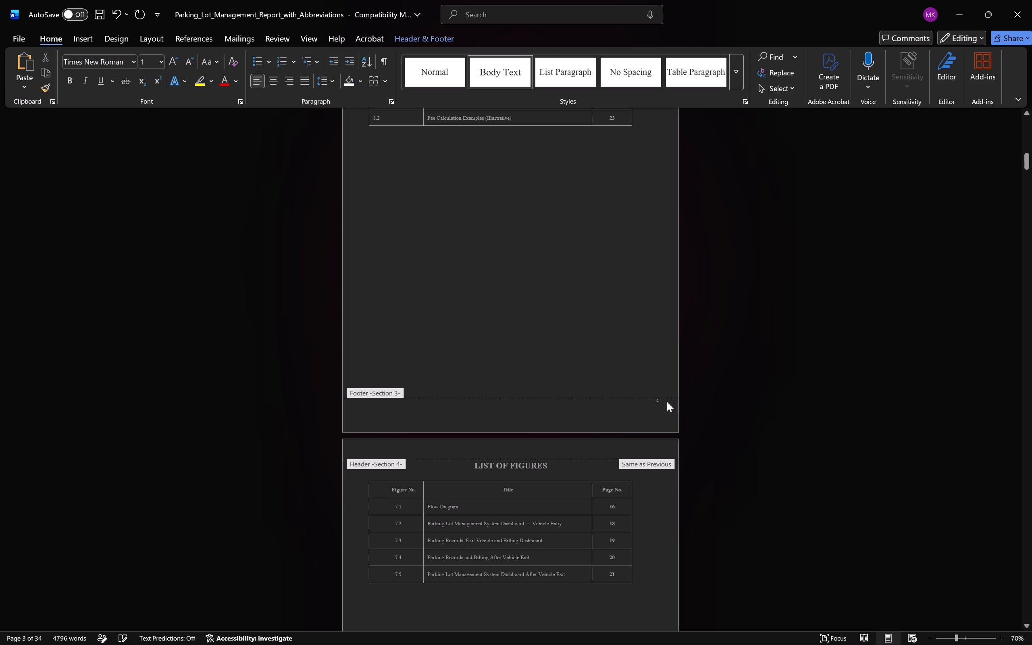
# Replace the page number in the Section 3 footer with a space followed by 3.
pyautogui.click(667, 402)
pyautogui.press('BackSpace')
pyautogui.press('space')
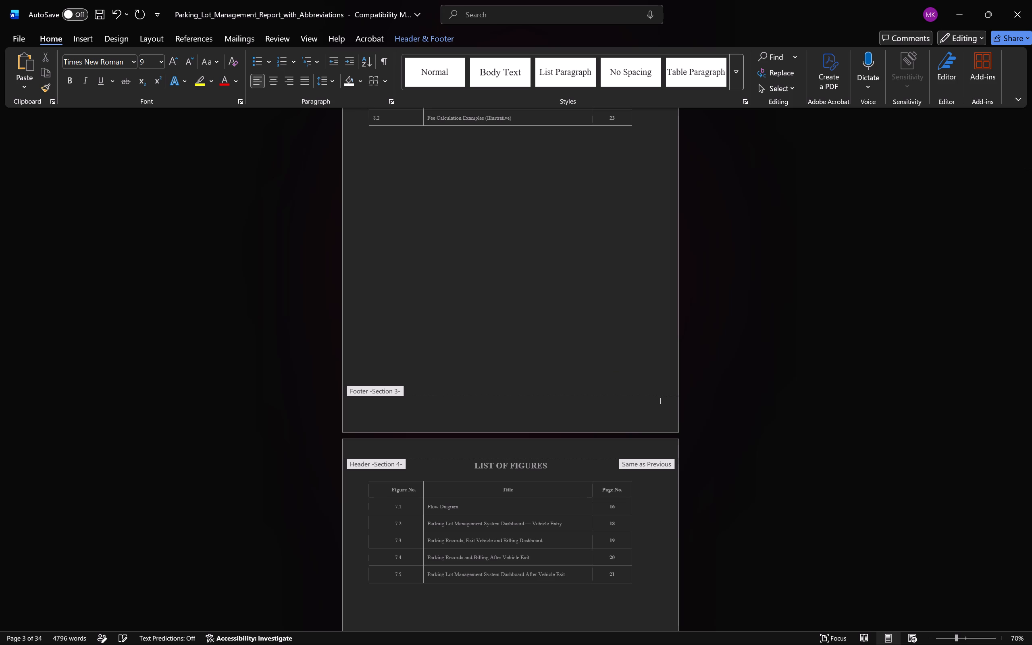
pyautogui.press('3')
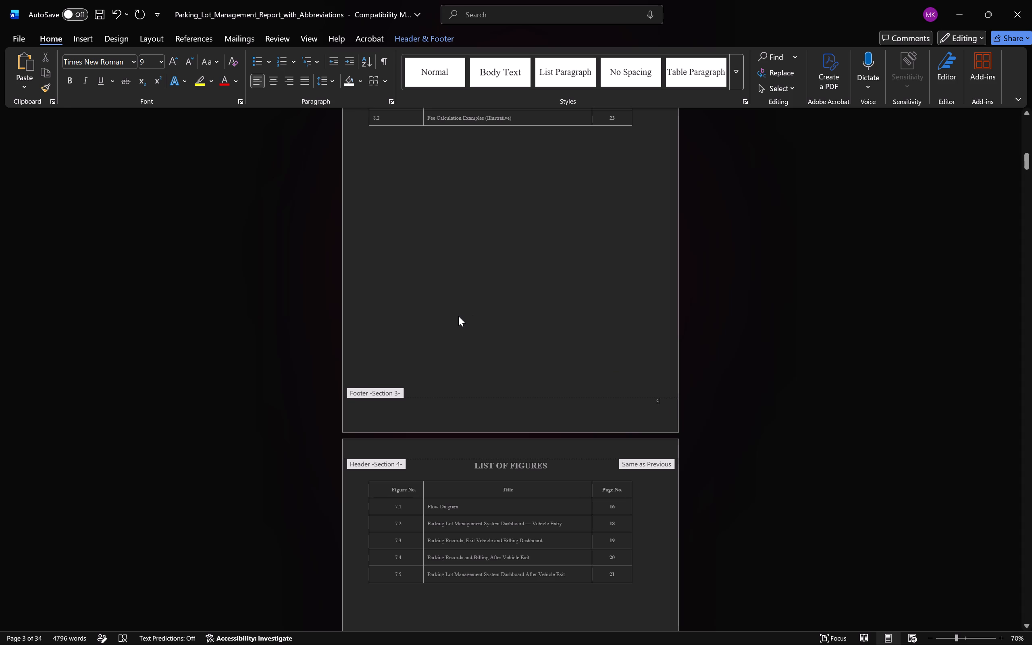
# Set the font size of all Section 3 footer text to 12, after trying 14 and comparing it with page 2.
pyautogui.hotkey('ctrl', 'a')
pyautogui.click(160, 63)
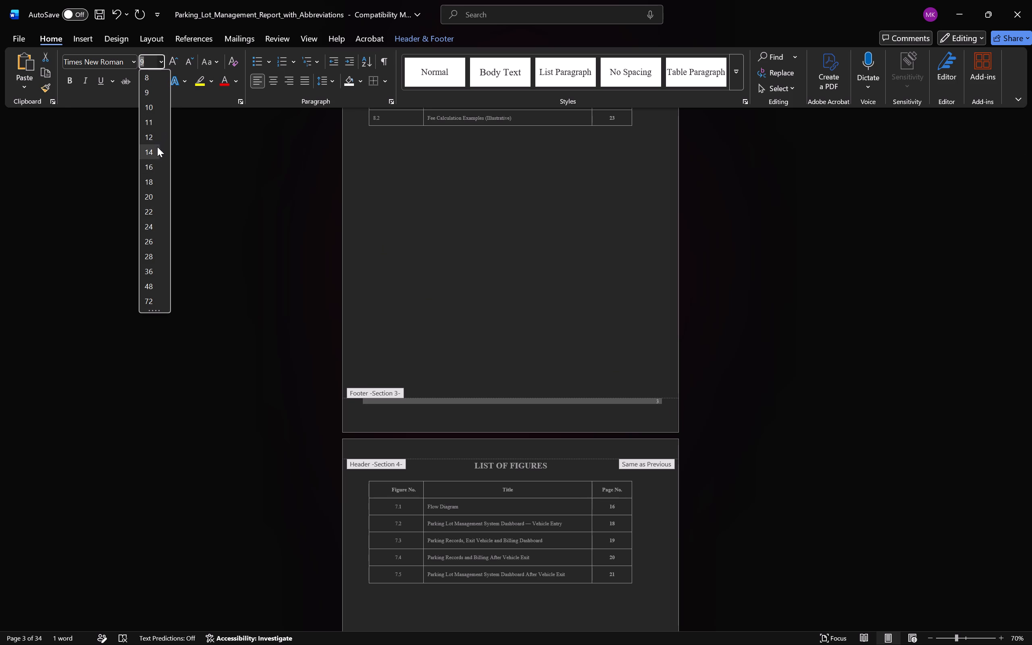
pyautogui.click(151, 151)
pyautogui.scroll(2, 637, 300)
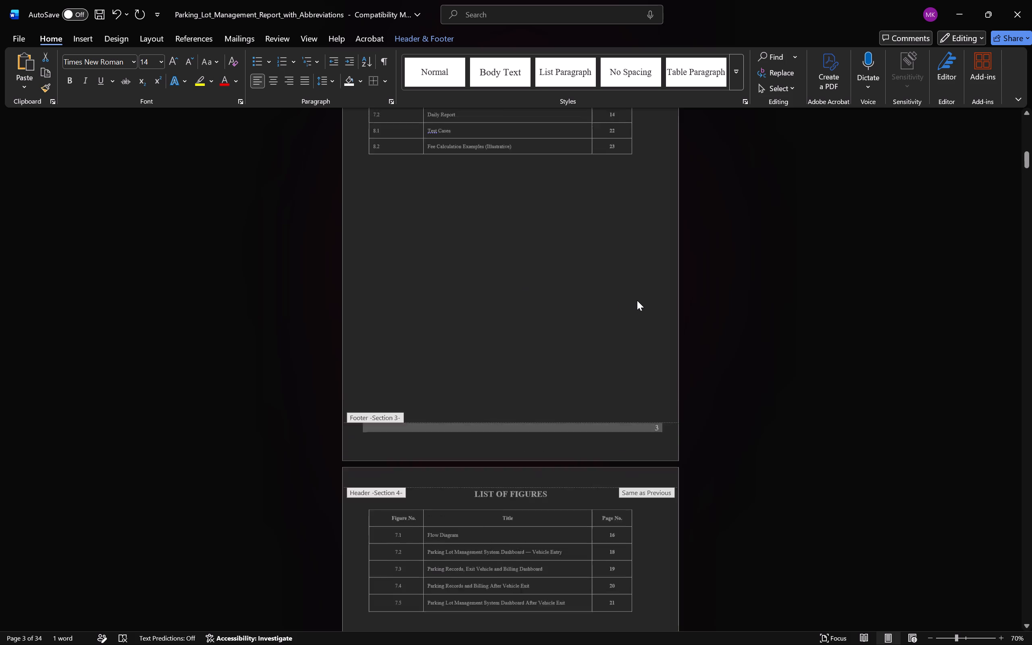
pyautogui.scroll(8, 637, 300)
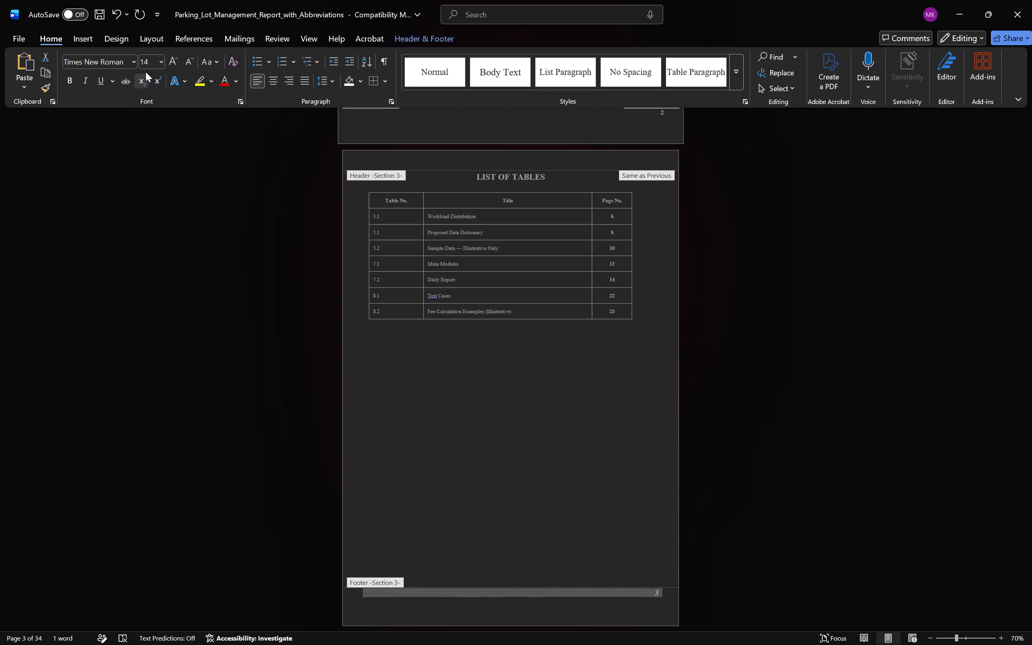
pyautogui.click(162, 59)
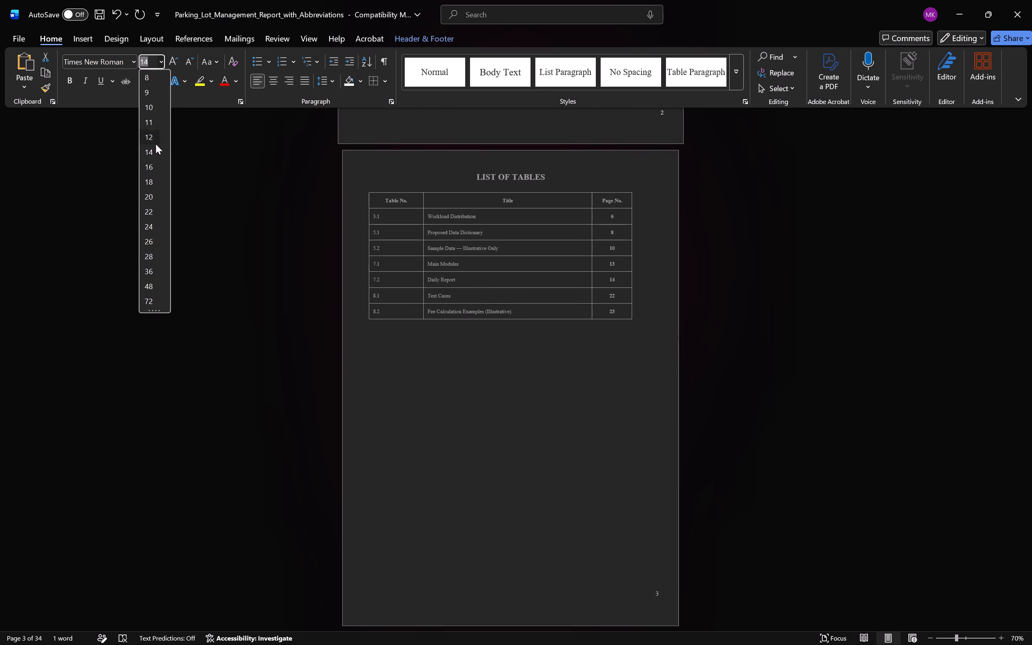
pyautogui.click(156, 144)
pyautogui.scroll(-6, 582, 422)
pyautogui.click(582, 422)
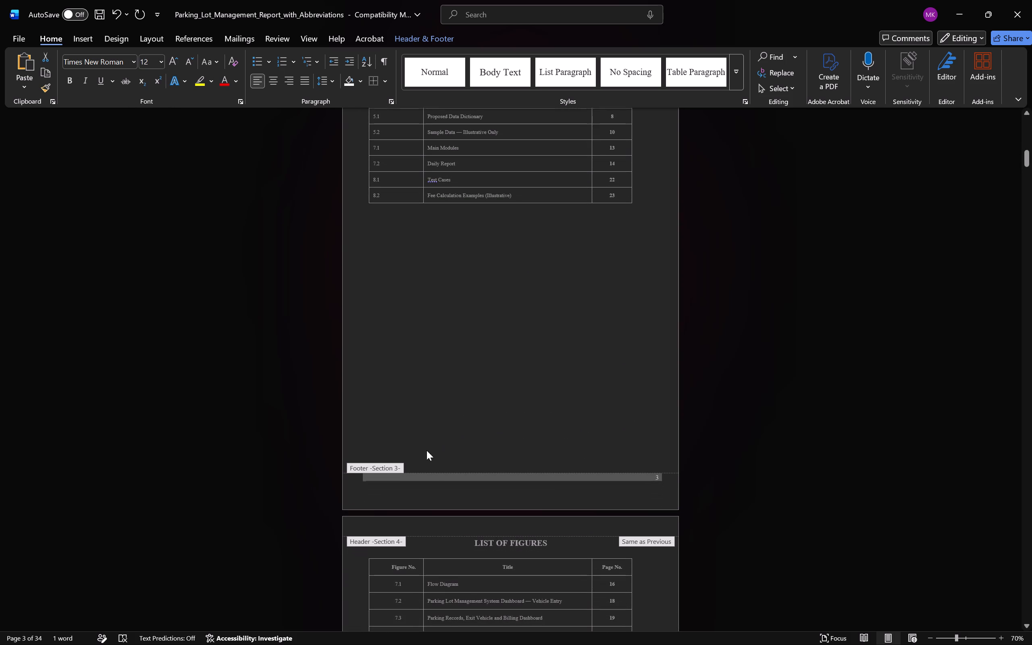
# Set the font size of the whole Section 4 footer line on the List of Figures page to 12.
pyautogui.scroll(-20, 484, 507)
pyautogui.scroll(-3, 484, 507)
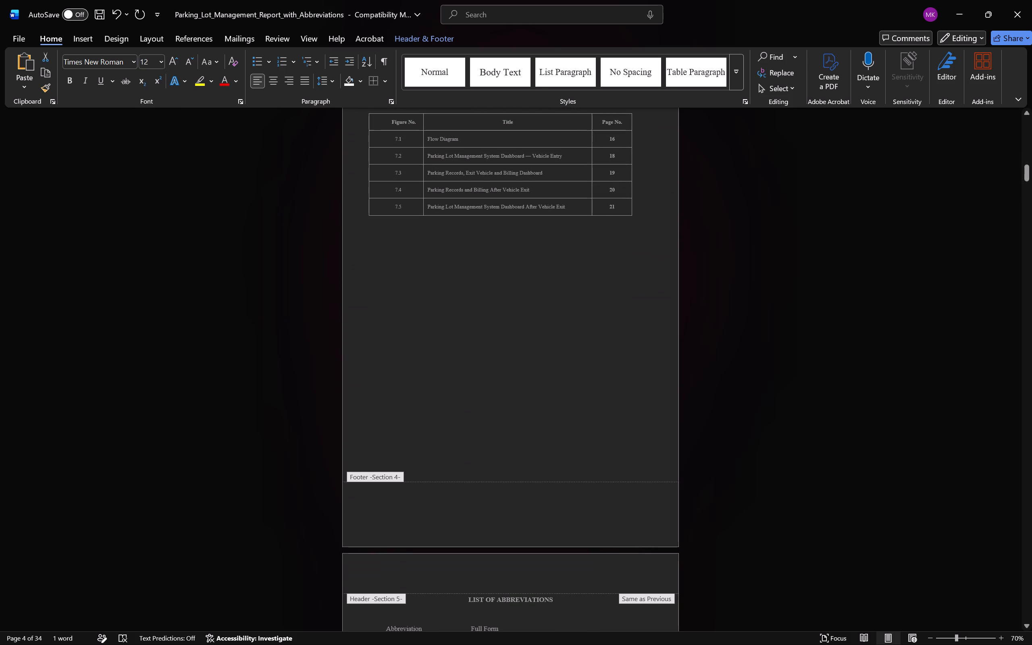
pyautogui.moveTo(656, 494); pyautogui.dragTo(649, 490)
pyautogui.click(649, 490)
pyautogui.moveTo(649, 490); pyautogui.dragTo(662, 490)
pyautogui.moveTo(662, 490); pyautogui.dragTo(664, 490)
pyautogui.click(158, 62)
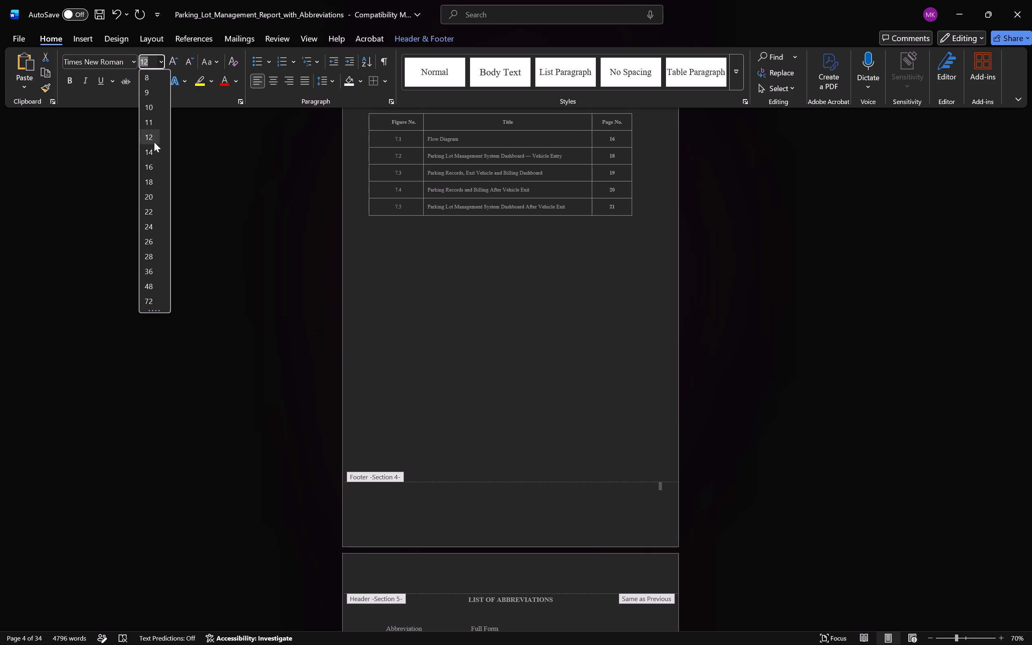
pyautogui.click(151, 136)
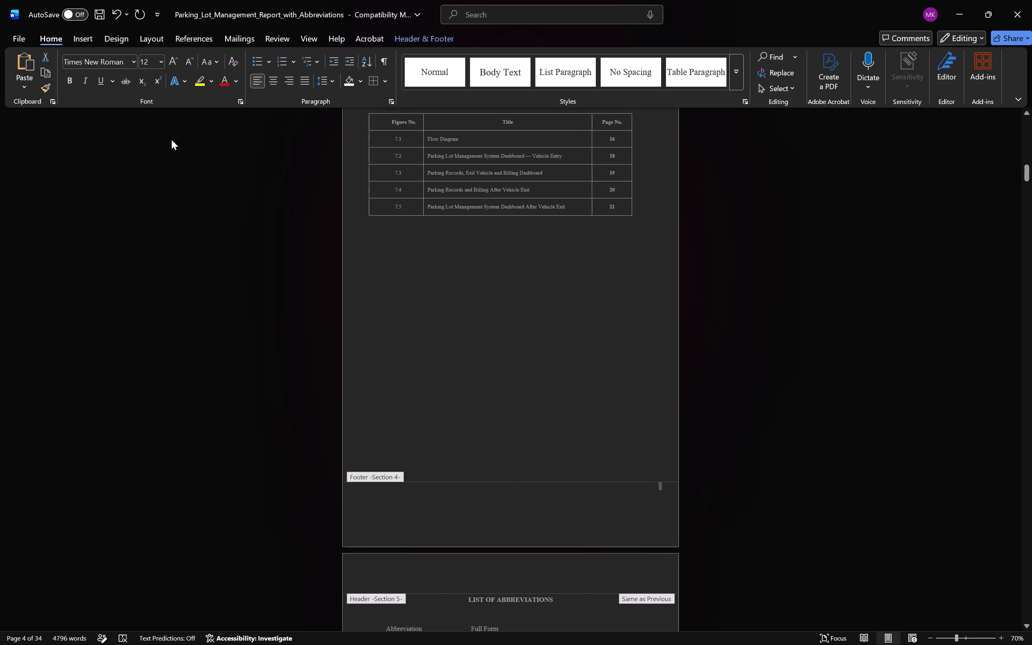
pyautogui.click(663, 484)
pyautogui.moveTo(672, 493); pyautogui.dragTo(506, 485)
pyautogui.moveTo(506, 485); pyautogui.dragTo(365, 487)
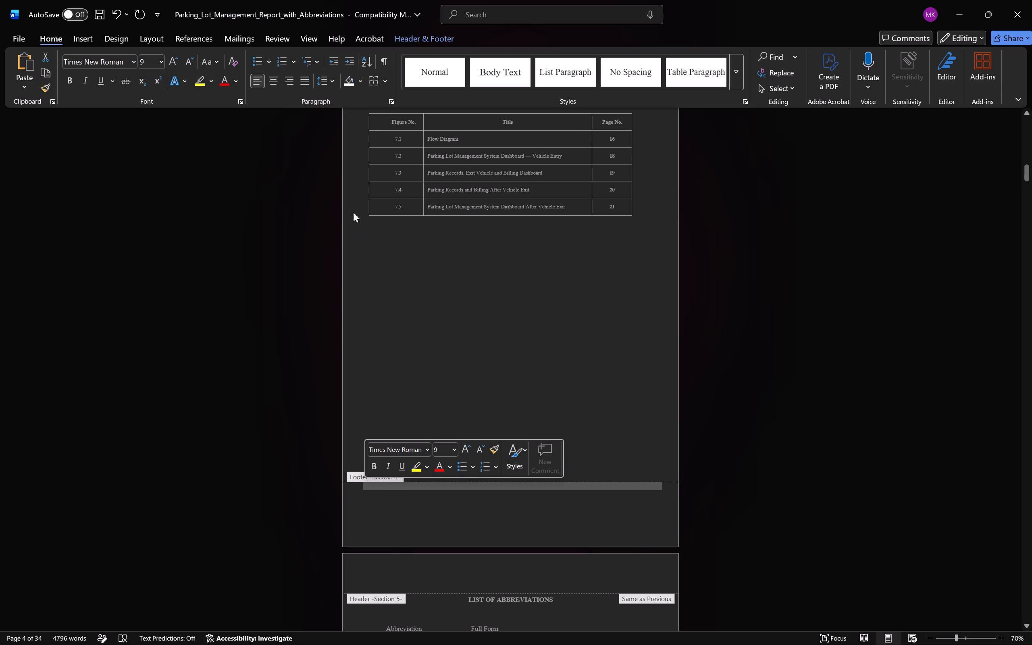
pyautogui.click(162, 58)
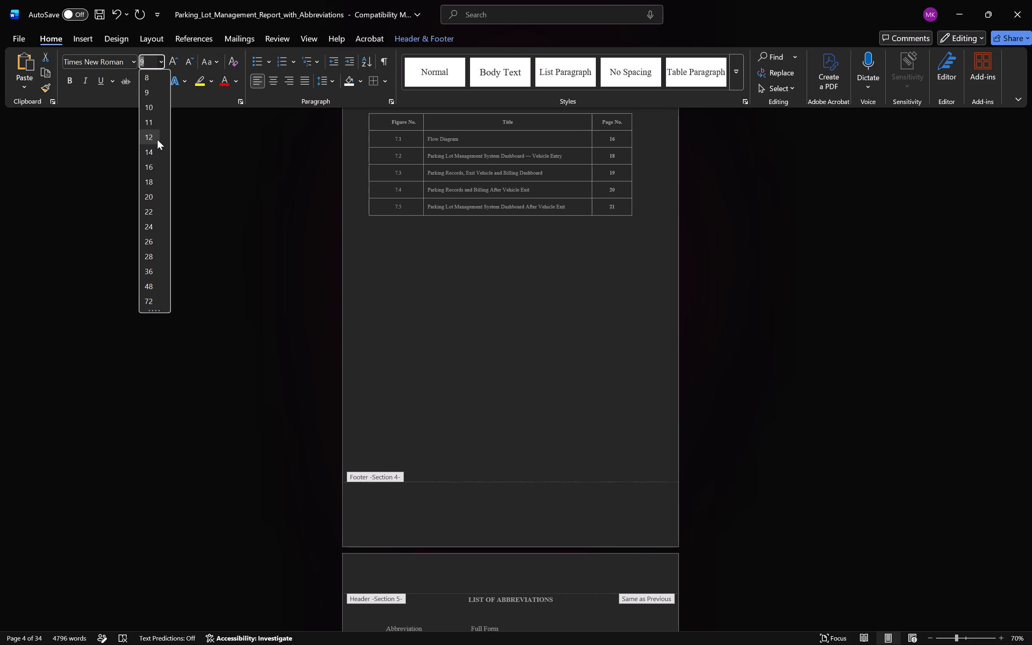
pyautogui.click(157, 139)
pyautogui.press('2')
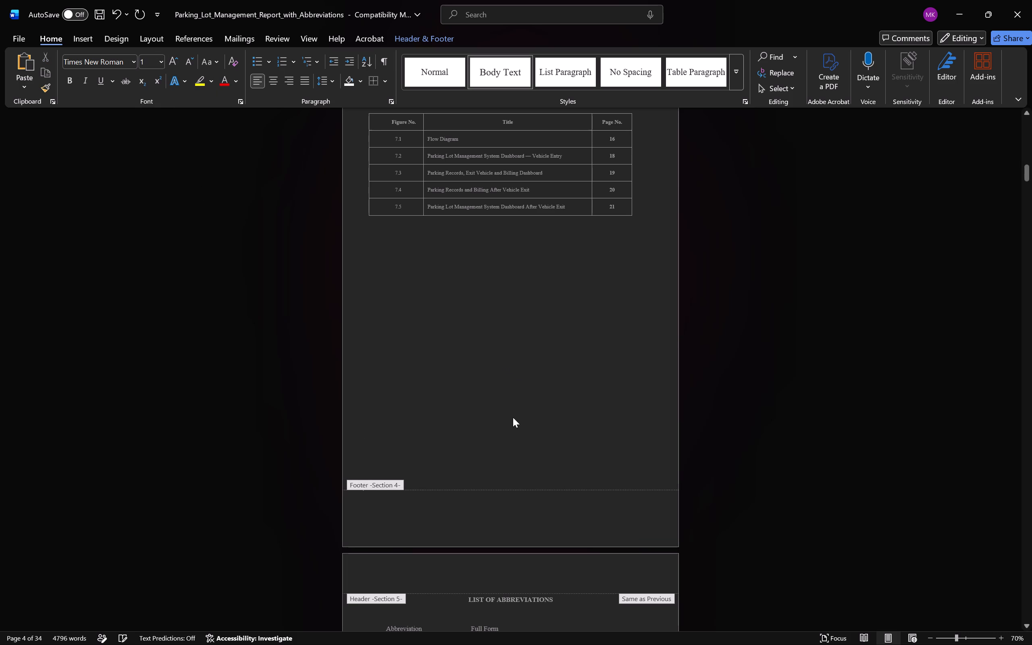
pyautogui.hotkey('ctrl', 'z')
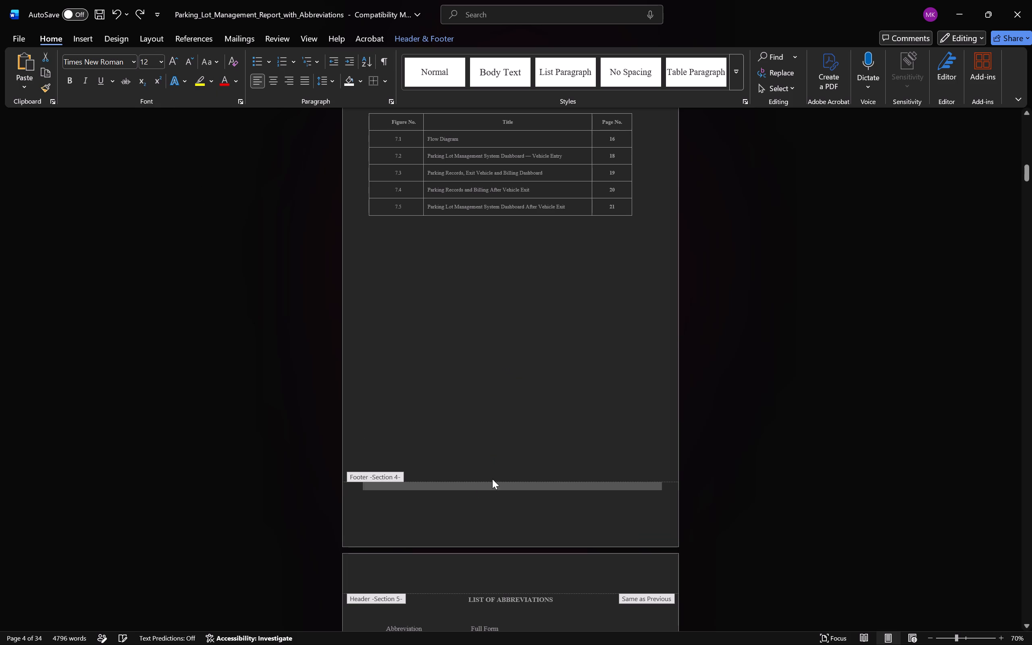
# Enter page number 4 at the right-aligned position in the Section 4 footer and compare it with the Section 3 footer.
pyautogui.click(617, 487)
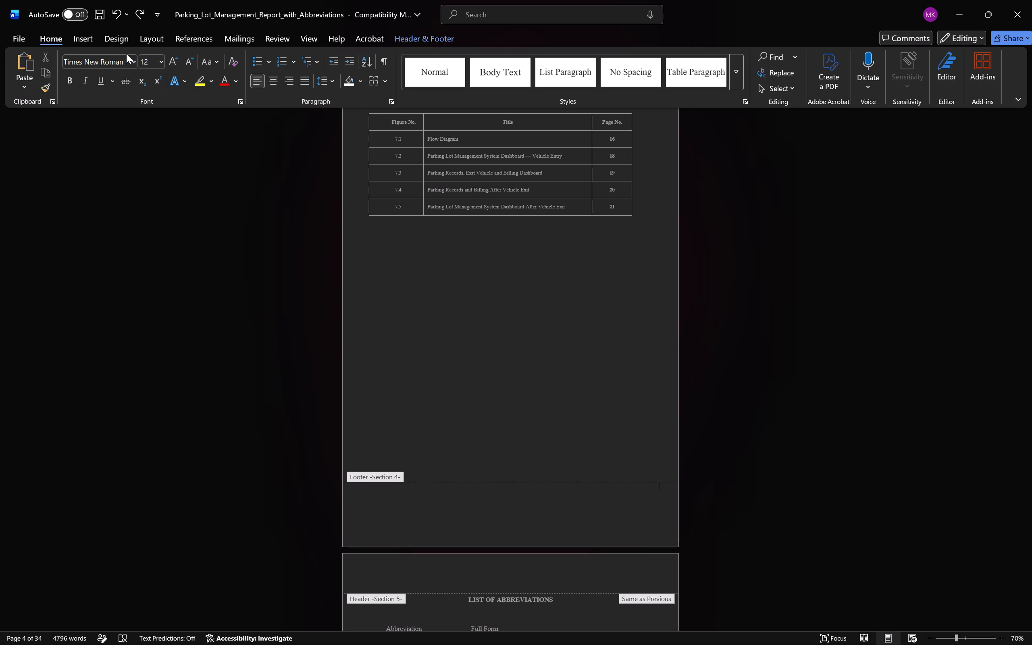
pyautogui.scroll(6, 397, 255)
pyautogui.scroll(-3, 397, 255)
pyautogui.press('4')
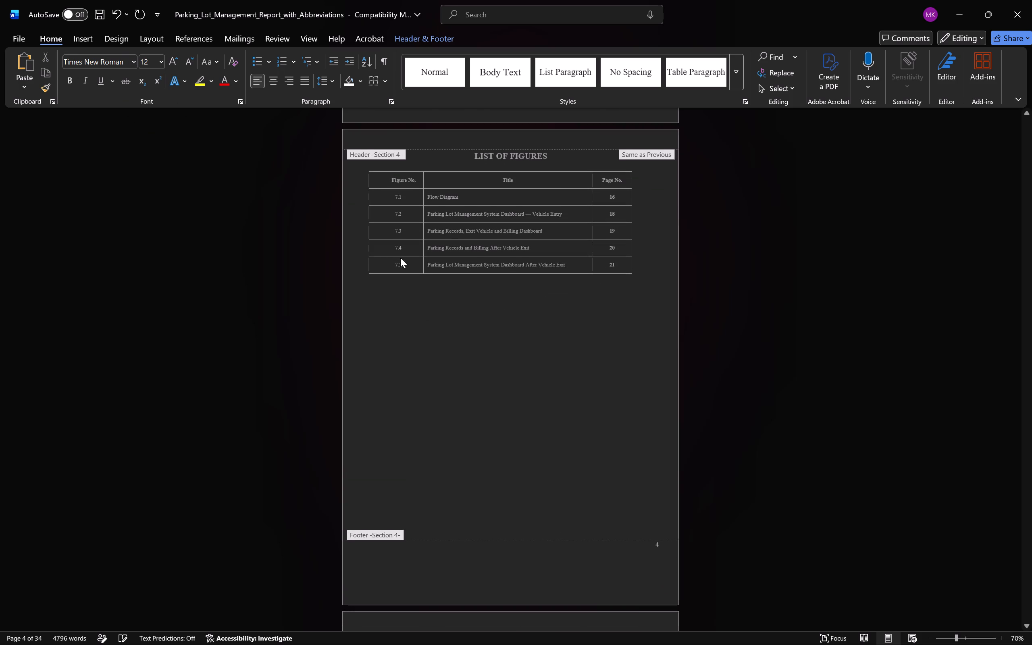
pyautogui.scroll(3, 490, 306)
pyautogui.scroll(-1, 482, 218)
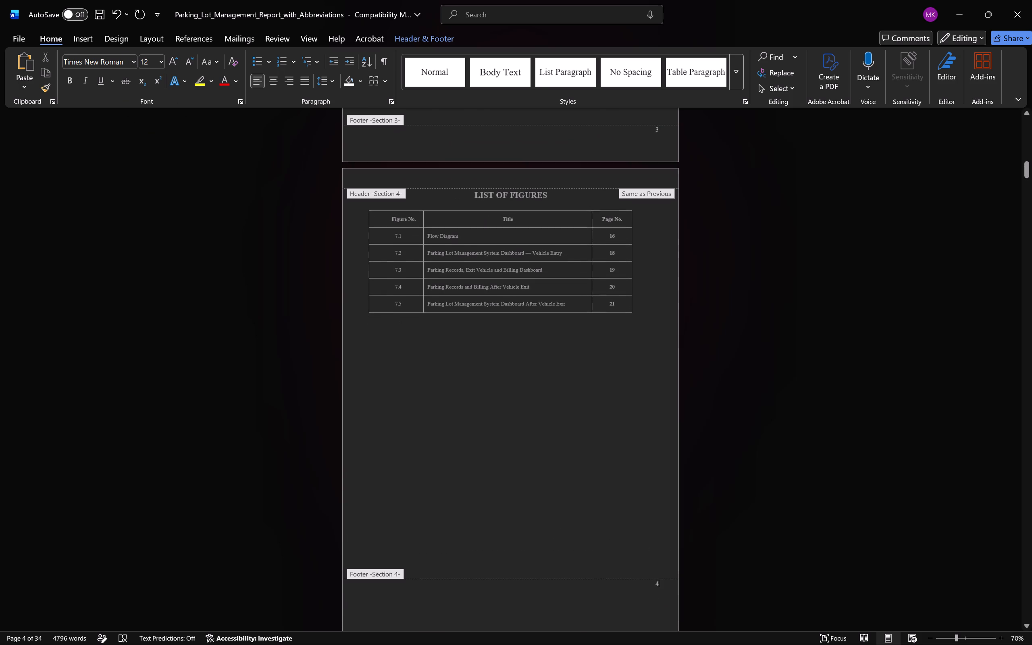
# Open the Section 5 footer on the List of Abbreviations page for editing.
pyautogui.scroll(-20, 277, 181)
pyautogui.scroll(-1, 277, 181)
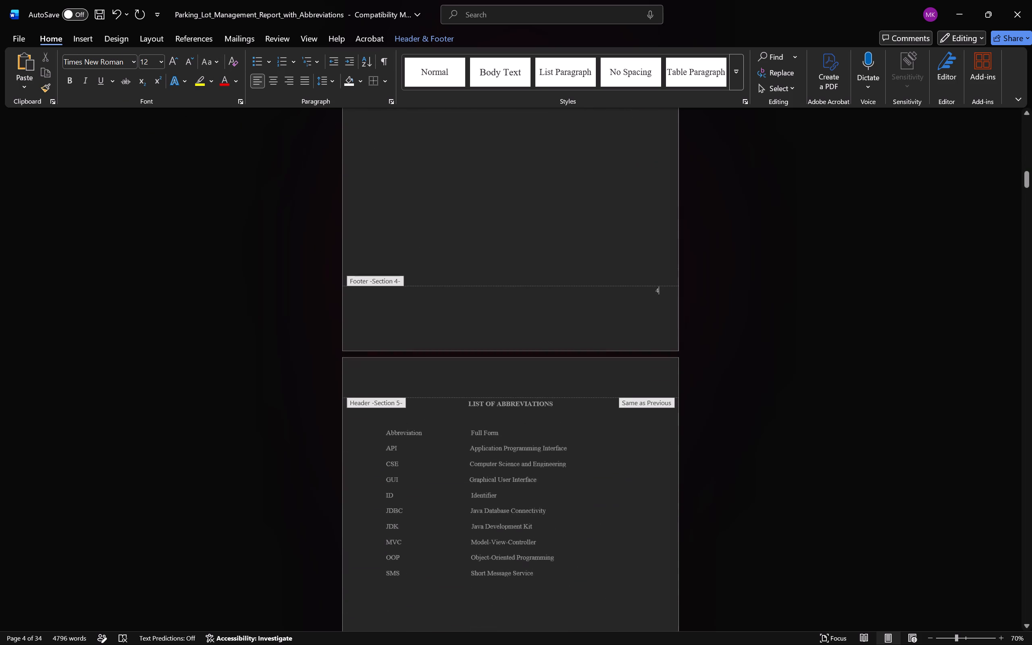
pyautogui.scroll(-17, 320, 251)
pyautogui.click(654, 357)
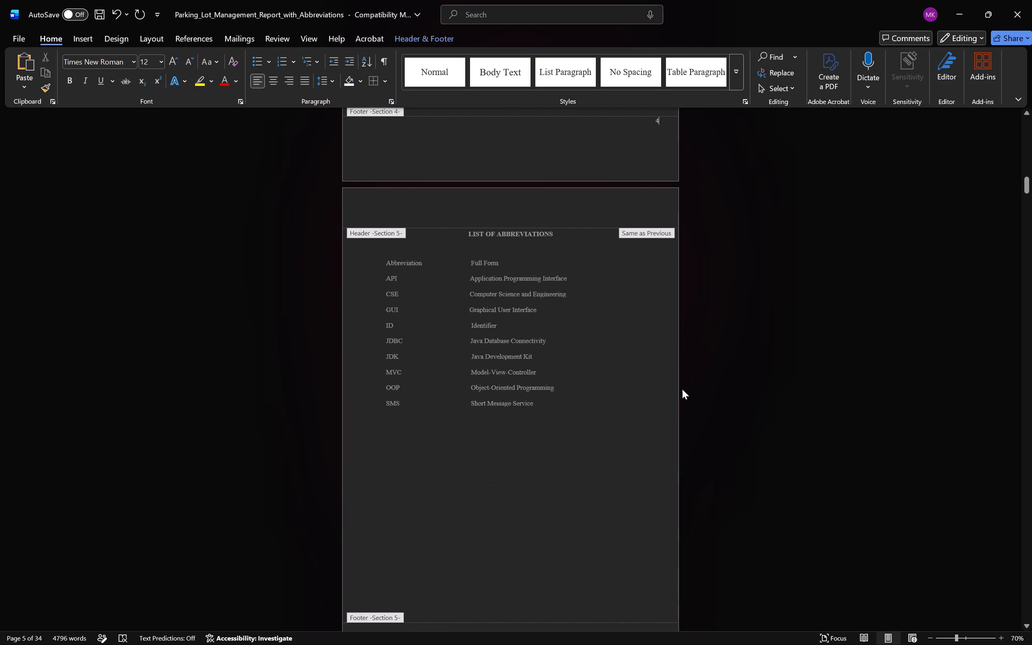
pyautogui.scroll(-9, 678, 436)
pyautogui.scroll(1, 673, 434)
pyautogui.click(649, 471)
pyautogui.tripleClick(660, 476)
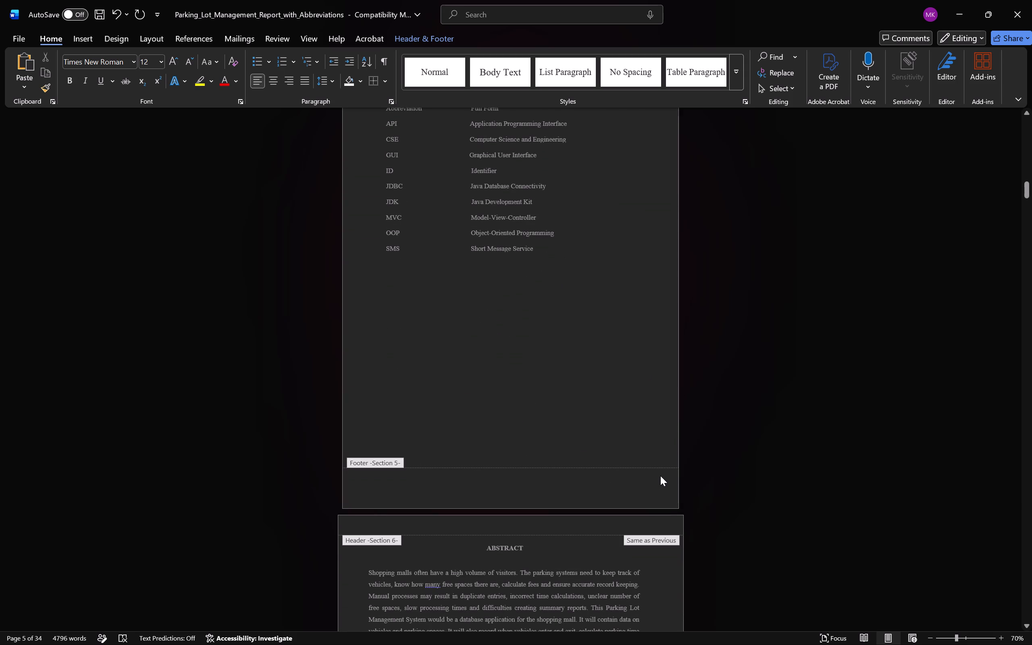
pyautogui.scroll(6, 601, 466)
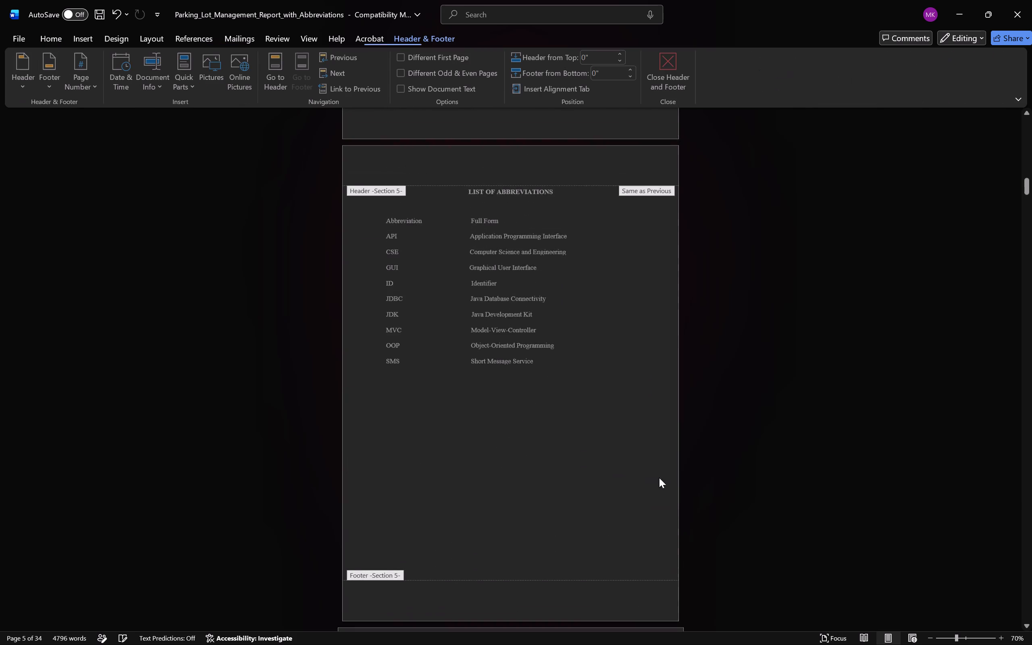
pyautogui.scroll(4, 670, 501)
pyautogui.scroll(-8, 664, 501)
pyautogui.click(649, 501)
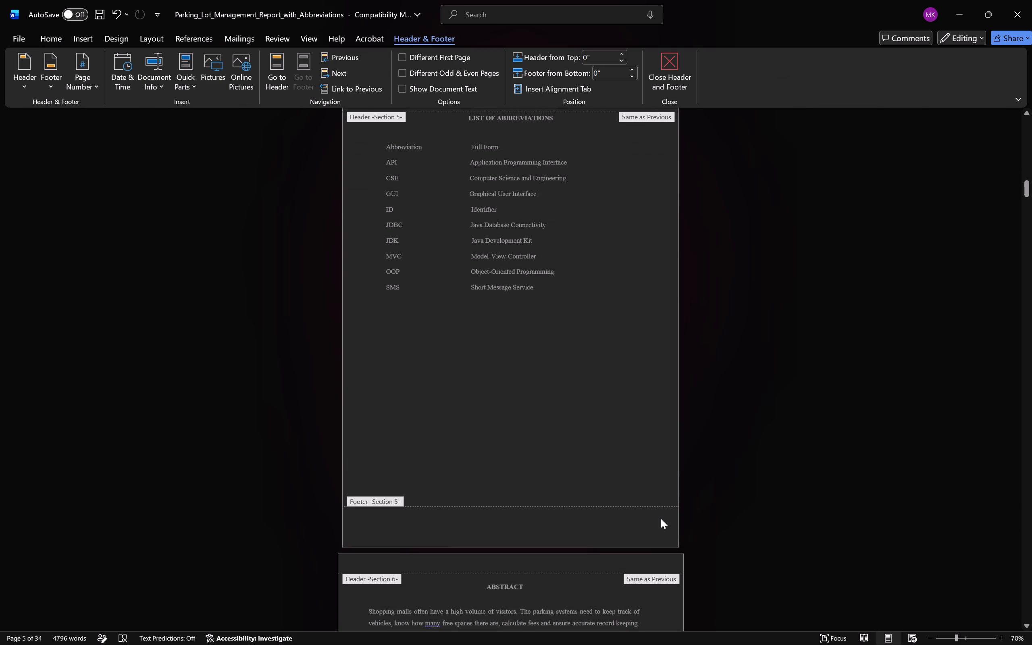
pyautogui.click(661, 518)
pyautogui.click(655, 514)
pyautogui.moveTo(663, 511); pyautogui.dragTo(599, 510)
pyautogui.moveTo(598, 510); pyautogui.dragTo(622, 510)
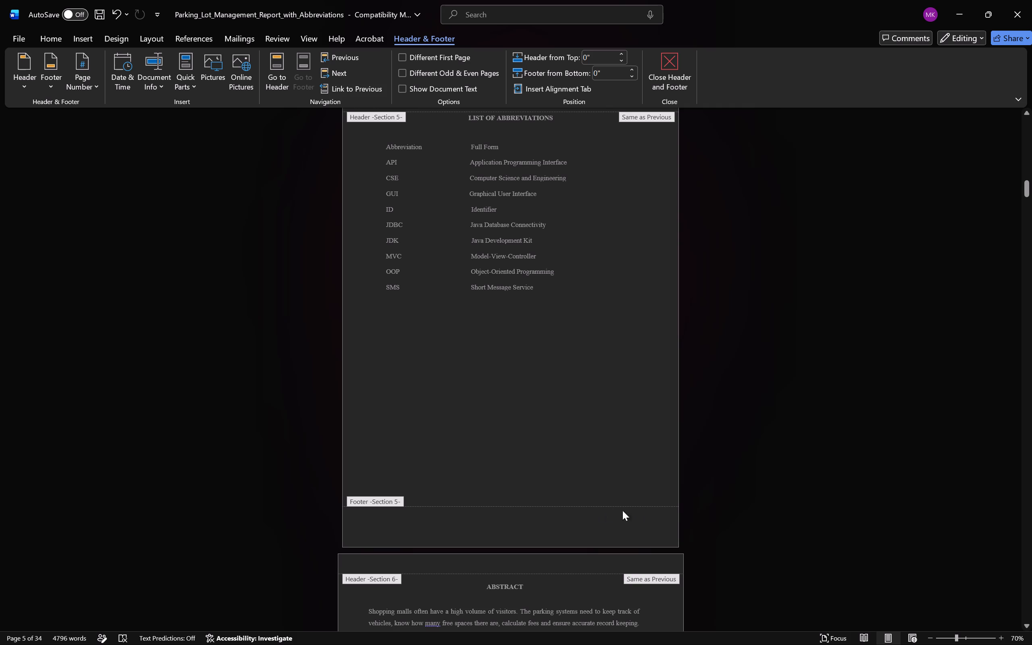
pyautogui.moveTo(622, 510); pyautogui.dragTo(672, 515)
# Insert the built-in Slice footer design into Section 5.
pyautogui.click(50, 92)
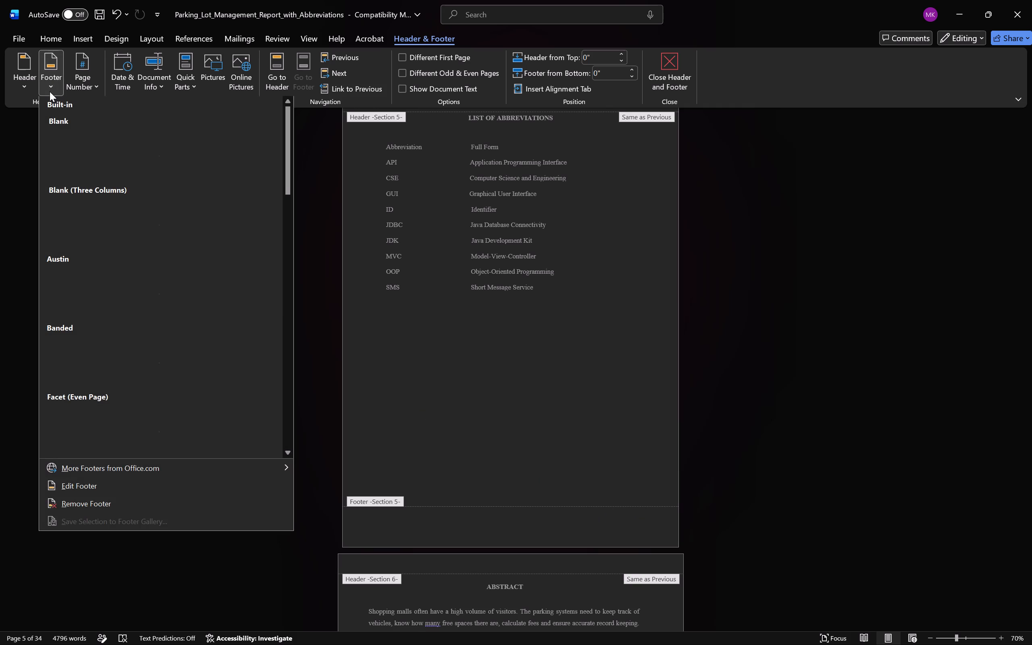
pyautogui.scroll(-3, 79, 293)
pyautogui.scroll(1, 79, 293)
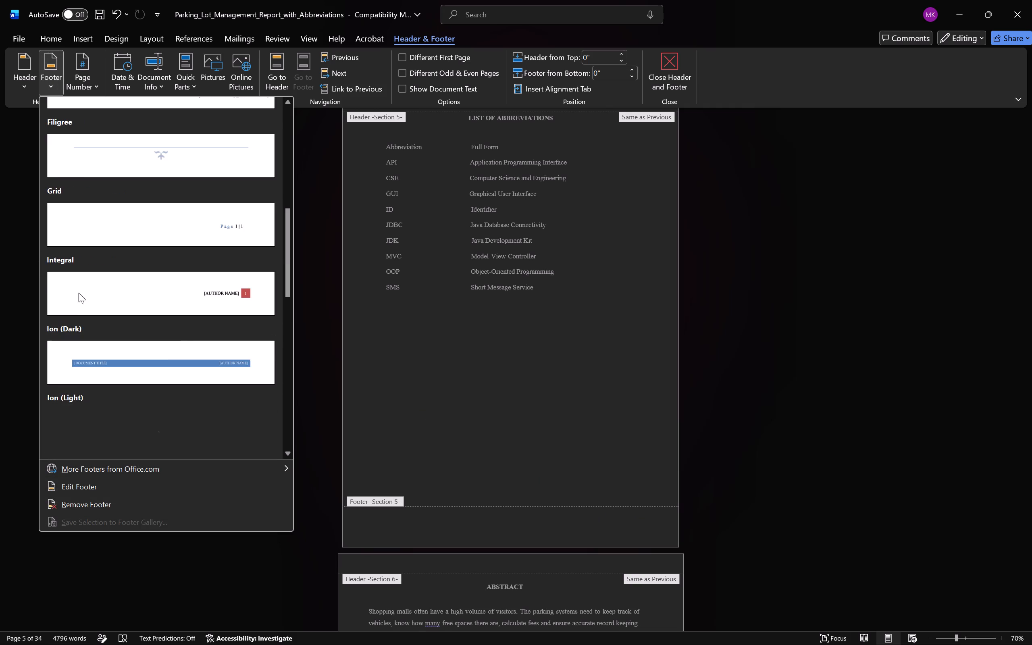
pyautogui.scroll(1, 65, 315)
pyautogui.scroll(-3, 71, 320)
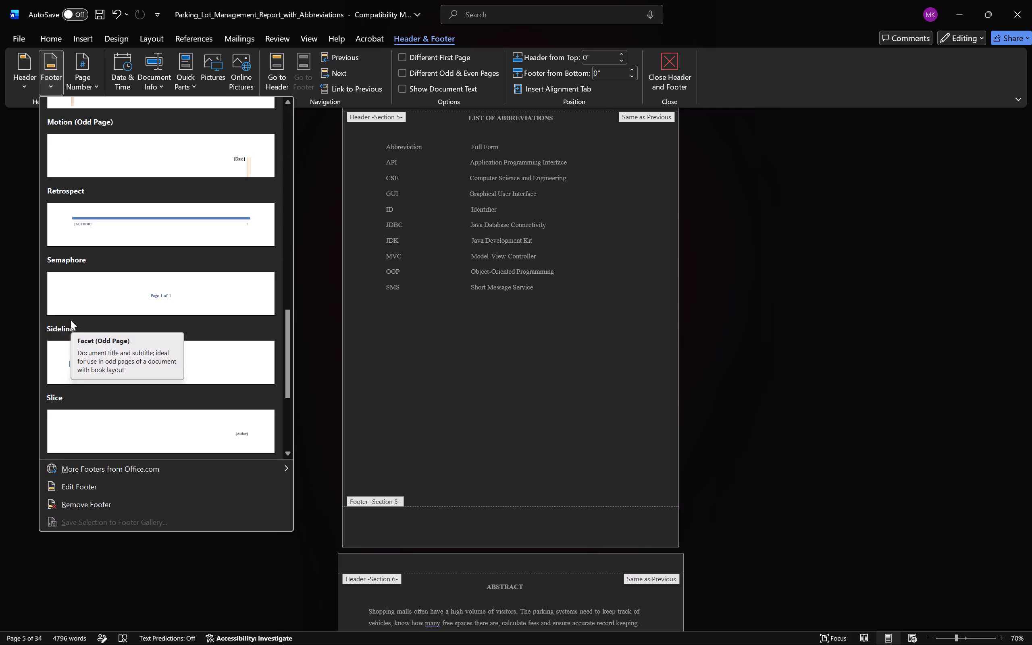
pyautogui.scroll(-2, 185, 379)
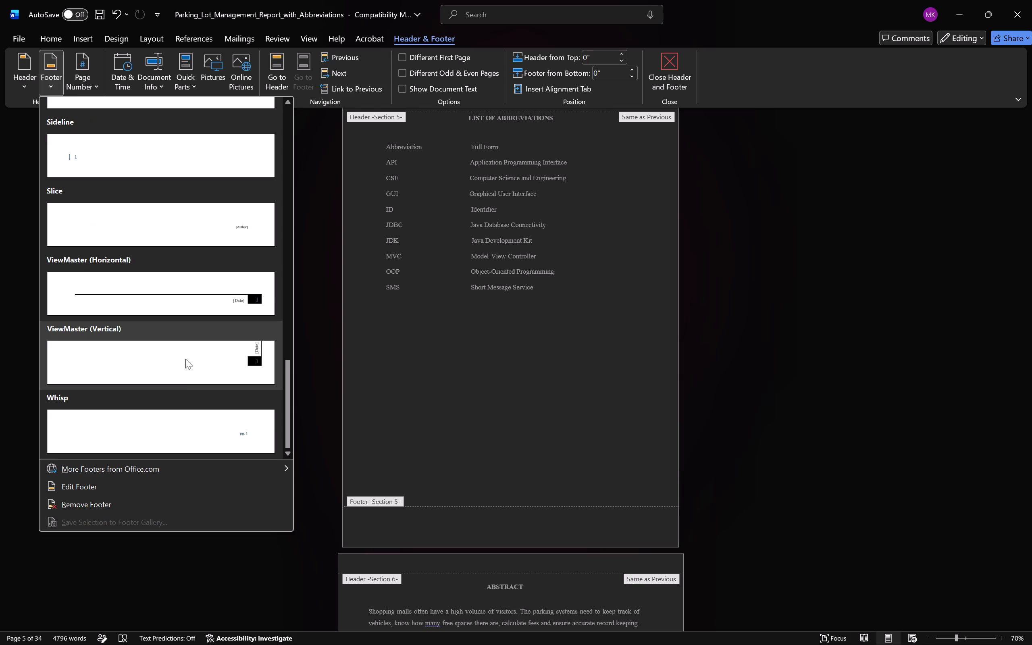
pyautogui.scroll(-1, 185, 359)
pyautogui.click(204, 224)
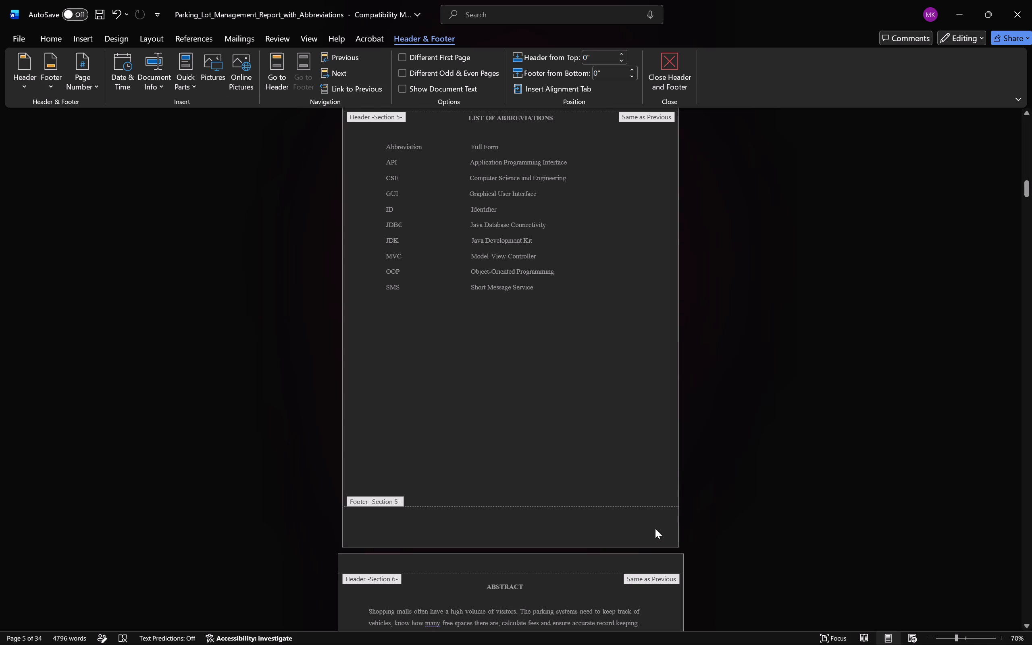
# Examine the placement of the page number in the Section 5 footer against the neighbouring pages.
pyautogui.scroll(3, 630, 534)
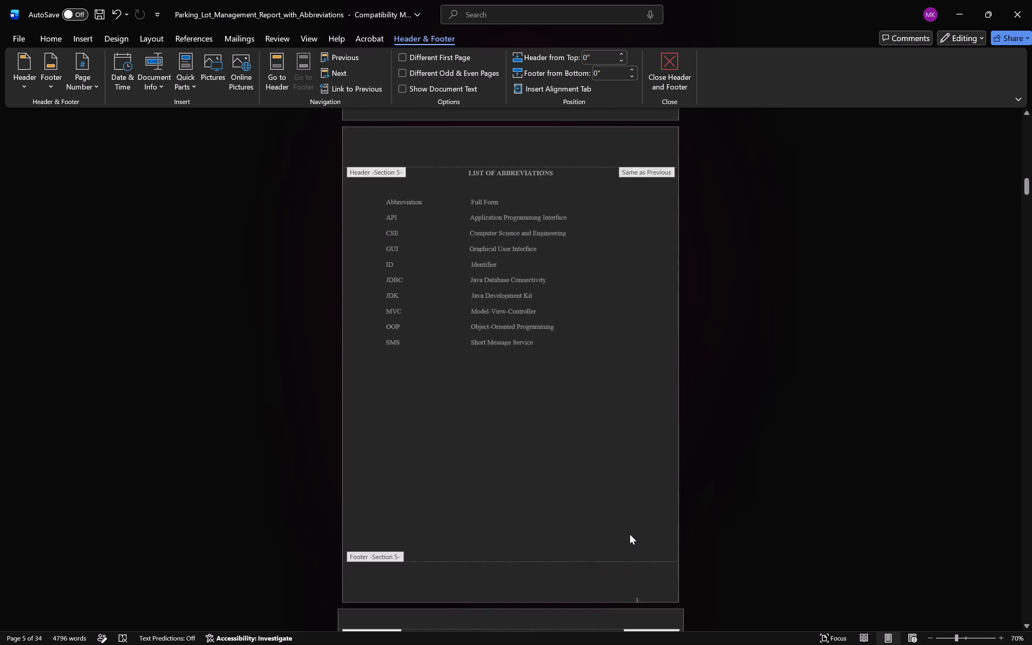
pyautogui.scroll(6, 630, 534)
pyautogui.scroll(-6, 630, 534)
pyautogui.scroll(2, 629, 533)
pyautogui.scroll(-3, 629, 533)
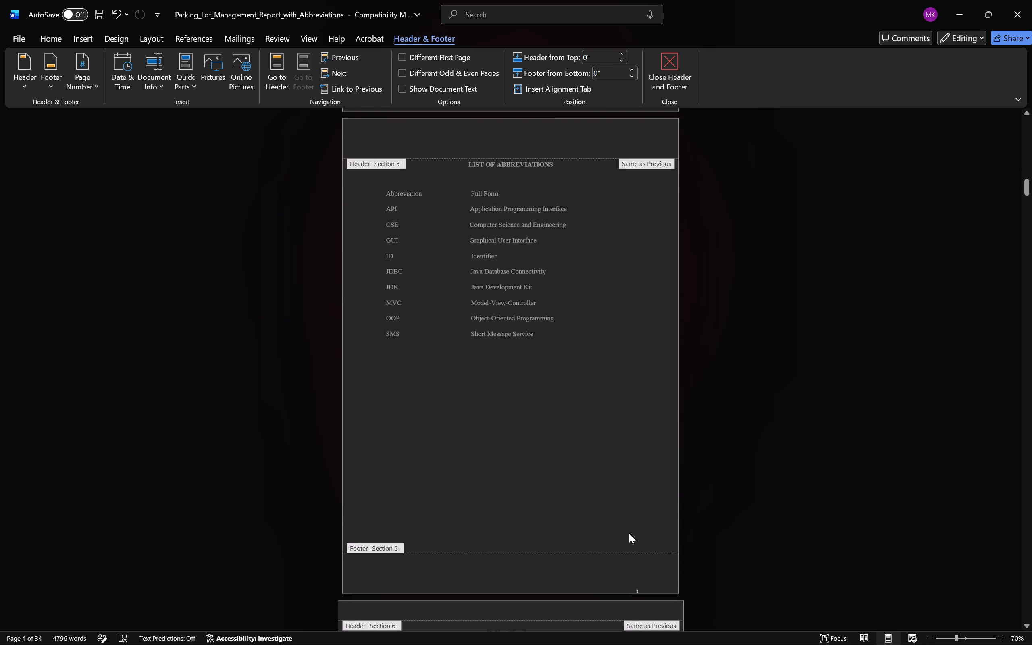
pyautogui.scroll(-11, 629, 533)
pyautogui.scroll(6, 629, 533)
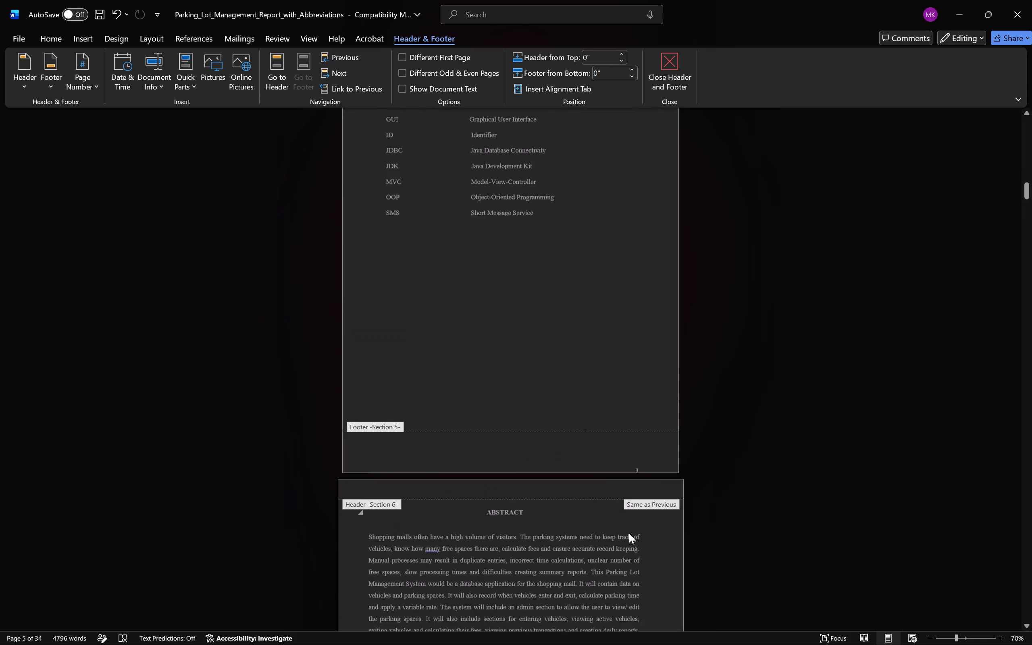
pyautogui.scroll(4, 629, 533)
pyautogui.scroll(-2, 611, 516)
# Delete the inserted author field and page number from the Section 5 footer.
pyautogui.moveTo(640, 526); pyautogui.dragTo(617, 520)
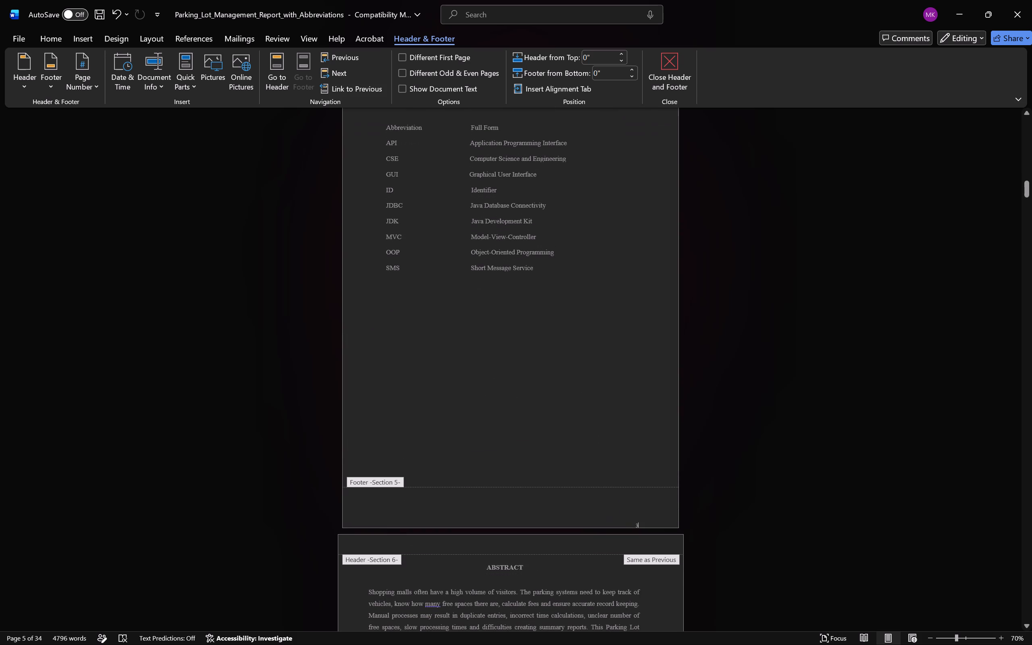
pyautogui.moveTo(617, 520); pyautogui.dragTo(615, 519)
pyautogui.click(651, 526)
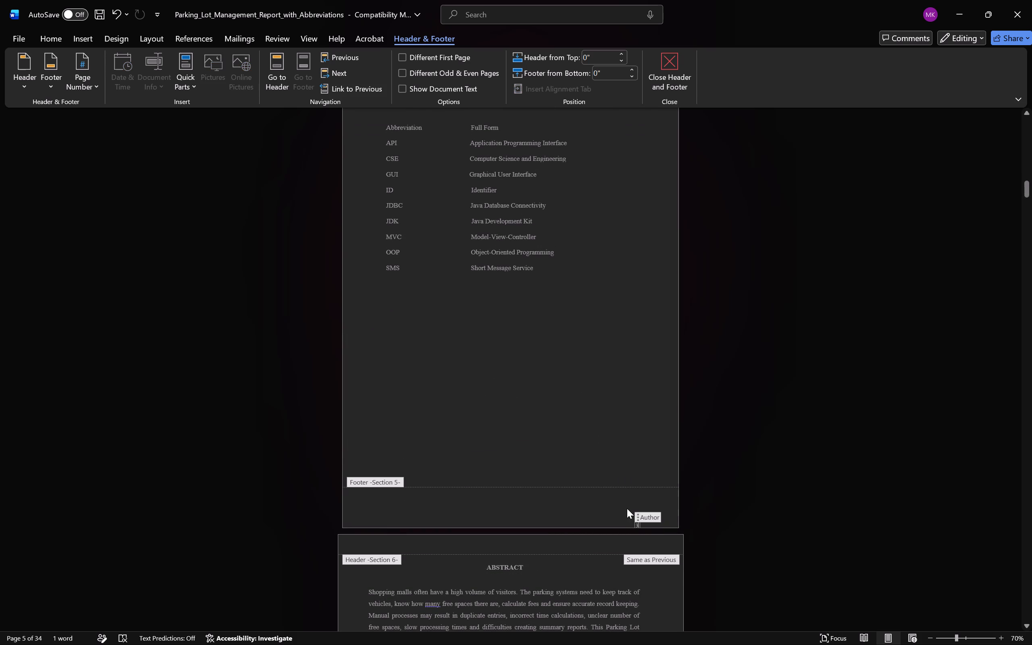
pyautogui.click(627, 508)
pyautogui.click(616, 508)
pyautogui.moveTo(615, 511); pyautogui.dragTo(510, 490)
pyautogui.click(510, 490)
pyautogui.moveTo(443, 499); pyautogui.dragTo(479, 504)
pyautogui.moveTo(479, 504); pyautogui.dragTo(529, 505)
pyautogui.moveTo(589, 512); pyautogui.dragTo(438, 484)
pyautogui.moveTo(636, 524); pyautogui.dragTo(541, 487)
pyautogui.click(541, 487)
pyautogui.press('BackSpace')
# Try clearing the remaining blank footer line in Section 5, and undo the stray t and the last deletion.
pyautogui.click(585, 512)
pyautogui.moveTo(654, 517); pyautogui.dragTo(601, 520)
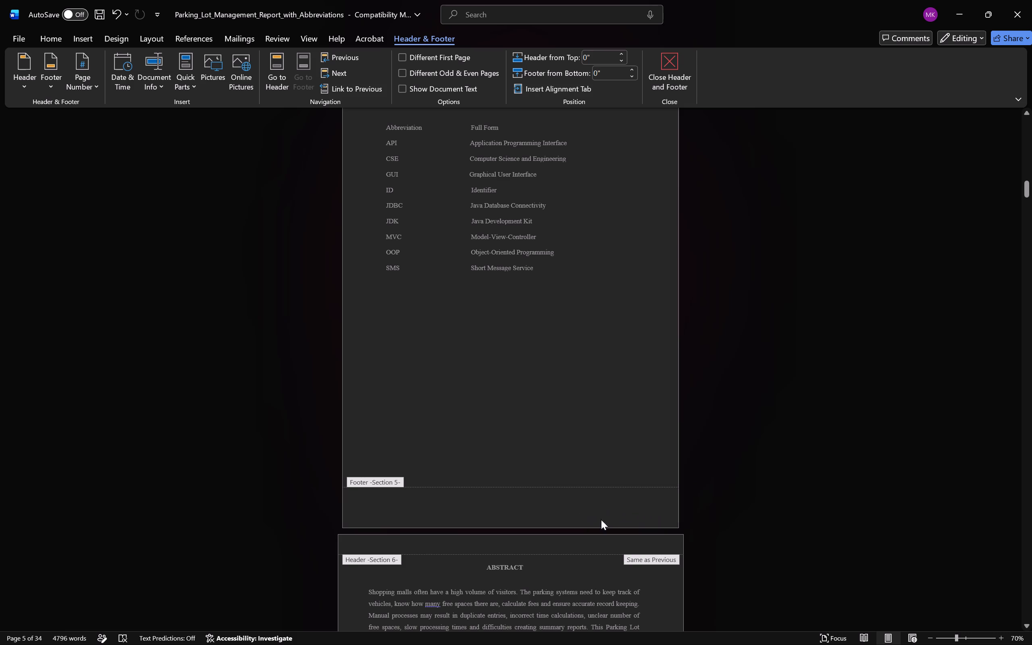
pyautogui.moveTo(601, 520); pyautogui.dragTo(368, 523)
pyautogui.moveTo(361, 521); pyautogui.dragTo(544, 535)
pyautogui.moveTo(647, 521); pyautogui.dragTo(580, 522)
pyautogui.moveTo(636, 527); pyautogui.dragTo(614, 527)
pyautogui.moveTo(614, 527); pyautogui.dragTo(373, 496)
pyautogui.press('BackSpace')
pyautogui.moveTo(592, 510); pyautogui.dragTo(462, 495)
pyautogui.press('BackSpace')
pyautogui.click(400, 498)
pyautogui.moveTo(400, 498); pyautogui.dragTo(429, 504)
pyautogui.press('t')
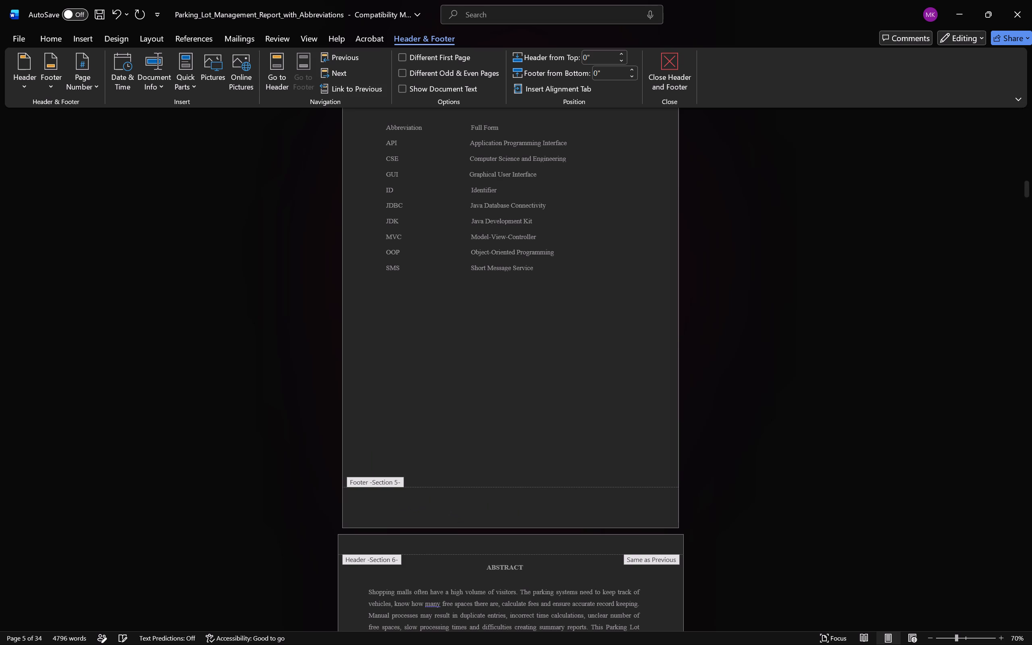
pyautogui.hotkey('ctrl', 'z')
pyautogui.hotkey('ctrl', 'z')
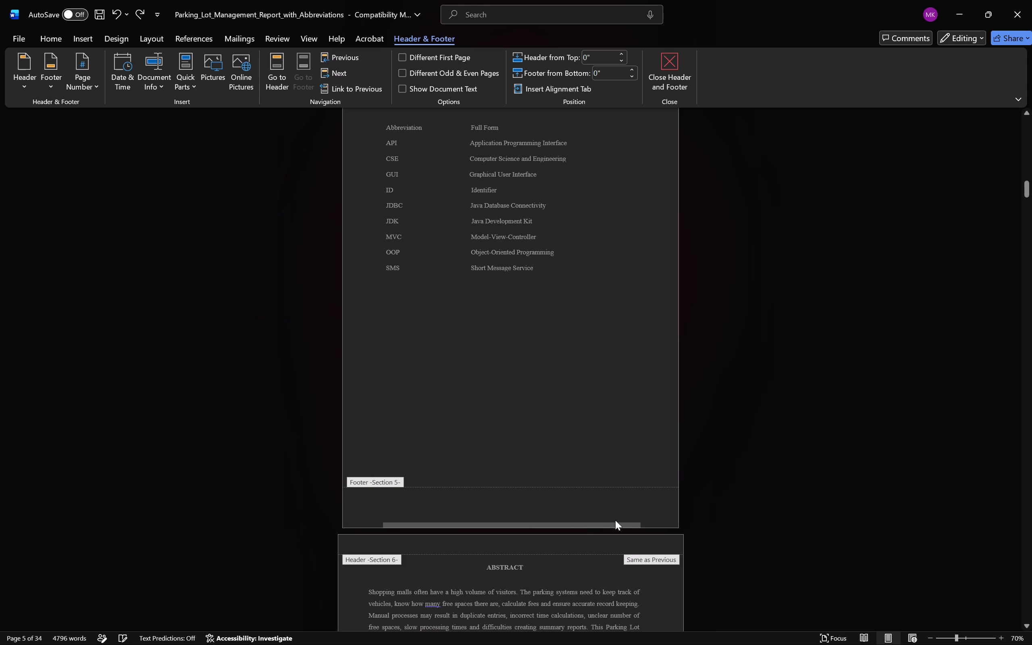
# Enter the page number 5 at the end of the blank line in the Section 5 footer.
pyautogui.click(632, 526)
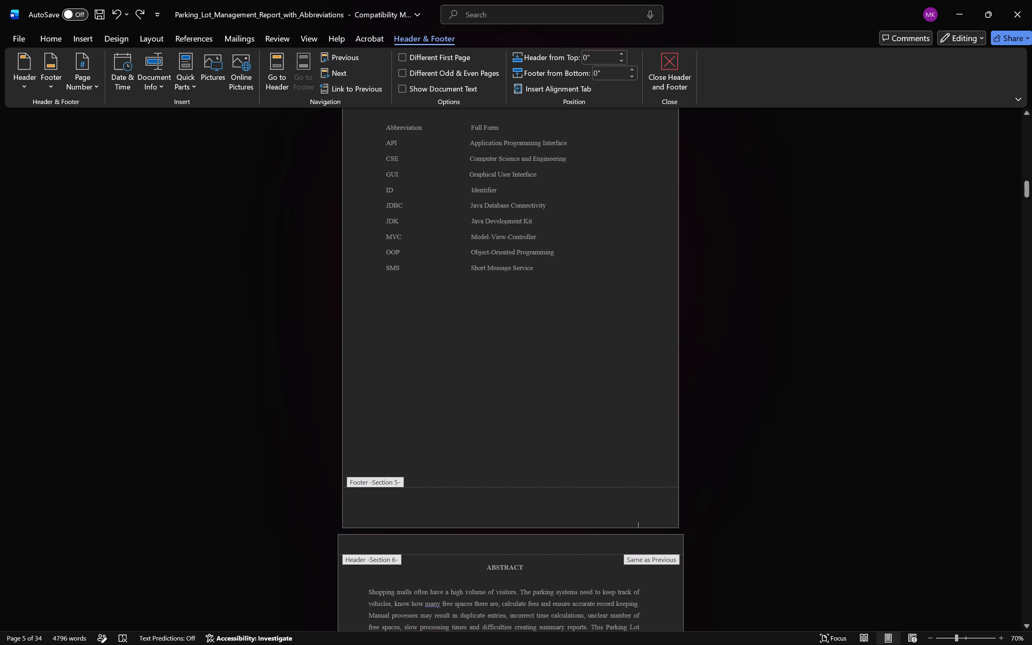
pyautogui.scroll(7, 648, 524)
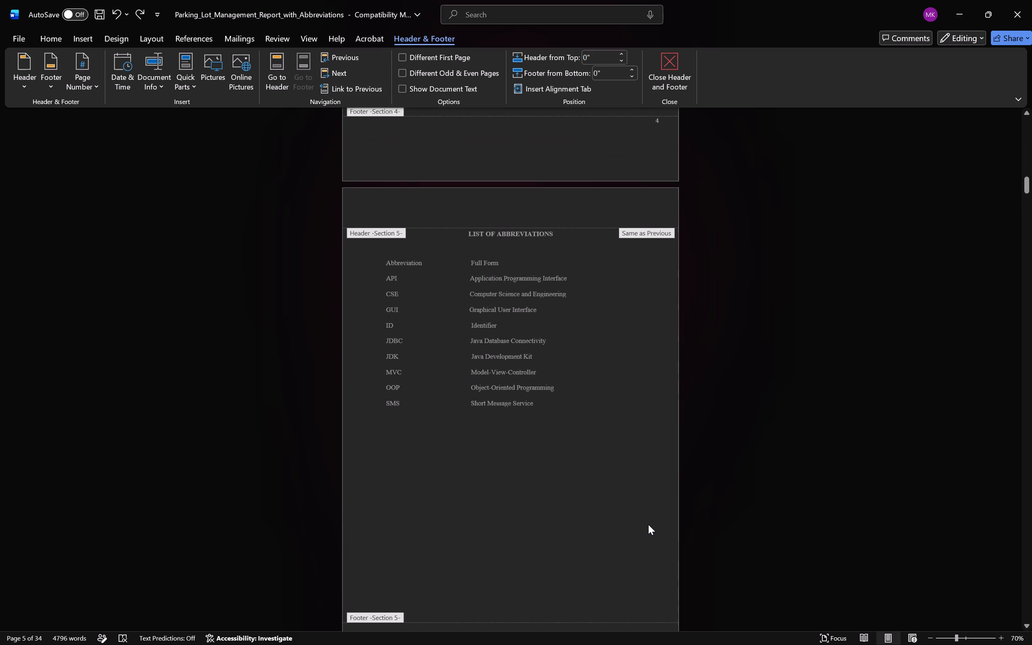
pyautogui.scroll(-6, 648, 524)
pyautogui.press('5')
# Set the font size of the whole Section 5 footer line, including its page number, to 14.
pyautogui.moveTo(645, 542); pyautogui.dragTo(632, 545)
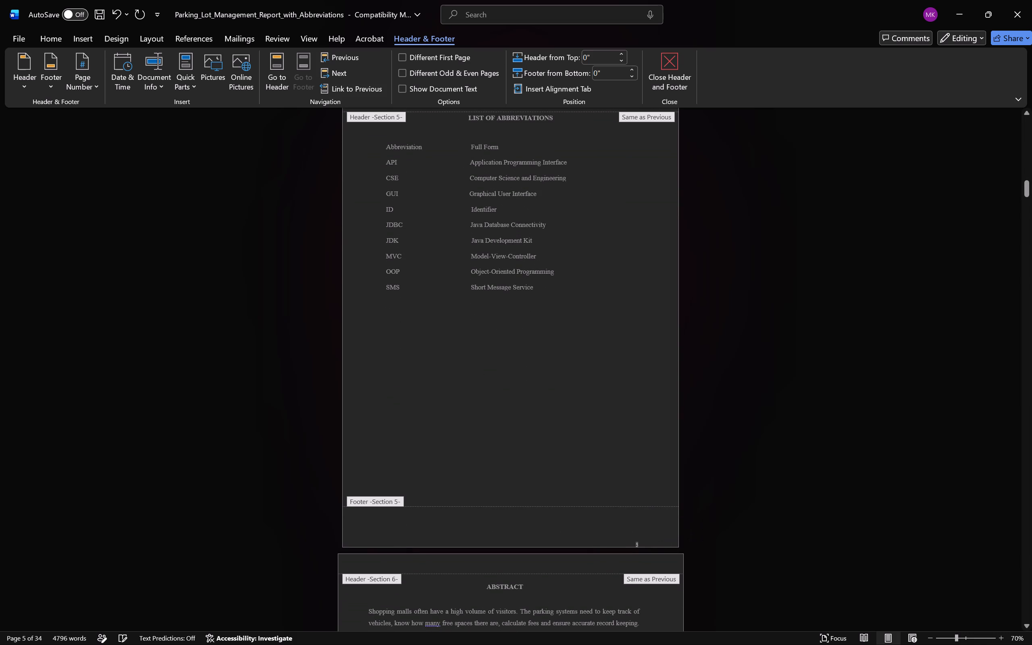
pyautogui.moveTo(632, 545); pyautogui.dragTo(618, 545)
pyautogui.moveTo(640, 542); pyautogui.dragTo(464, 537)
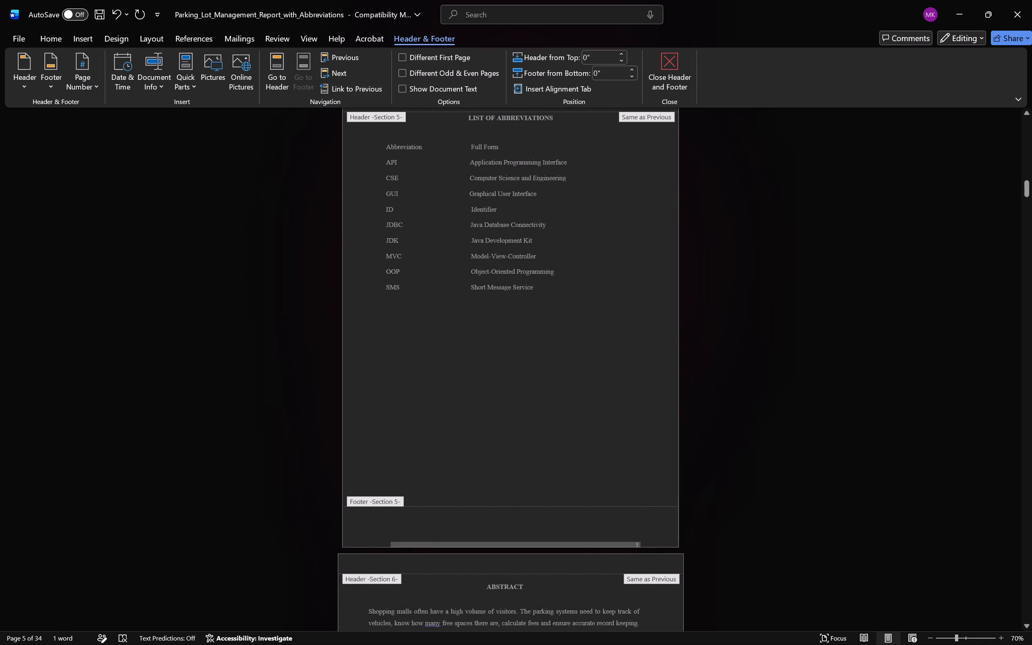
pyautogui.moveTo(464, 537); pyautogui.dragTo(415, 537)
pyautogui.click(80, 39)
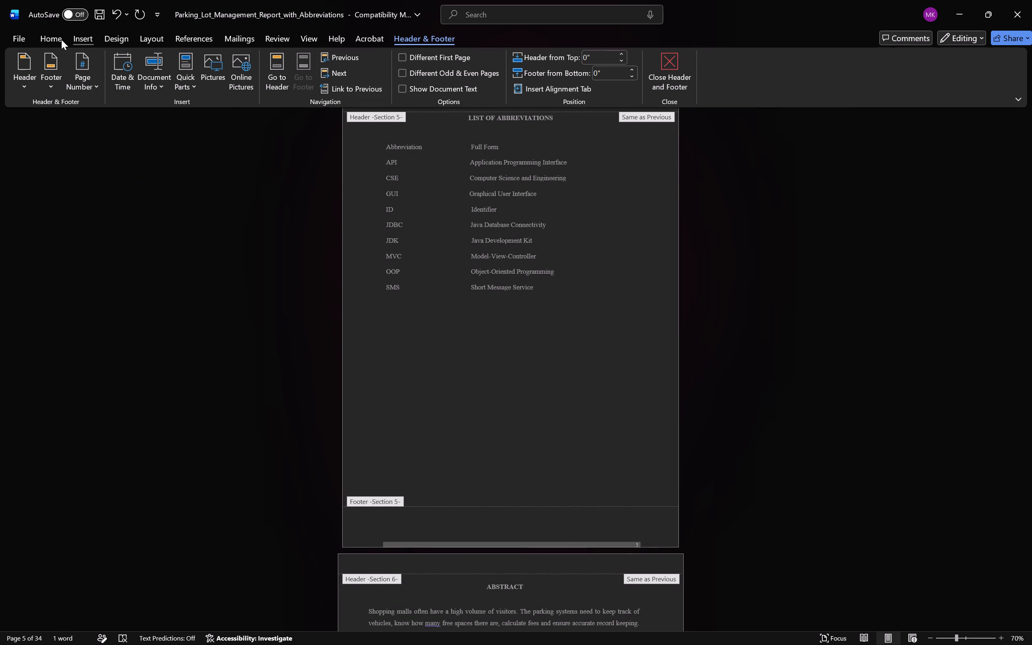
pyautogui.click(57, 37)
pyautogui.click(157, 64)
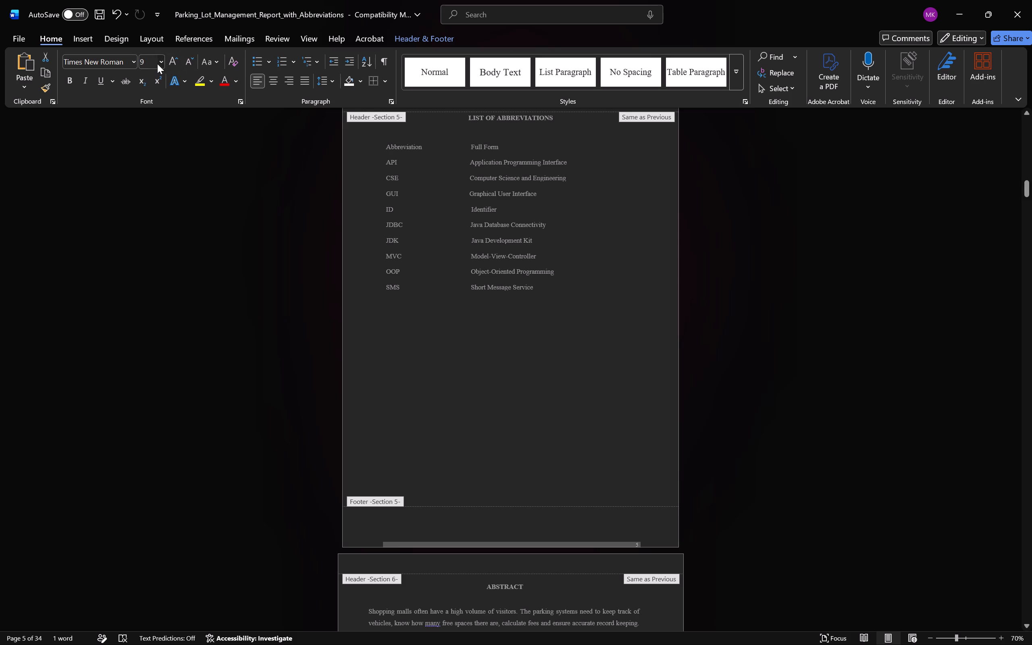
pyautogui.click(152, 136)
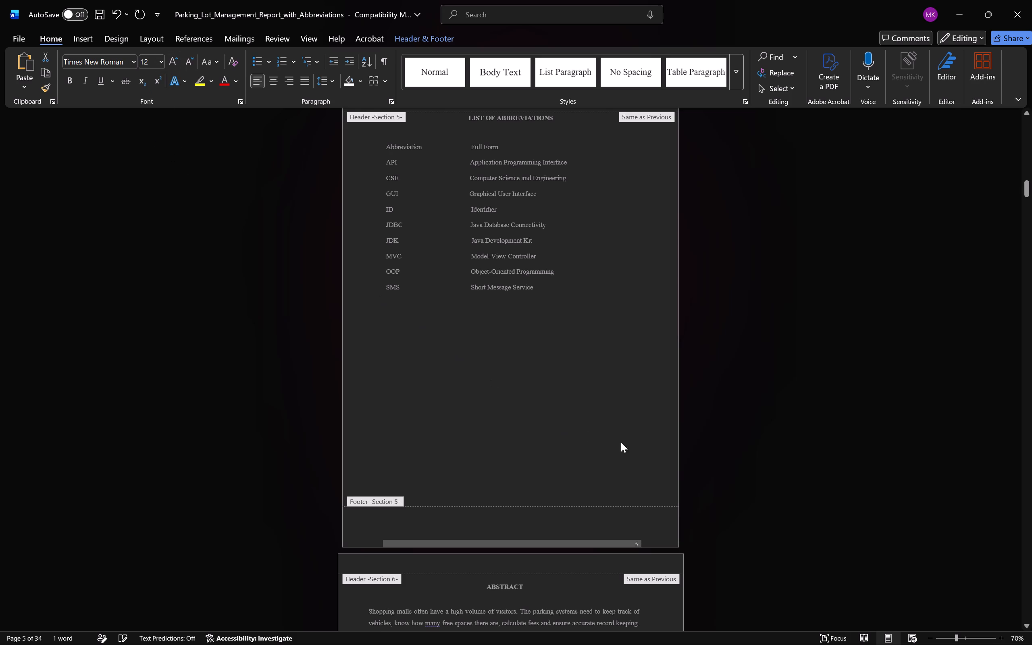
pyautogui.click(162, 62)
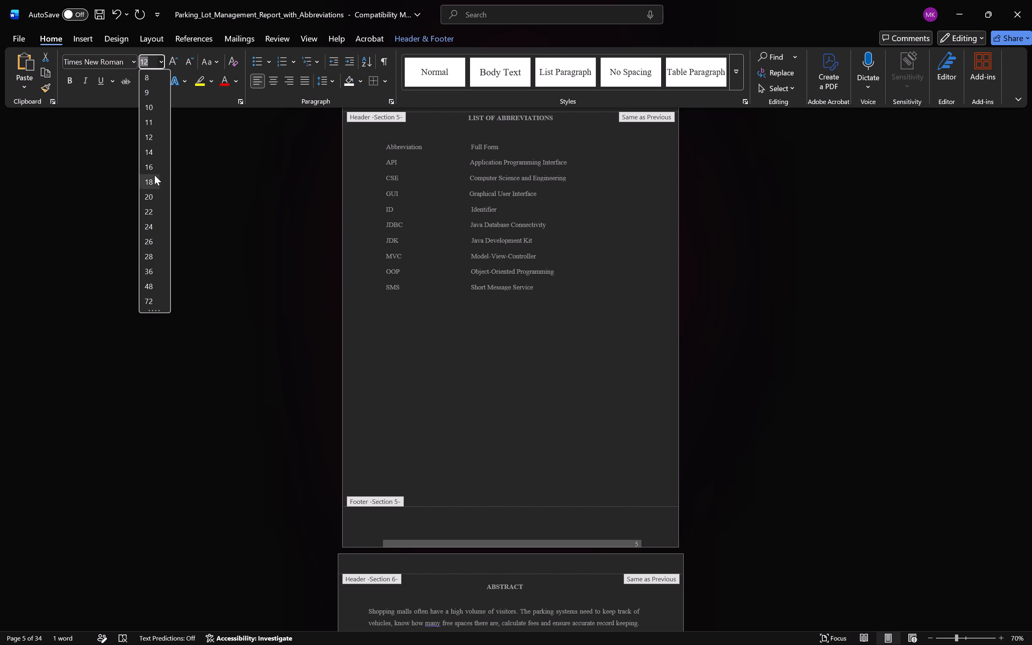
pyautogui.click(150, 148)
# Make the page number 3 in the Section 3 footer bold.
pyautogui.scroll(5, 641, 333)
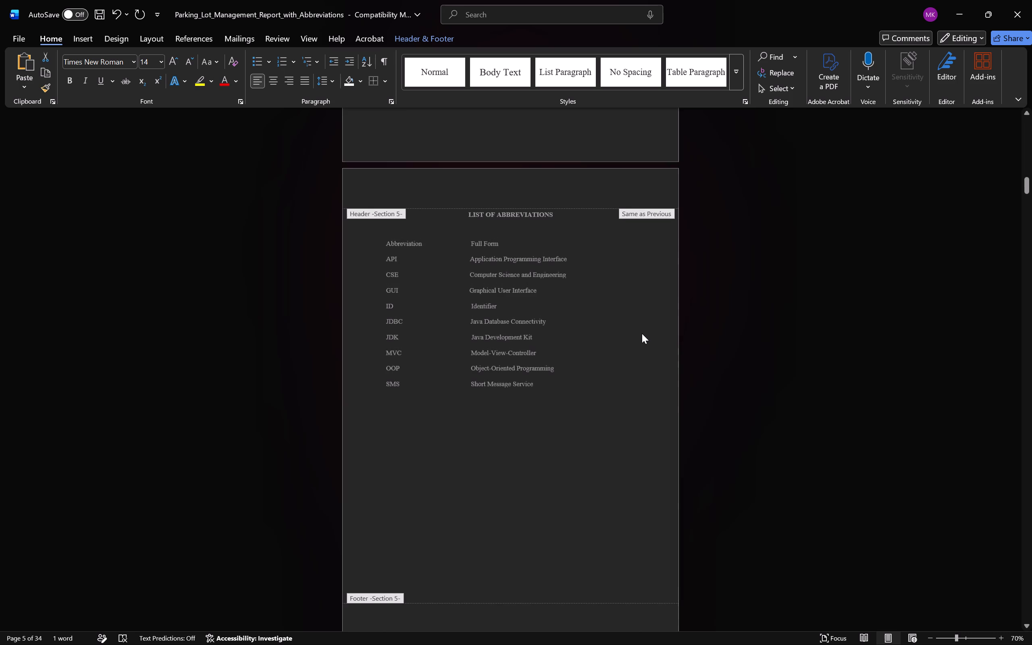
pyautogui.scroll(1, 642, 333)
pyautogui.scroll(20, 642, 333)
pyautogui.scroll(15, 642, 333)
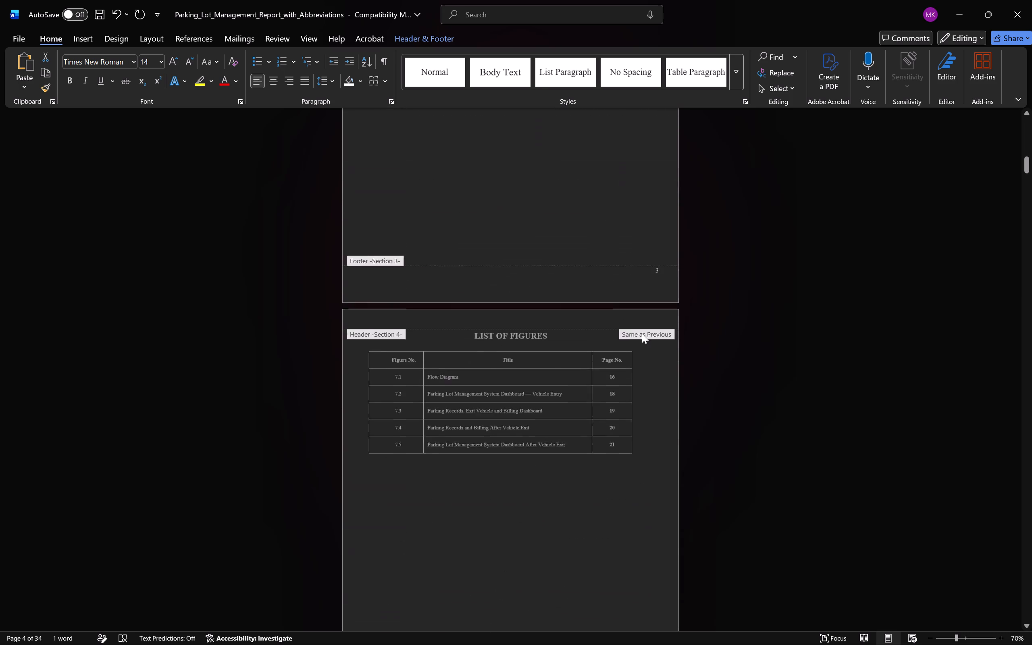
pyautogui.scroll(20, 642, 333)
pyautogui.scroll(-17, 642, 333)
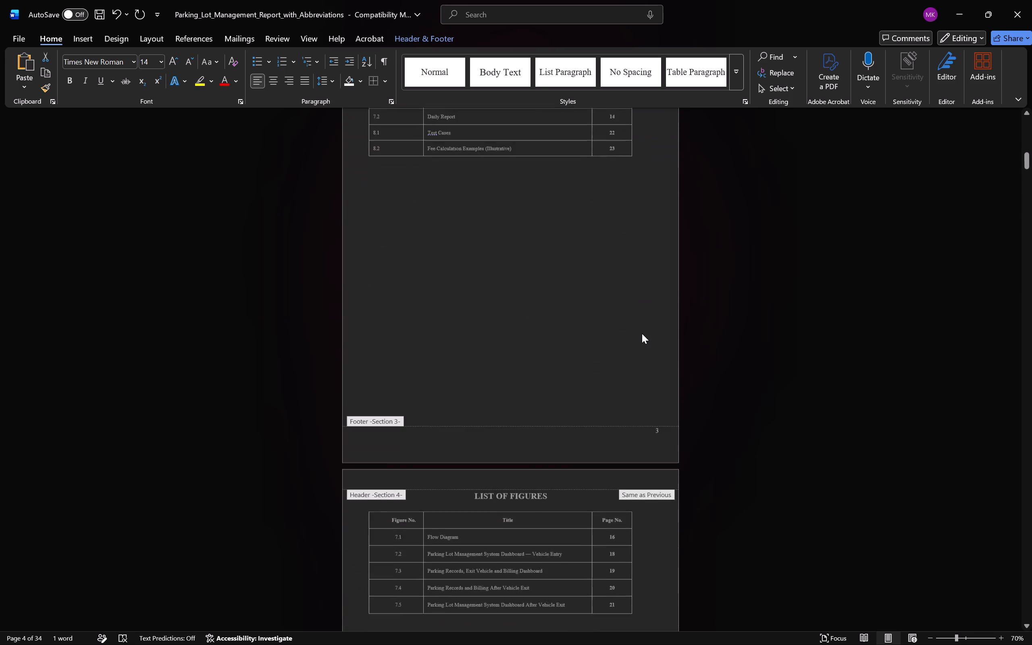
pyautogui.scroll(-6, 642, 333)
pyautogui.moveTo(660, 286); pyautogui.dragTo(637, 286)
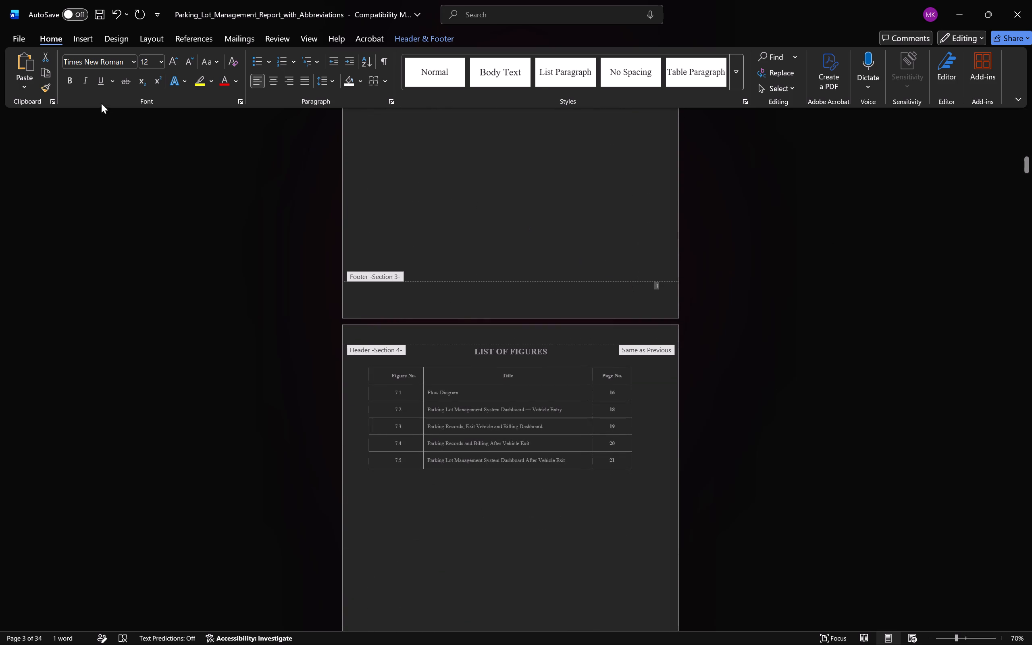
pyautogui.click(68, 82)
# Make the page number 4 in the Section 4 footer bold.
pyautogui.scroll(-10, 464, 214)
pyautogui.scroll(1, 501, 221)
pyautogui.scroll(-7, 501, 221)
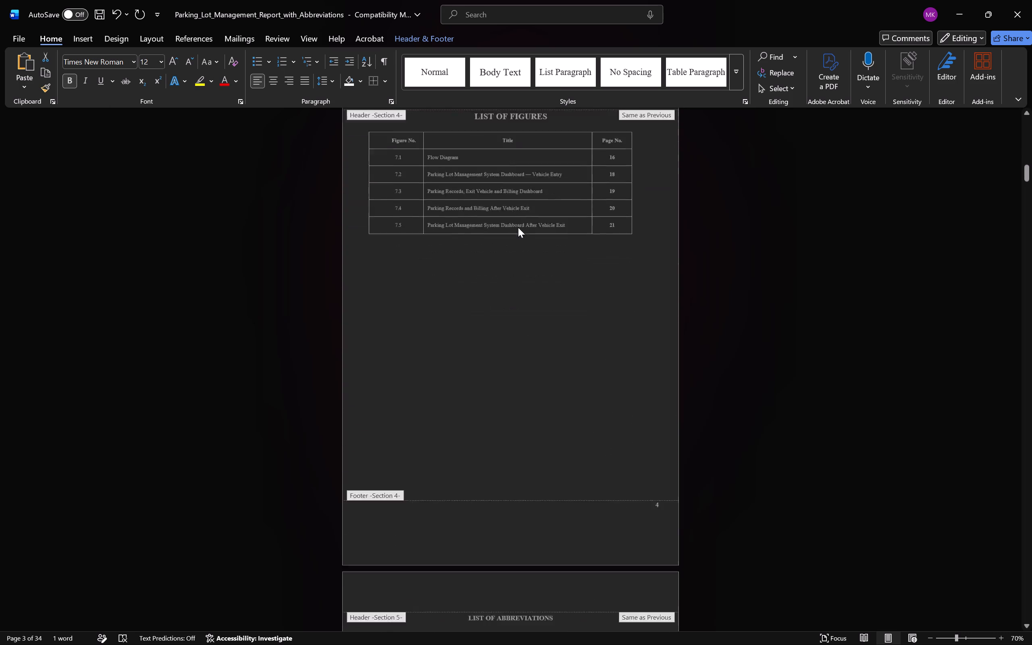
pyautogui.scroll(-2, 518, 227)
pyautogui.moveTo(660, 395); pyautogui.dragTo(642, 394)
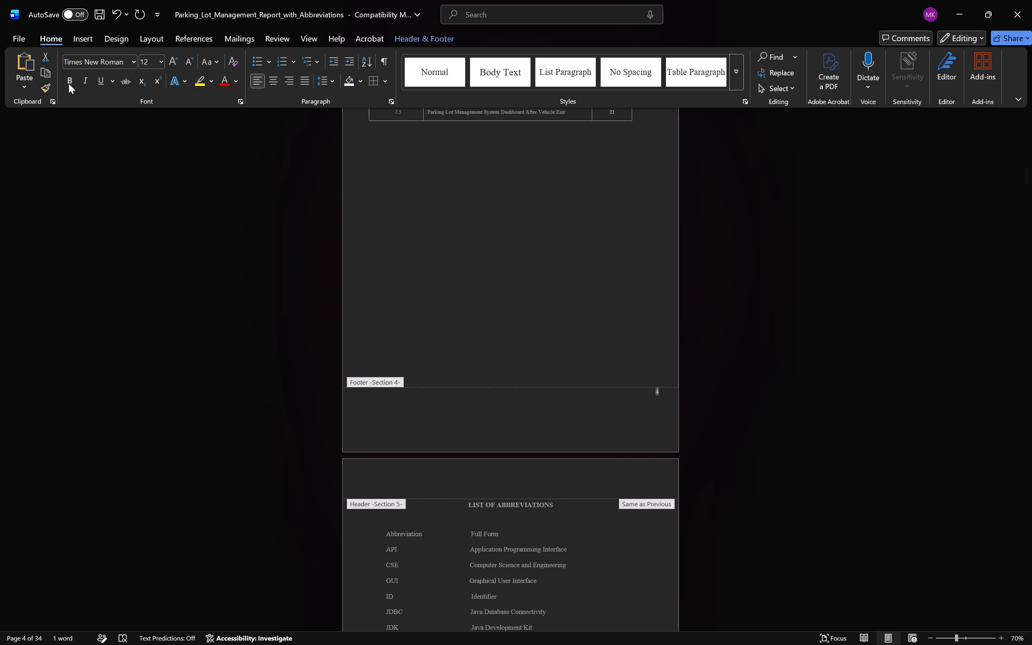
pyautogui.click(69, 83)
# Make the page number 5 in the Section 5 footer under the List of Abbreviations bold.
pyautogui.scroll(20, 399, 197)
pyautogui.scroll(20, 399, 197)
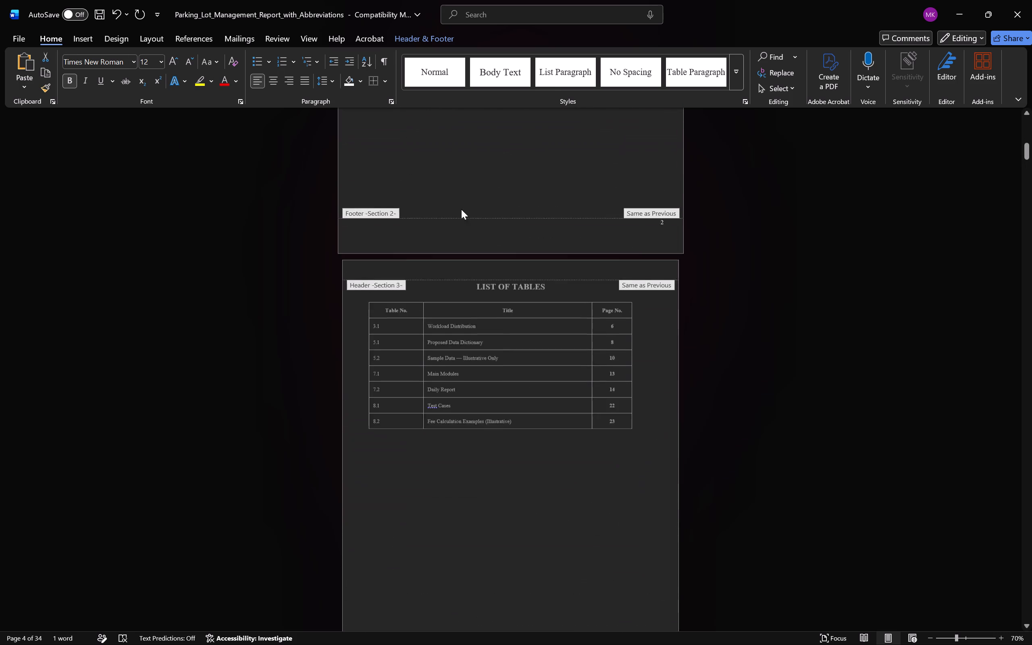
pyautogui.scroll(-20, 461, 209)
pyautogui.scroll(-20, 461, 209)
pyautogui.scroll(-4, 461, 209)
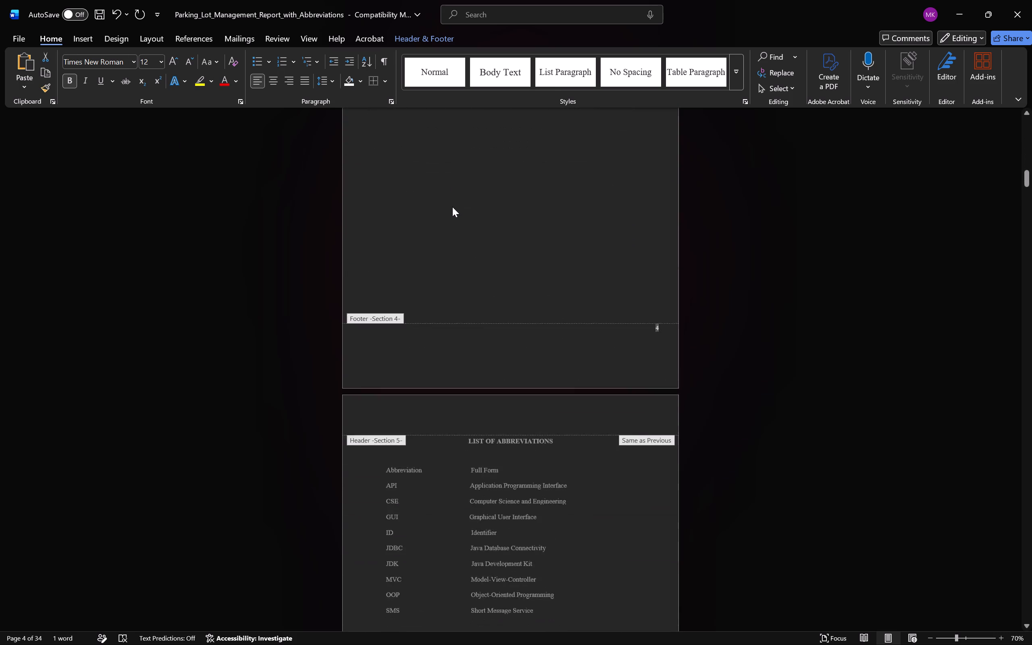
pyautogui.scroll(-5, 452, 207)
pyautogui.scroll(1, 452, 207)
pyautogui.scroll(-20, 452, 207)
pyautogui.scroll(-1, 452, 207)
pyautogui.moveTo(643, 364); pyautogui.dragTo(608, 363)
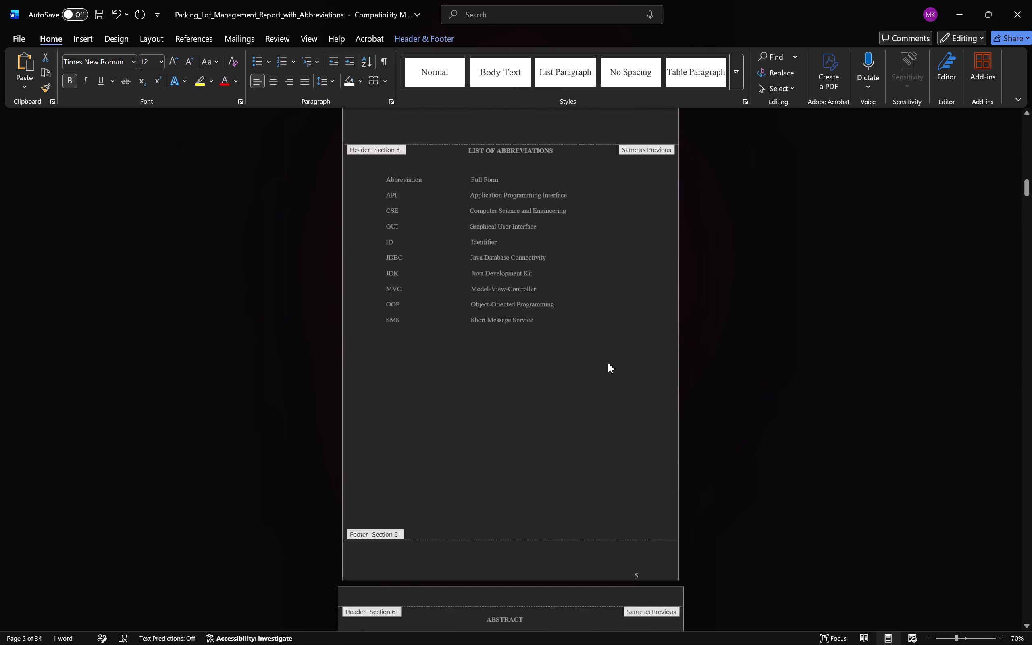
pyautogui.moveTo(608, 363); pyautogui.dragTo(606, 363)
pyautogui.scroll(-2, 606, 363)
pyautogui.scroll(2, 606, 363)
pyautogui.scroll(-12, 606, 363)
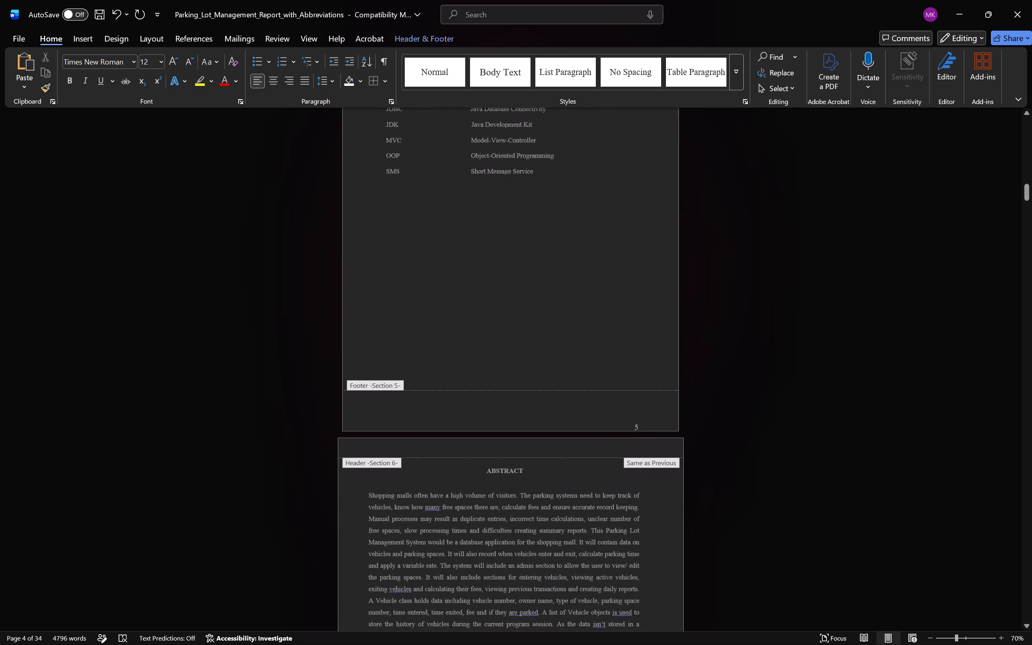
pyautogui.moveTo(643, 426); pyautogui.dragTo(605, 417)
pyautogui.click(605, 417)
pyautogui.moveTo(643, 430); pyautogui.dragTo(664, 429)
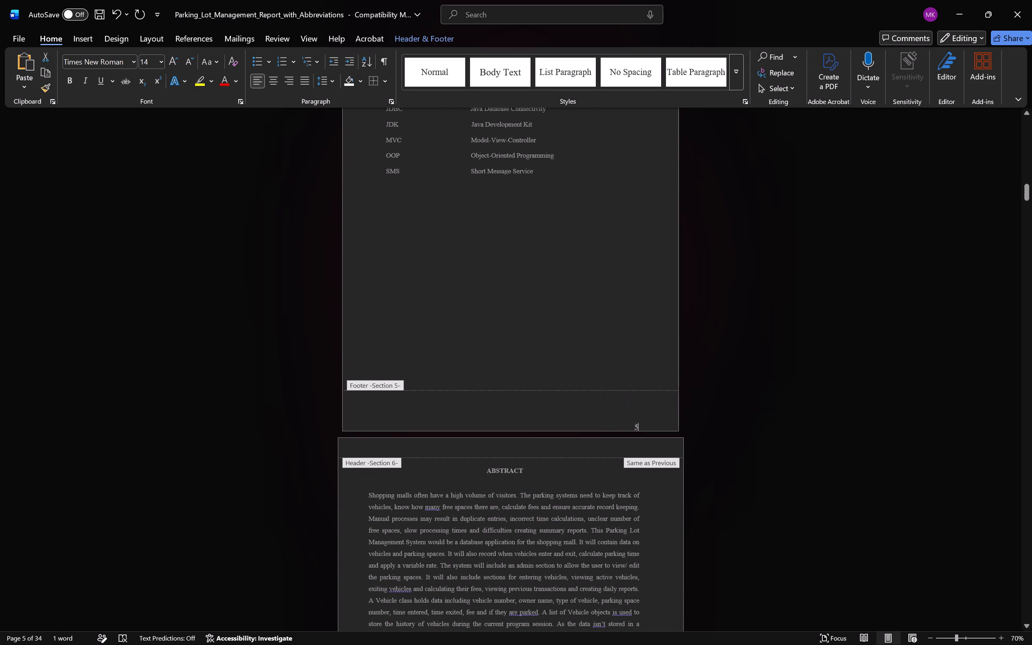
pyautogui.moveTo(664, 429); pyautogui.dragTo(702, 429)
pyautogui.moveTo(639, 428); pyautogui.dragTo(628, 425)
pyautogui.click(64, 84)
# Insert three spaces directly before the page number 5 in the Section 5 footer.
pyautogui.click(630, 428)
pyautogui.press('space')
pyautogui.press('space')
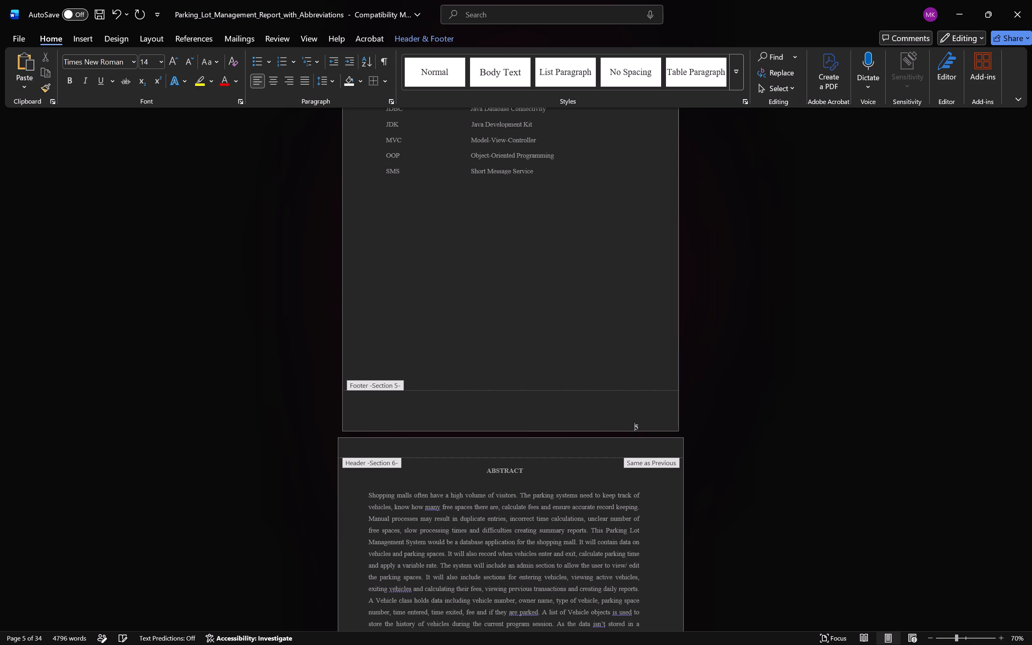
pyautogui.press('space')
pyautogui.click(595, 388)
pyautogui.tripleClick(377, 382)
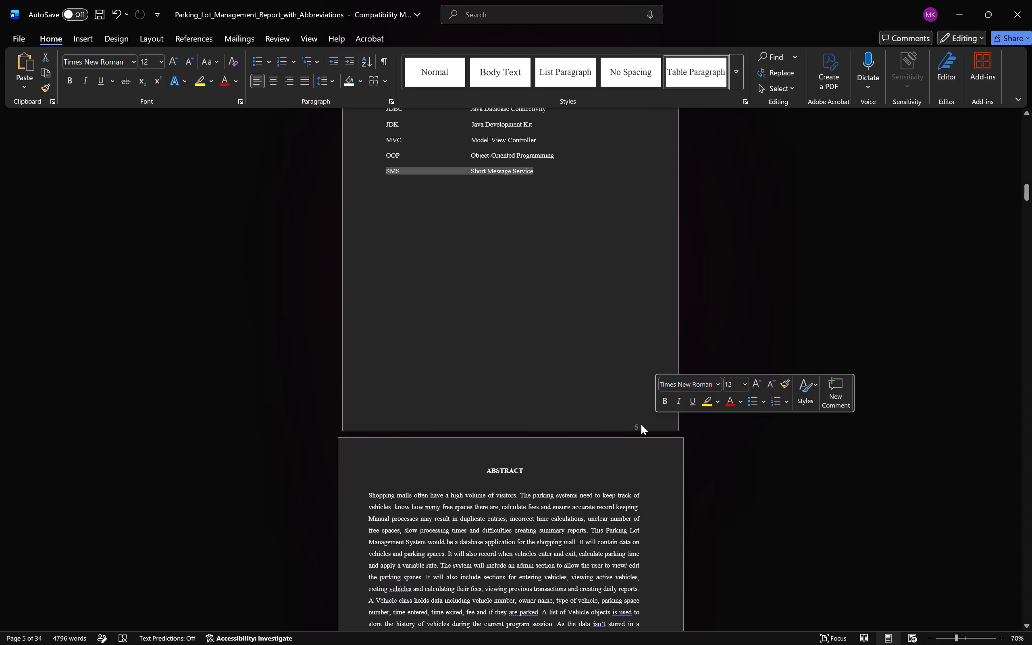
# Reopen the Section 5 footer and set its distance from the page bottom to 0.3".
pyautogui.tripleClick(634, 420)
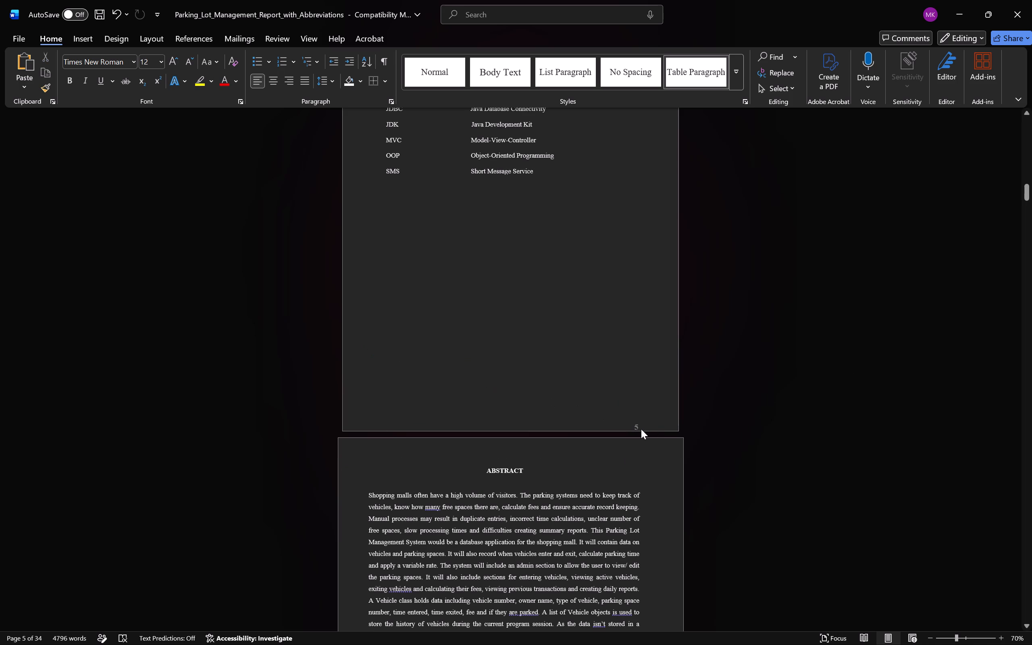
pyautogui.doubleClick(633, 422)
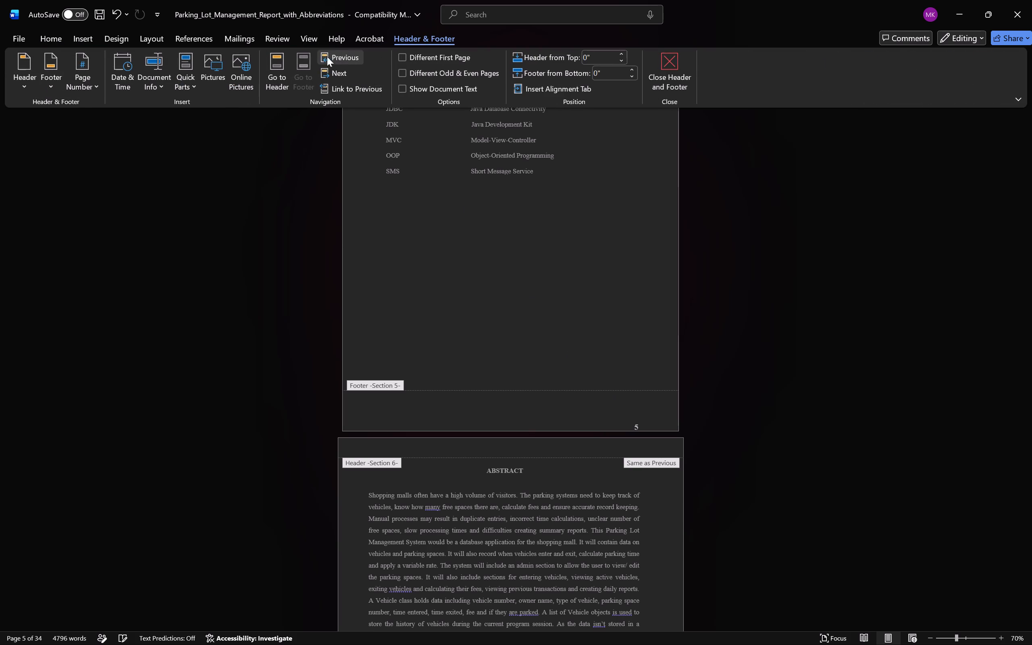
pyautogui.tripleClick(634, 70)
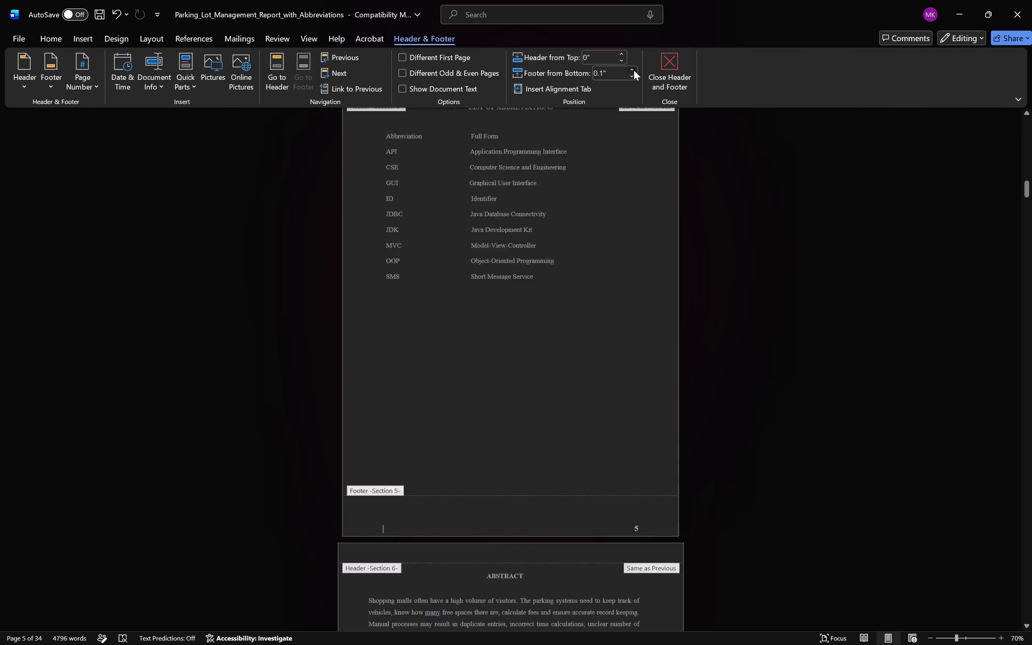
pyautogui.click(634, 70)
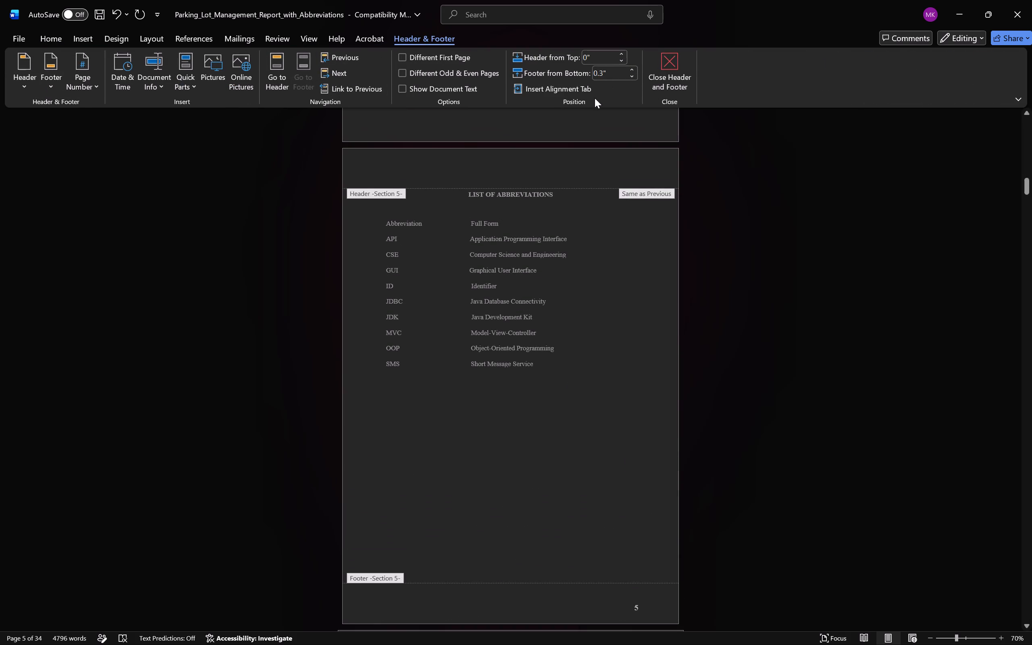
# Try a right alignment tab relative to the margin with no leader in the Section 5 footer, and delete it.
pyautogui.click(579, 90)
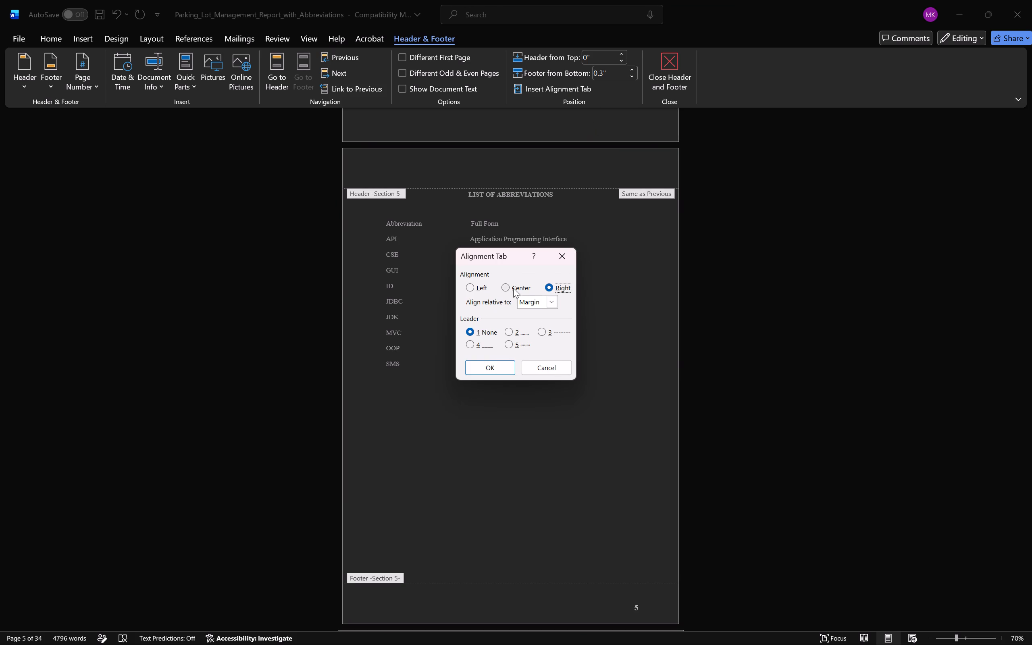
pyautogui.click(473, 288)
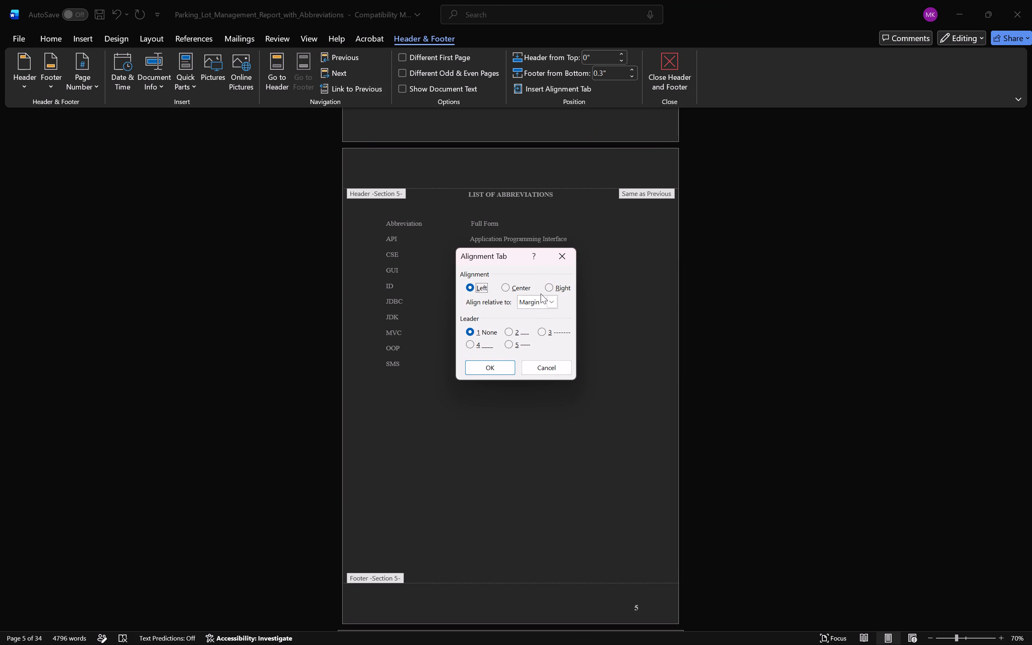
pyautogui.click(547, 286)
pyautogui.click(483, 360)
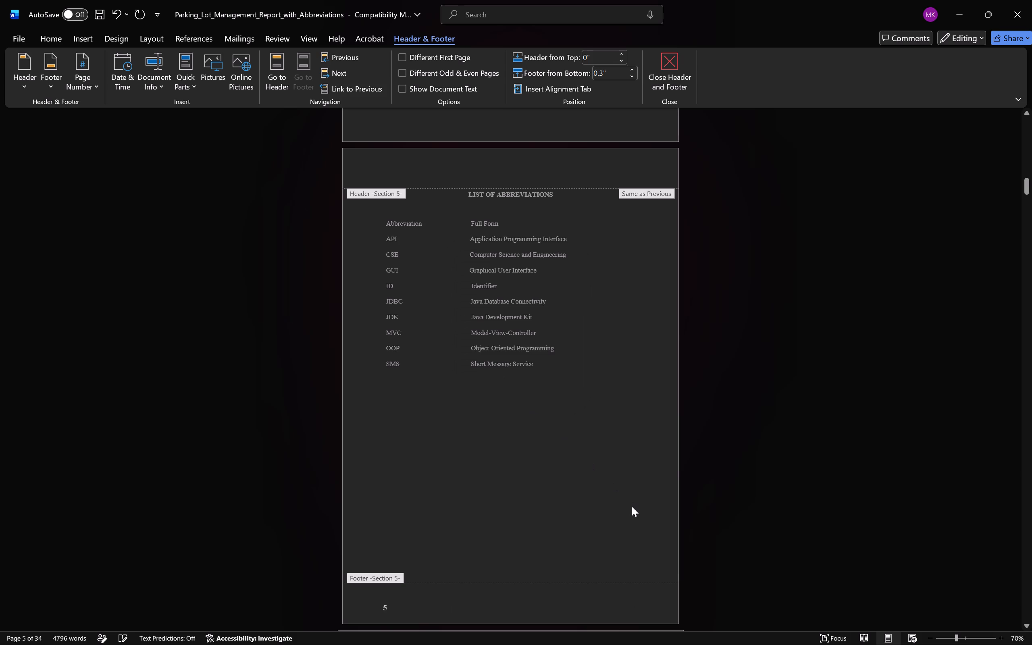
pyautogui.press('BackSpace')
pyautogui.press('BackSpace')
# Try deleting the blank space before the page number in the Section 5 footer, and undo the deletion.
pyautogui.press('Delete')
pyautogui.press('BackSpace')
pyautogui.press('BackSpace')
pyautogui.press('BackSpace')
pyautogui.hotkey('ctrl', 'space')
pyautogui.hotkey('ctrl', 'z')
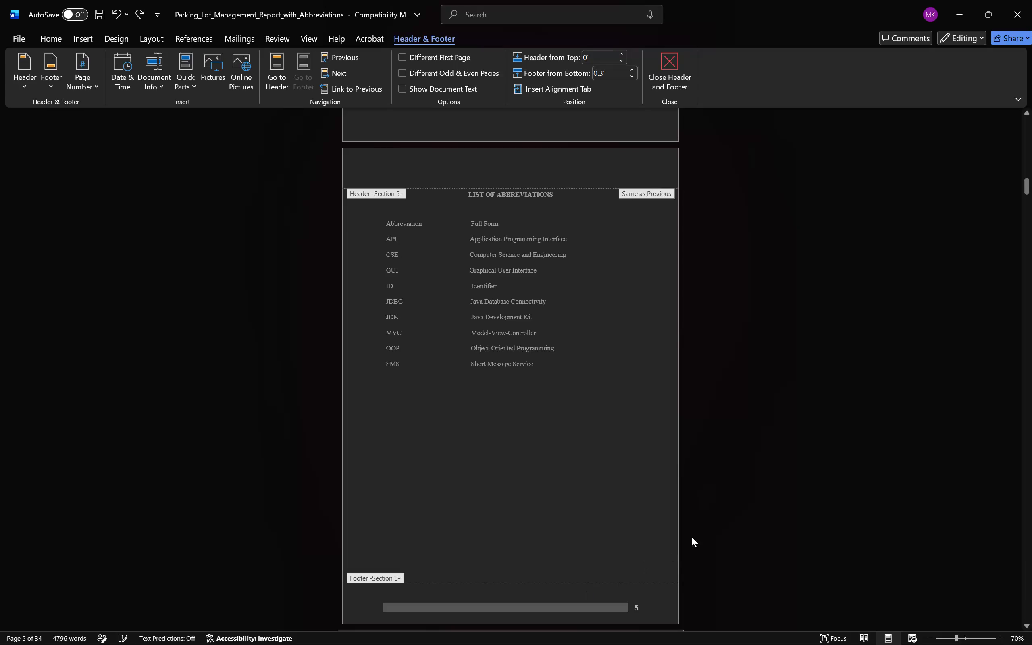
# Close the Section 5 footer and return to the body of the List of Abbreviations page.
pyautogui.click(741, 509)
pyautogui.click(628, 401)
pyautogui.click(676, 69)
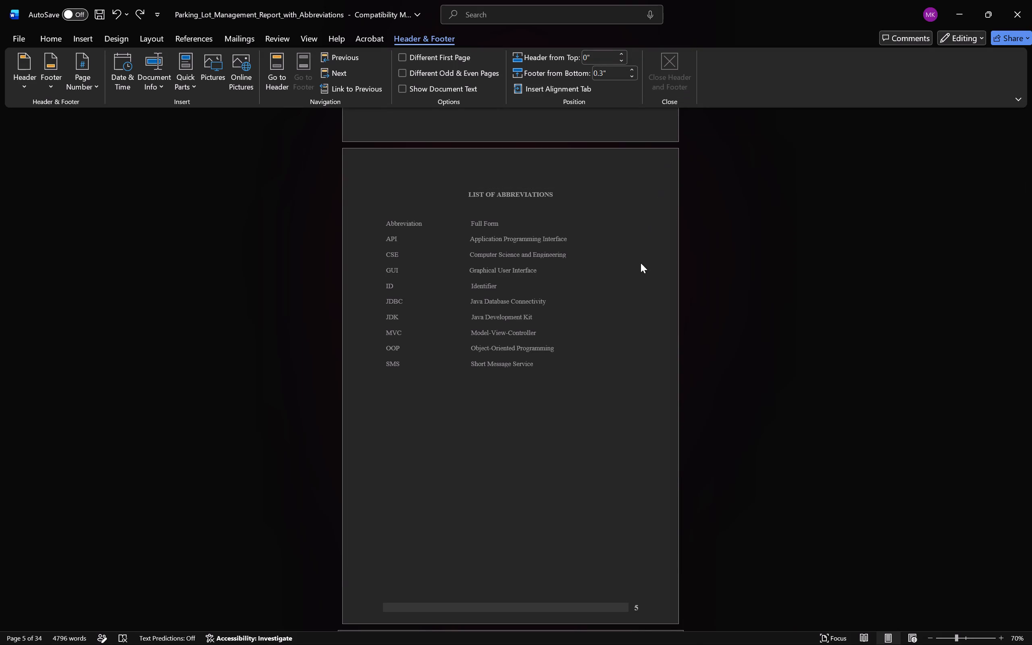
pyautogui.click(620, 332)
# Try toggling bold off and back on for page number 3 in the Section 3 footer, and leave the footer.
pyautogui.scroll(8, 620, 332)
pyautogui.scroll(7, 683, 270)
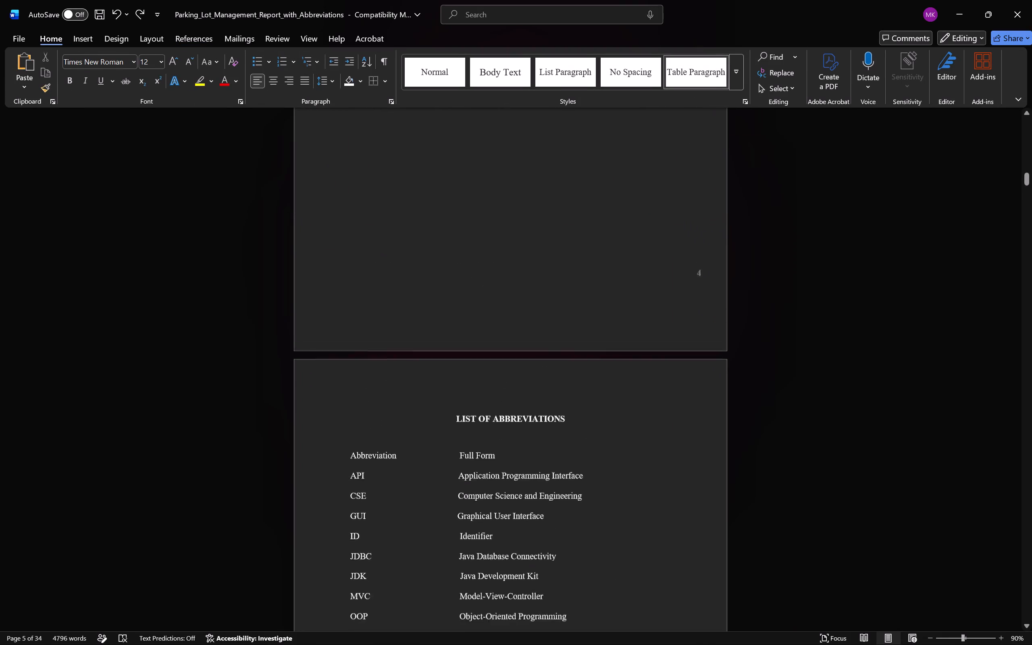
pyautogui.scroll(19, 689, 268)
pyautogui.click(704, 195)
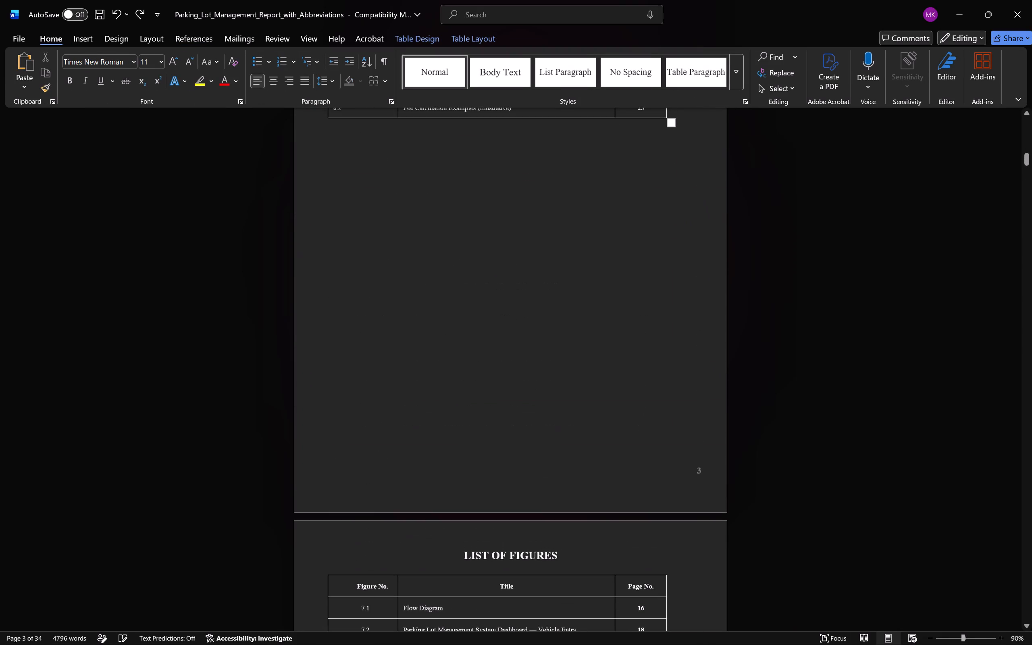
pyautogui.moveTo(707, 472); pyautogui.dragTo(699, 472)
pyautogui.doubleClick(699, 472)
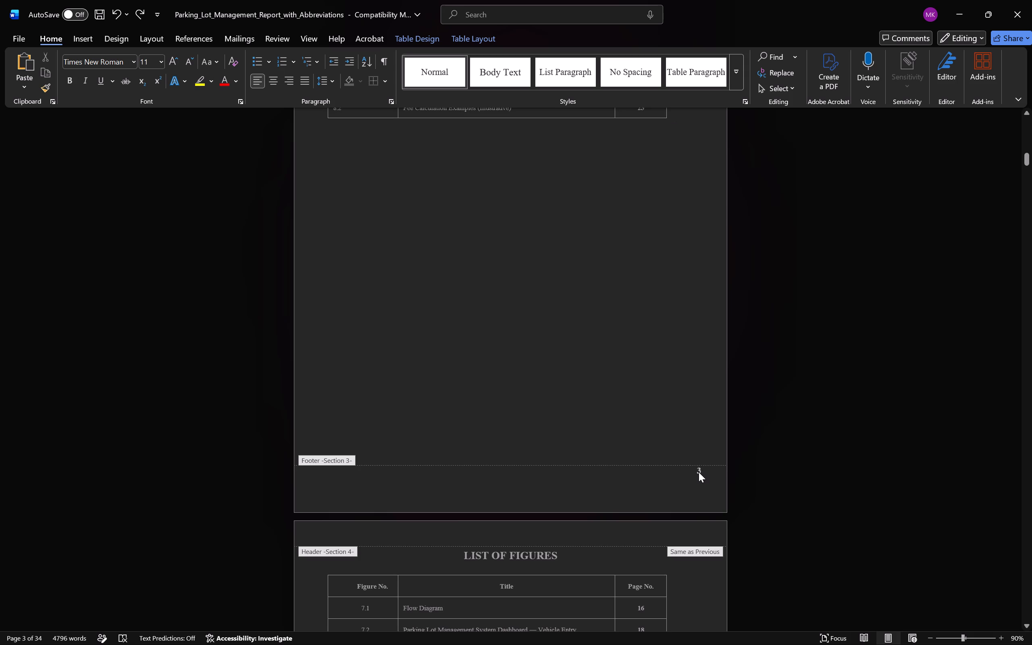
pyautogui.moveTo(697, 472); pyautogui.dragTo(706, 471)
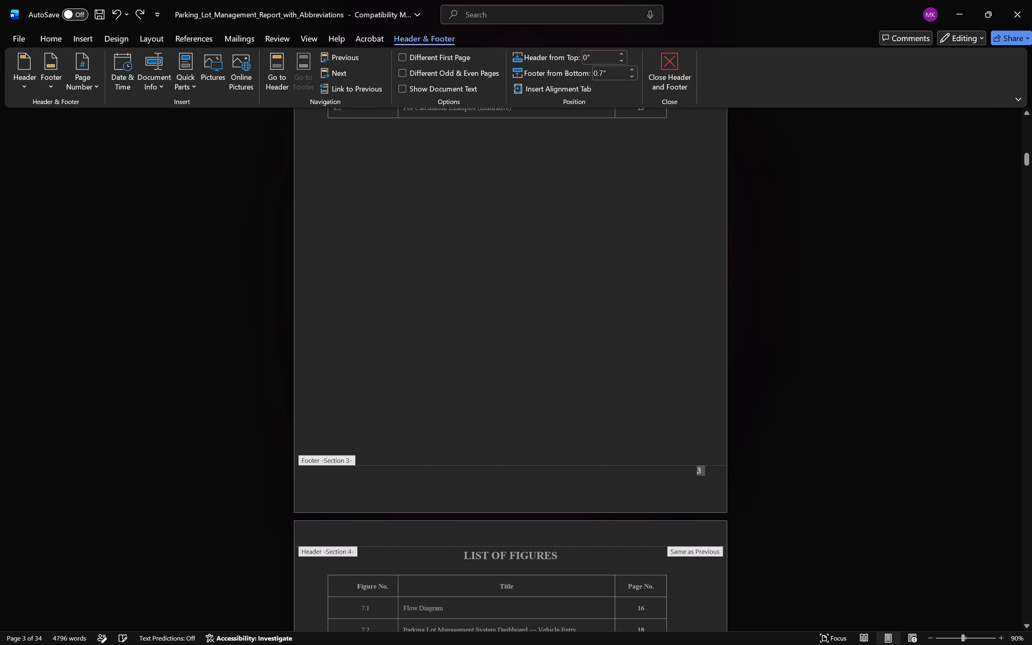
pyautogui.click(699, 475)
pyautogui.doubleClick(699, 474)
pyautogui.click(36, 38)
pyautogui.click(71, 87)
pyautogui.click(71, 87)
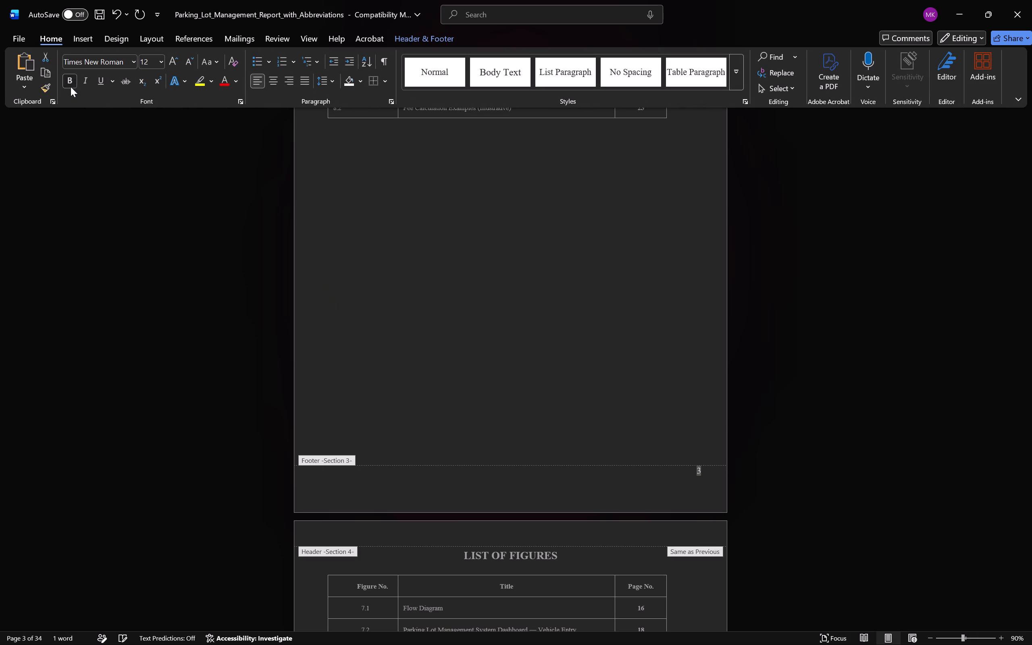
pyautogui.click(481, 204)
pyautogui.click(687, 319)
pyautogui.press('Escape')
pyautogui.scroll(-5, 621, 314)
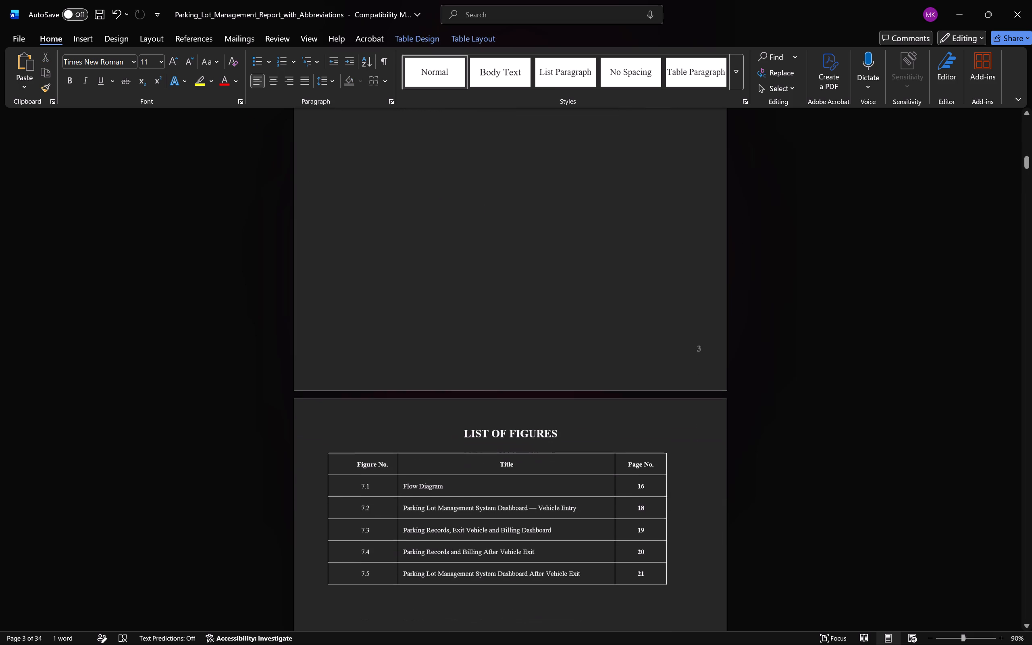
# Compare the footer page number placement across the front pages, from the title page to the List of Abbreviations.
pyautogui.moveTo(699, 334); pyautogui.dragTo(697, 362)
pyautogui.scroll(12, 687, 340)
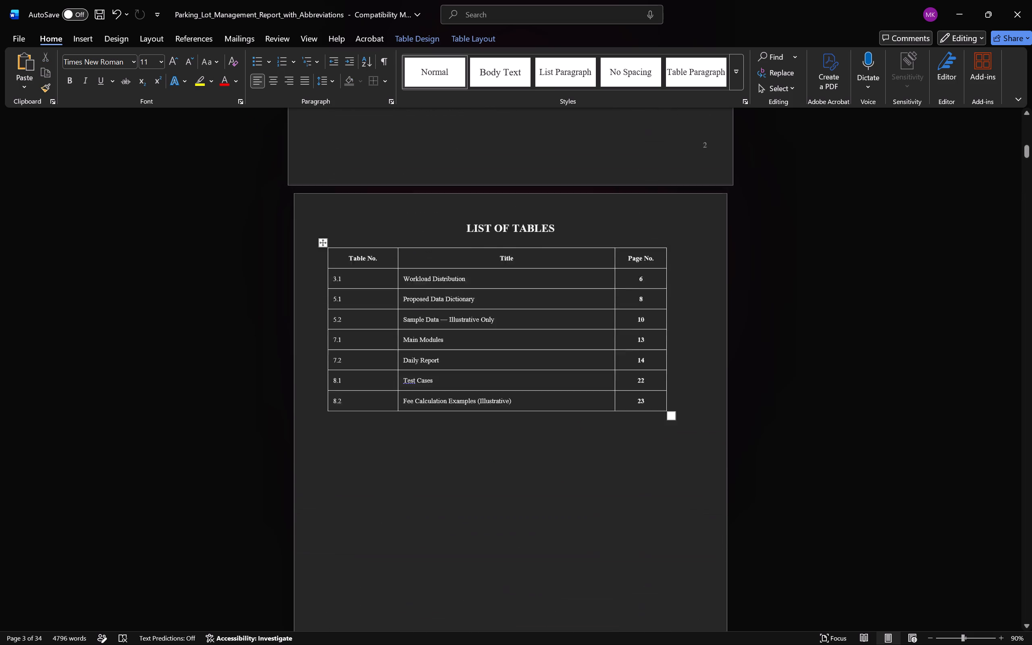
pyautogui.scroll(16, 669, 320)
pyautogui.scroll(-1, 713, 301)
pyautogui.scroll(13, 713, 301)
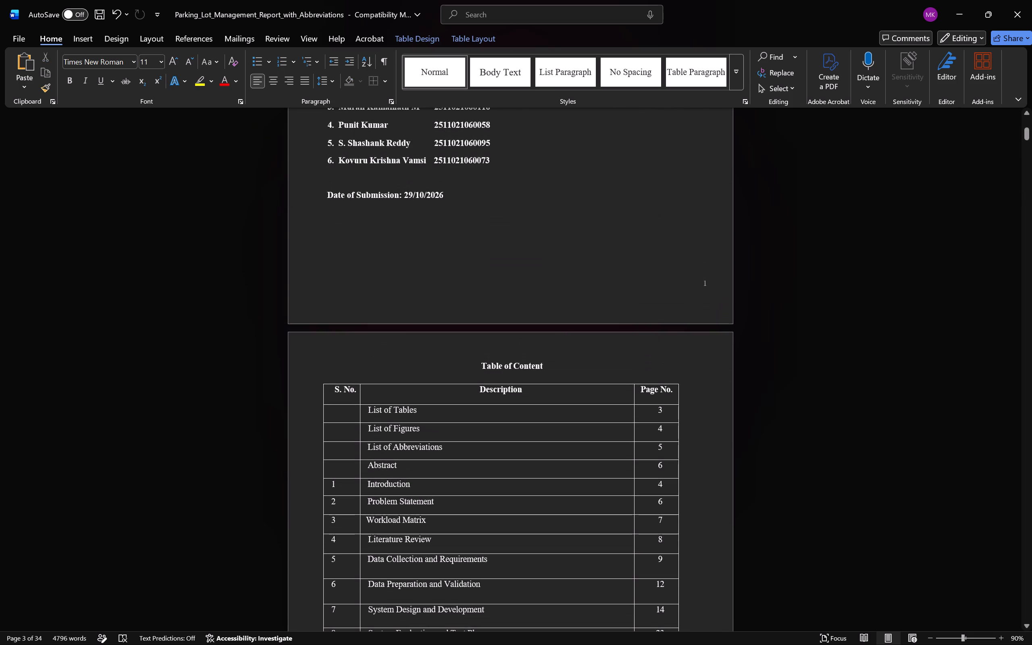
pyautogui.keyDown('ctrl'); pyautogui.scroll(-2, 789, 243); pyautogui.keyUp('ctrl')
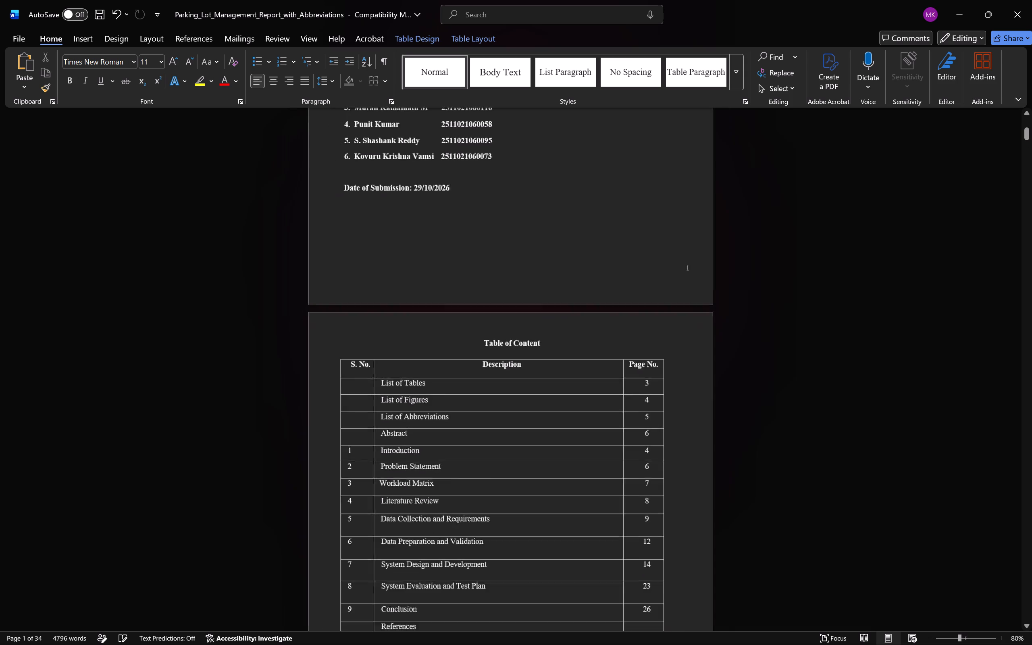
pyautogui.keyDown('ctrl'); pyautogui.scroll(-2, 789, 243); pyautogui.keyUp('ctrl')
pyautogui.scroll(-20, 789, 243)
pyautogui.scroll(-7, 789, 243)
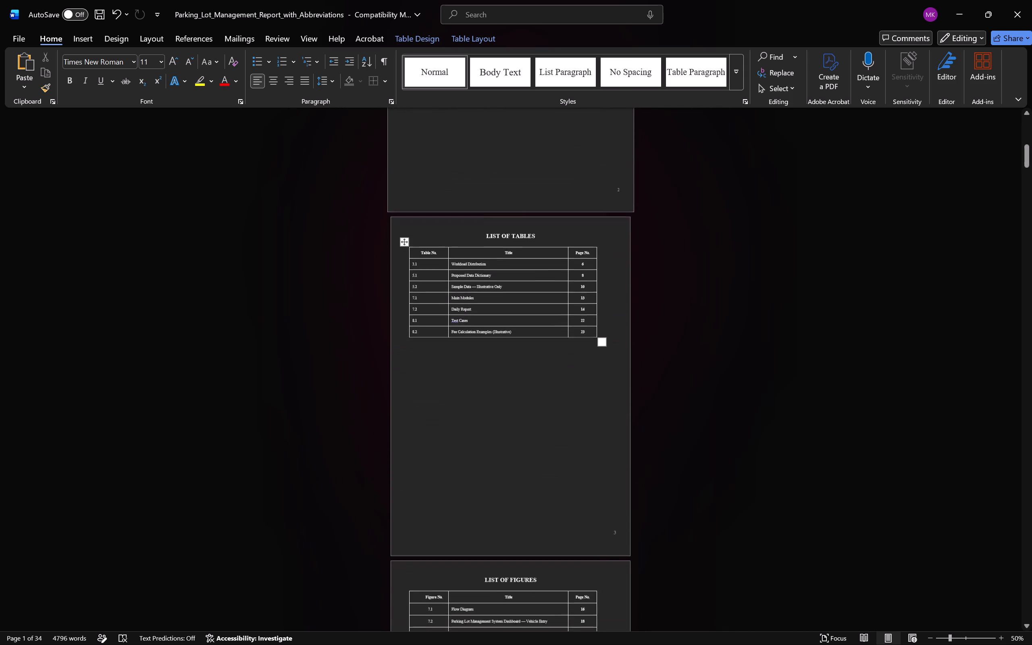
pyautogui.scroll(-7, 789, 233)
pyautogui.scroll(1, 789, 233)
pyautogui.scroll(-20, 789, 233)
pyautogui.scroll(-16, 789, 233)
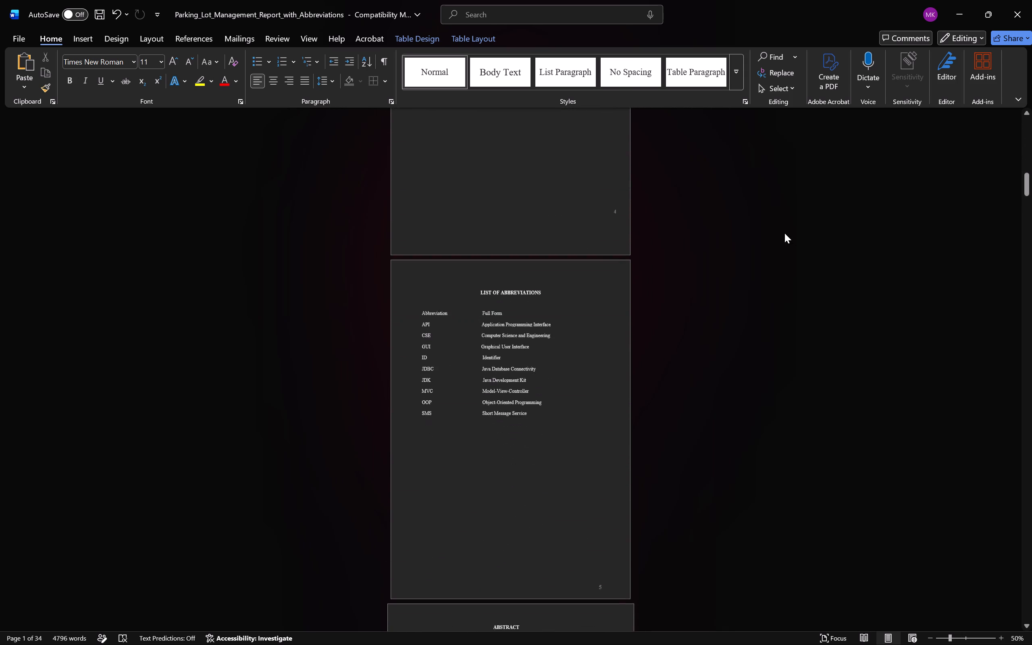
pyautogui.scroll(2, 784, 233)
pyautogui.scroll(-5, 784, 233)
pyautogui.scroll(-4, 481, 400)
# Reopen the Section 5 footer, examine the spacing around page number 5, and close the footer.
pyautogui.click(597, 473)
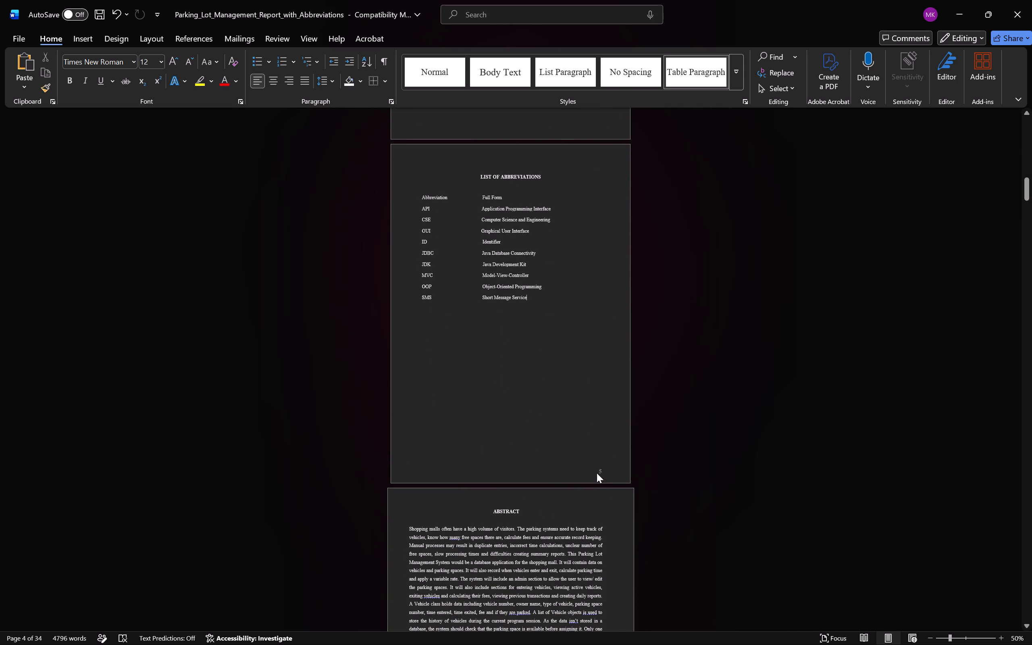
pyautogui.tripleClick(600, 471)
pyautogui.click(612, 471)
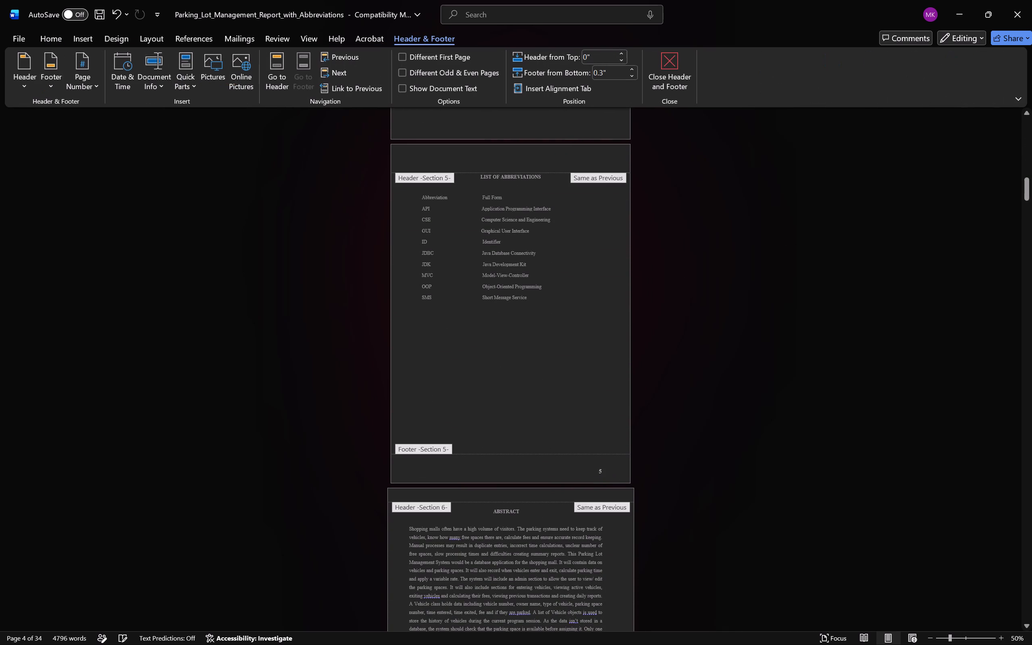
pyautogui.moveTo(605, 470); pyautogui.dragTo(626, 472)
pyautogui.moveTo(626, 472); pyautogui.dragTo(558, 470)
pyautogui.moveTo(558, 470); pyautogui.dragTo(636, 469)
pyautogui.click(591, 469)
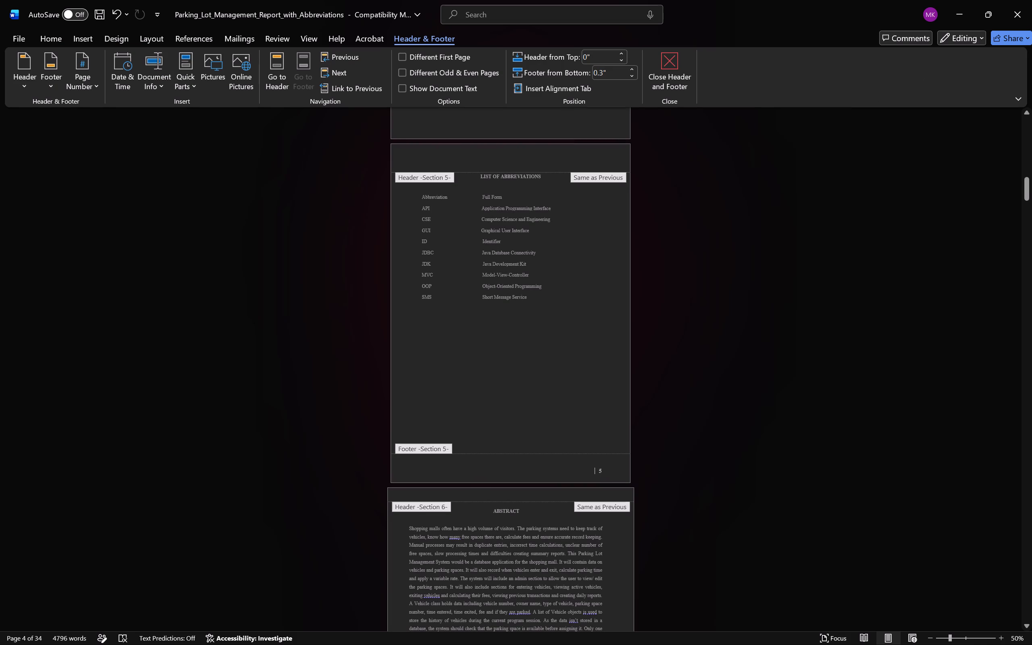
pyautogui.click(716, 443)
pyautogui.moveTo(610, 470); pyautogui.dragTo(578, 474)
pyautogui.moveTo(578, 474); pyautogui.dragTo(576, 474)
pyautogui.click(653, 481)
pyautogui.click(684, 76)
# Save the report.
pyautogui.scroll(-4, 710, 361)
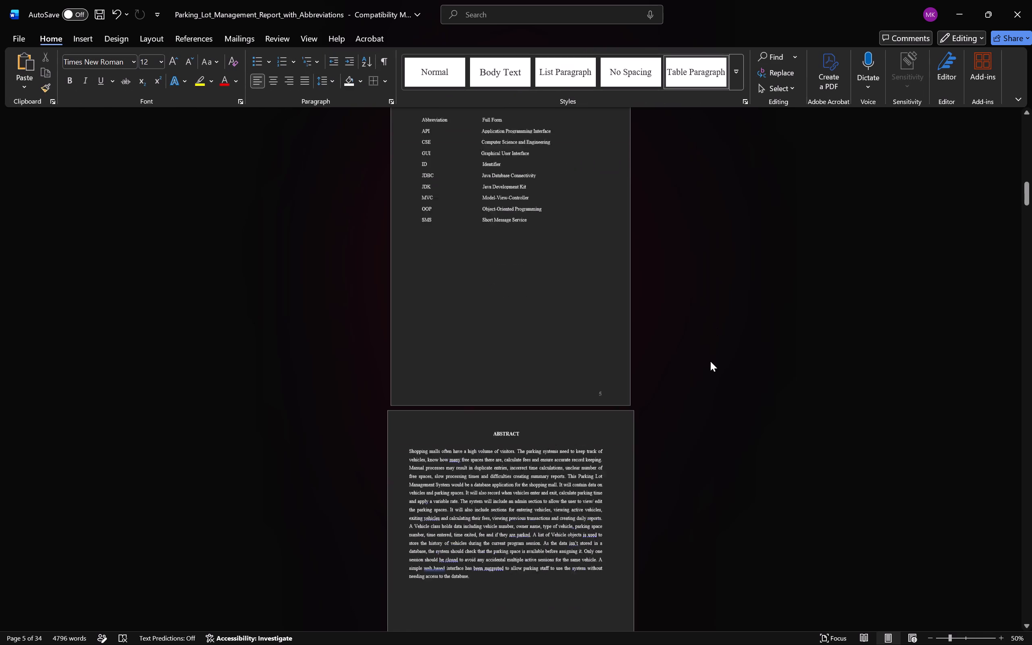
pyautogui.scroll(-20, 710, 361)
pyautogui.scroll(-20, 710, 361)
pyautogui.scroll(-4, 710, 361)
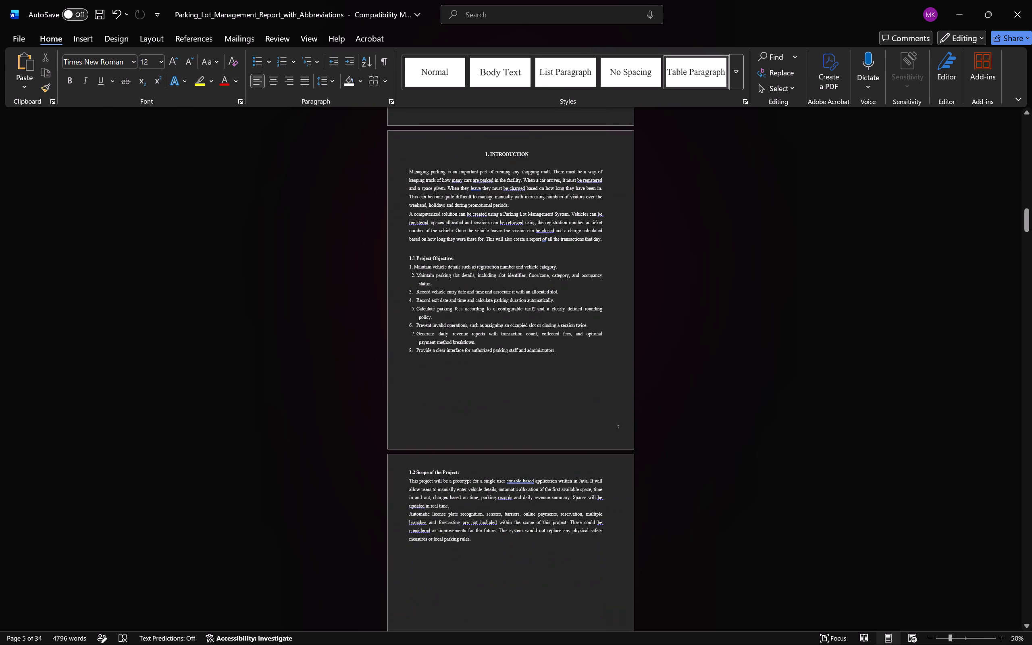
pyautogui.hotkey('ctrl', 's')
pyautogui.hotkey('ctrl', 's')
pyautogui.hotkey('ctrl', 's')
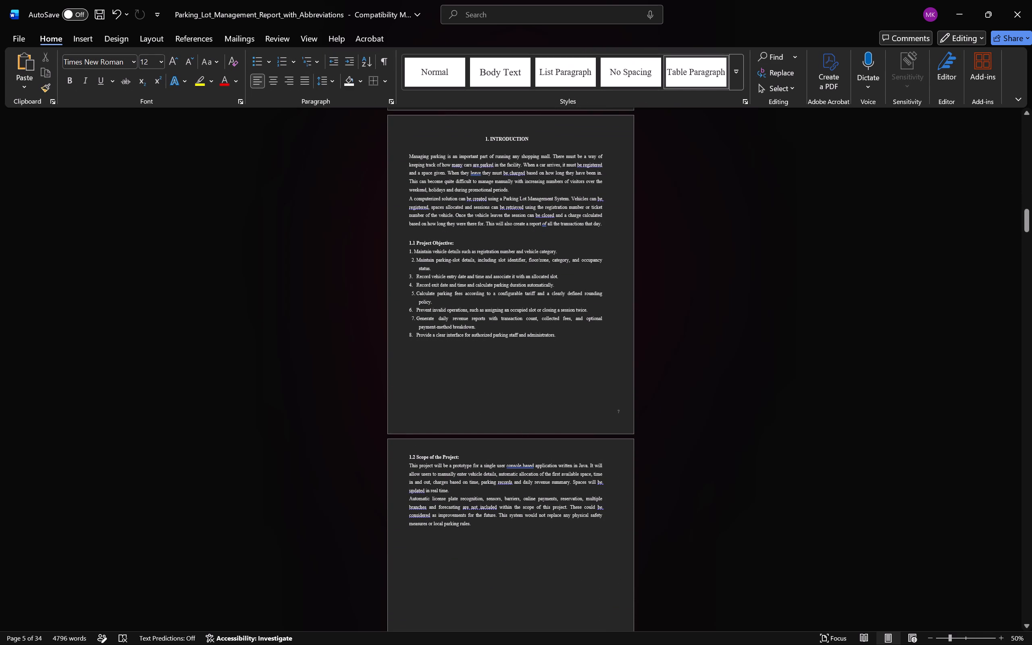
pyautogui.hotkey('ctrl', 's')
# Review the report's page layout and page number positions in the print preview, and return to the document.
pyautogui.hotkey('ctrl', 'p')
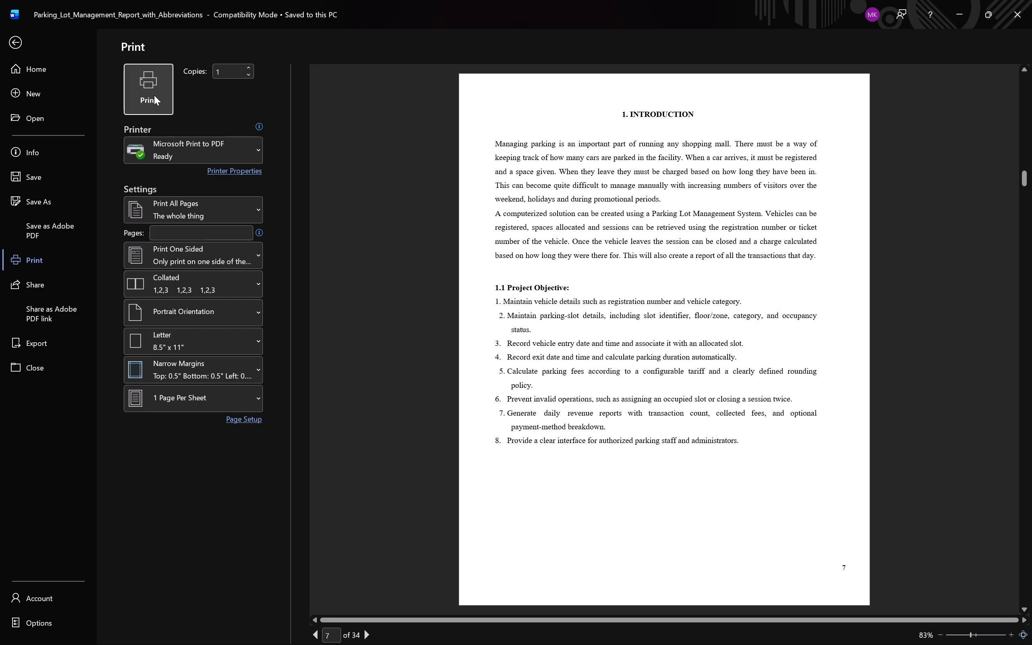
pyautogui.scroll(20, 540, 181)
pyautogui.scroll(8, 540, 181)
pyautogui.scroll(-3, 652, 206)
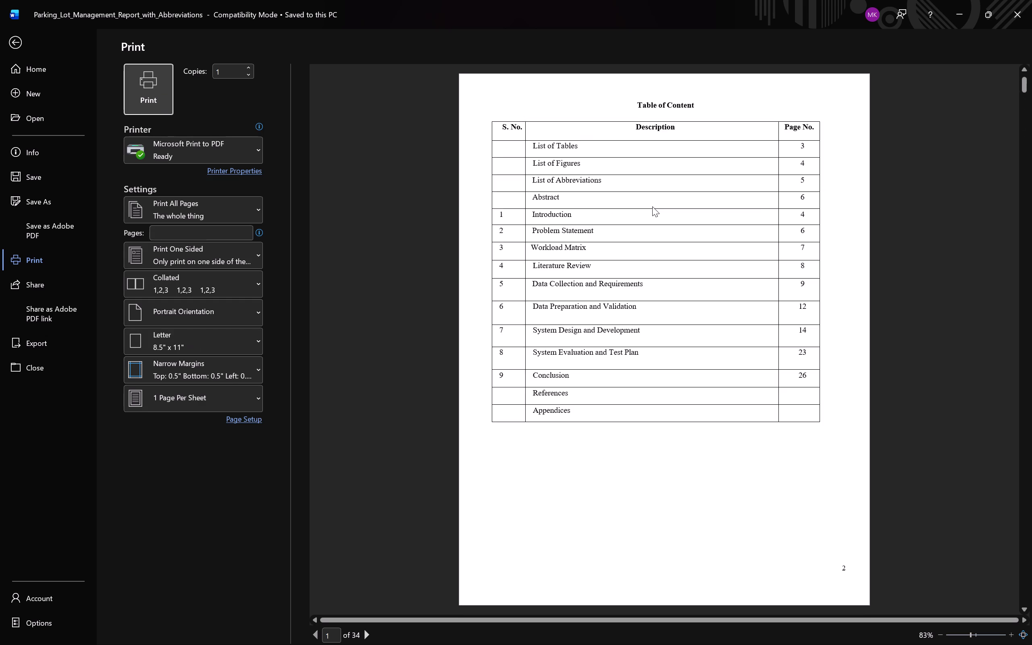
pyautogui.scroll(-20, 652, 206)
pyautogui.scroll(-20, 652, 206)
pyautogui.scroll(-4, 652, 206)
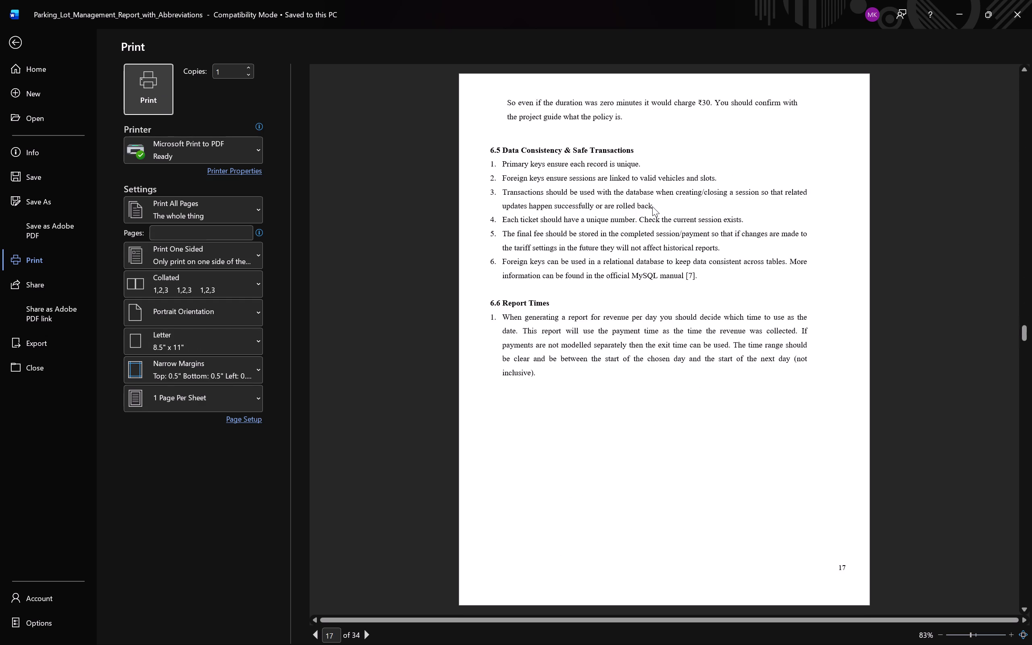
pyautogui.scroll(-3, 652, 206)
pyautogui.scroll(20, 652, 206)
pyautogui.scroll(4, 652, 206)
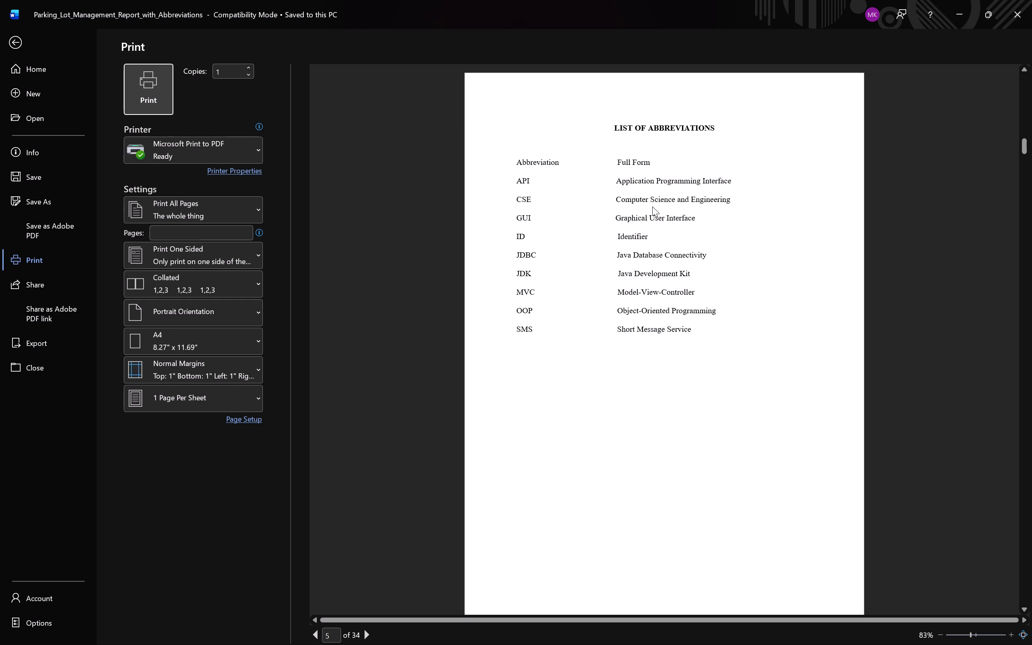
pyautogui.scroll(-2, 652, 206)
pyautogui.scroll(3, 652, 206)
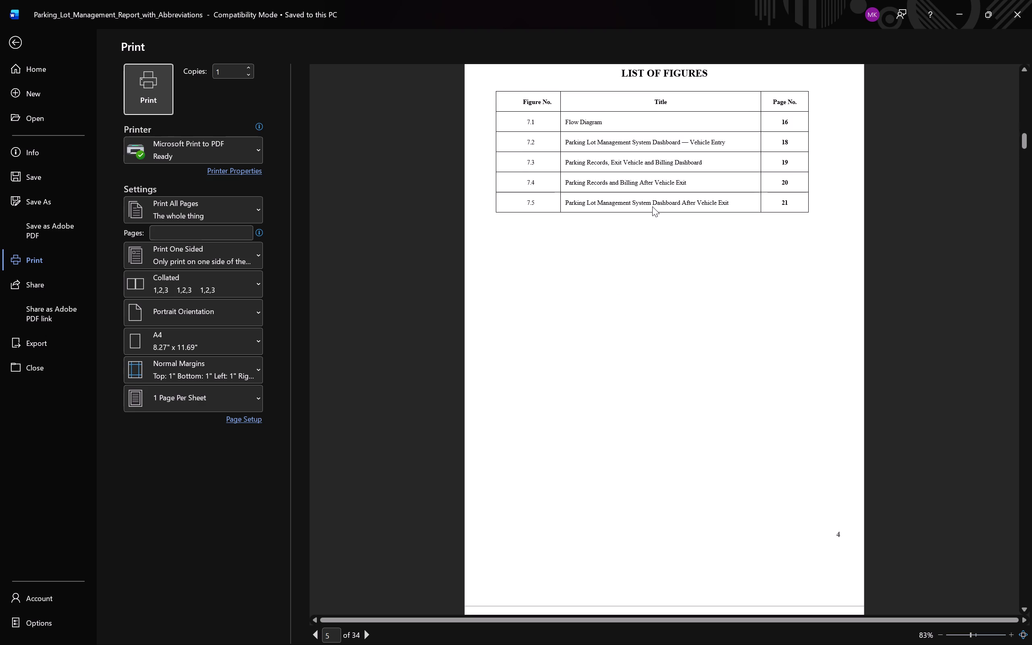
pyautogui.scroll(1, 652, 206)
pyautogui.scroll(-6, 652, 206)
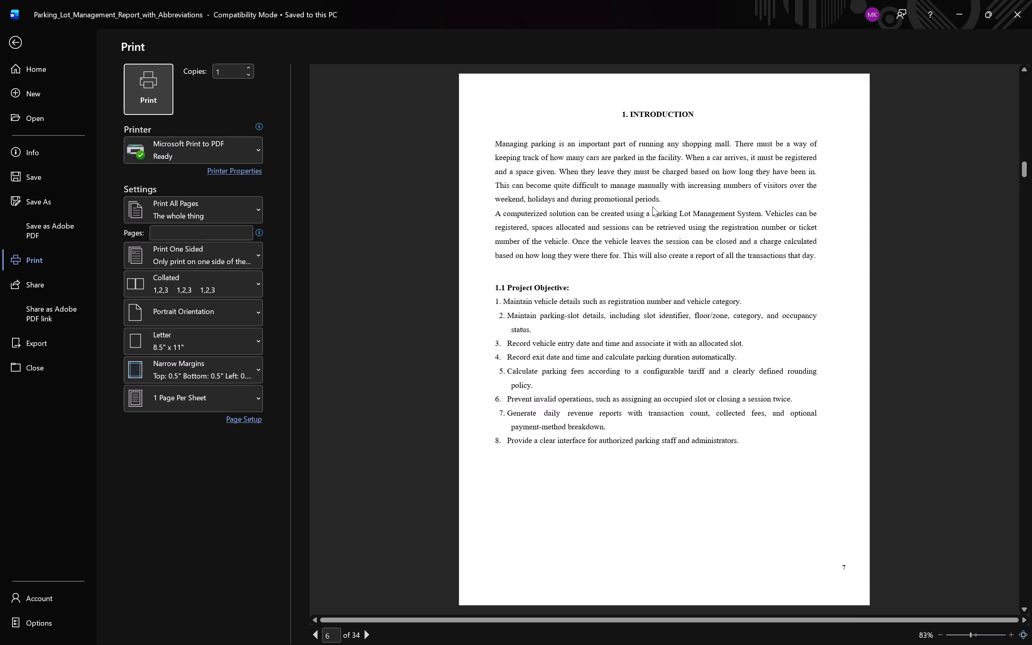
pyautogui.scroll(-1, 652, 206)
pyautogui.scroll(10, 652, 206)
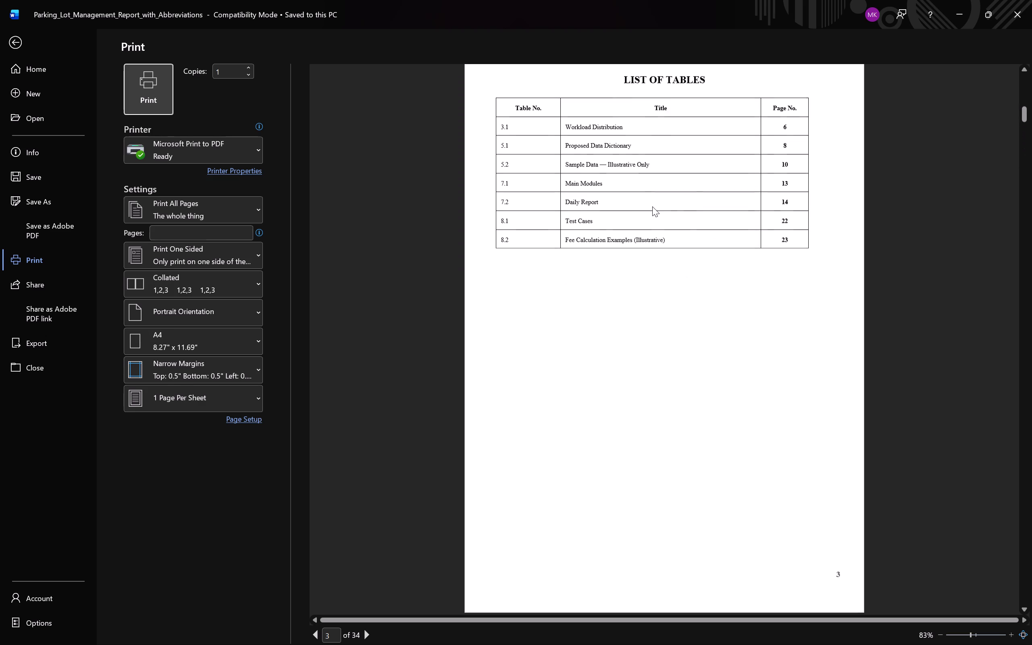
pyautogui.scroll(8, 652, 206)
pyautogui.scroll(-9, 652, 206)
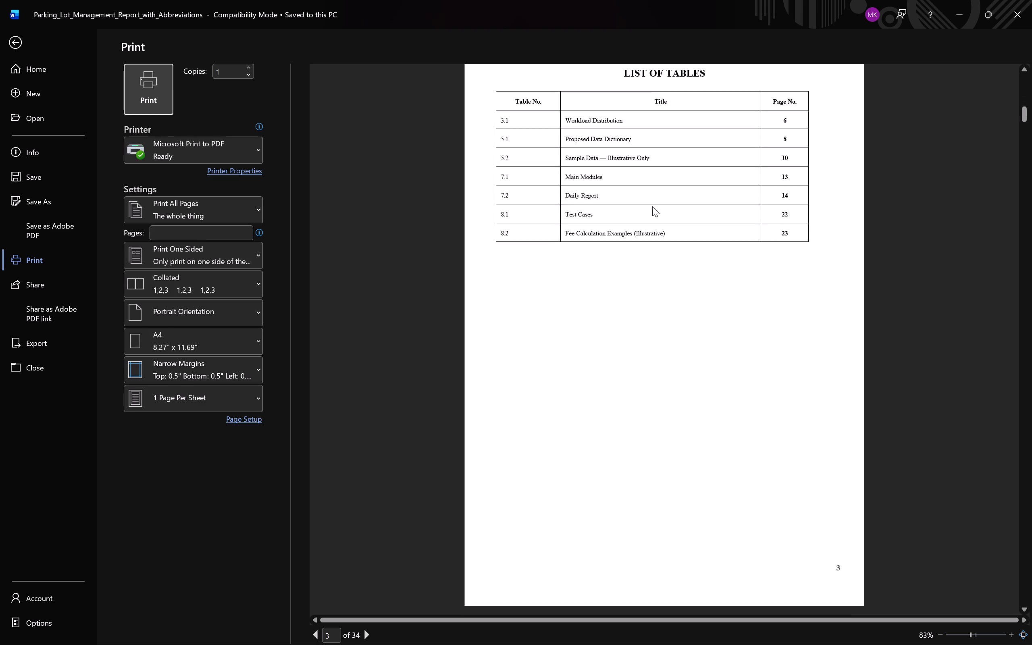
pyautogui.scroll(-14, 652, 206)
pyautogui.scroll(6, 652, 206)
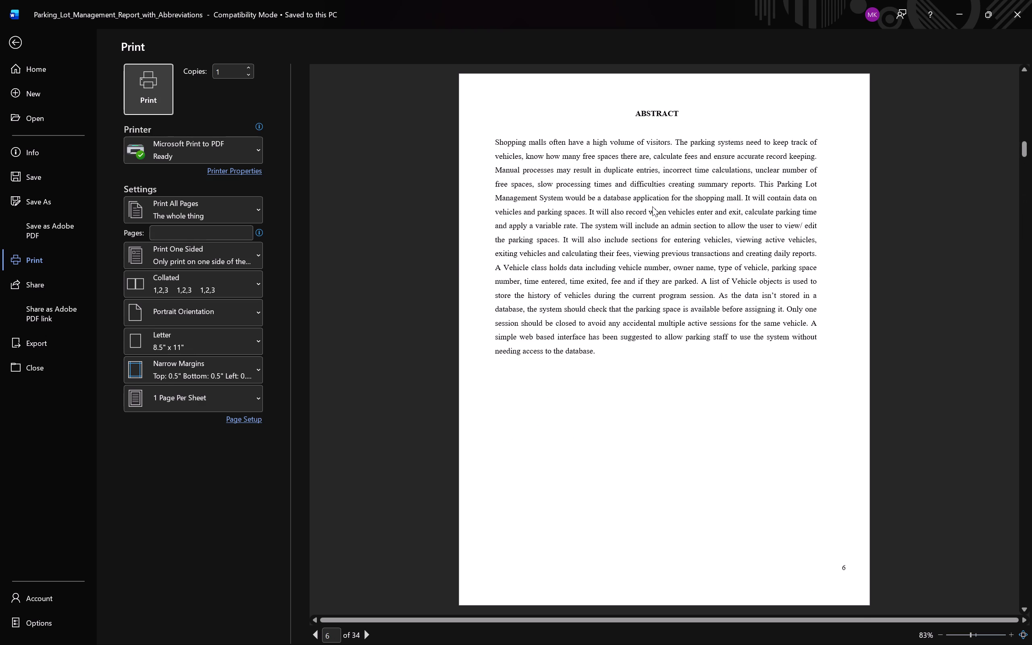
pyautogui.scroll(7, 652, 206)
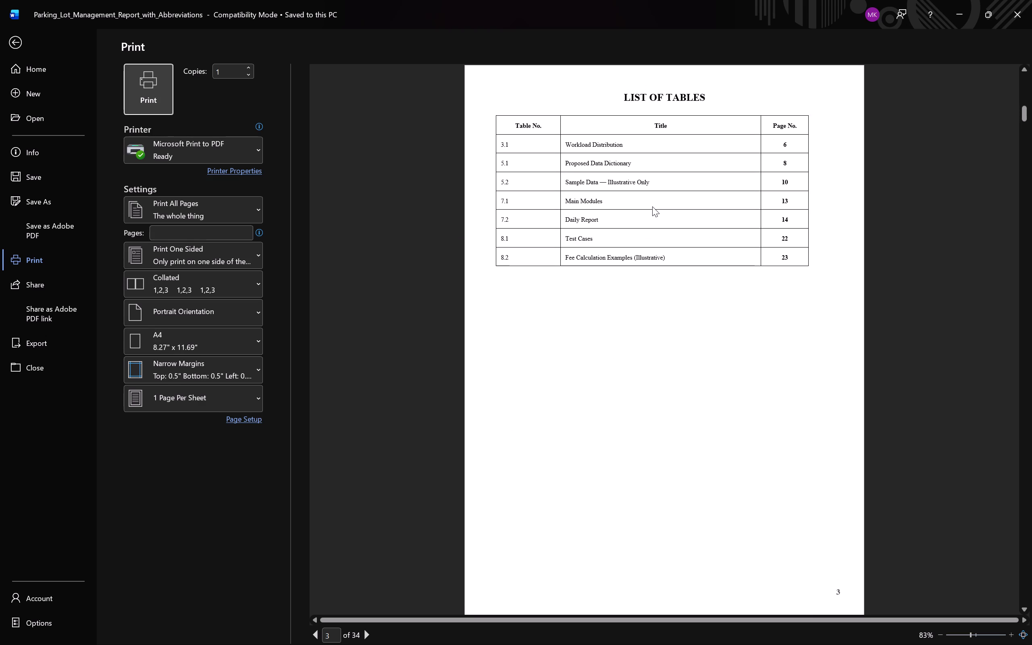
pyautogui.click(20, 44)
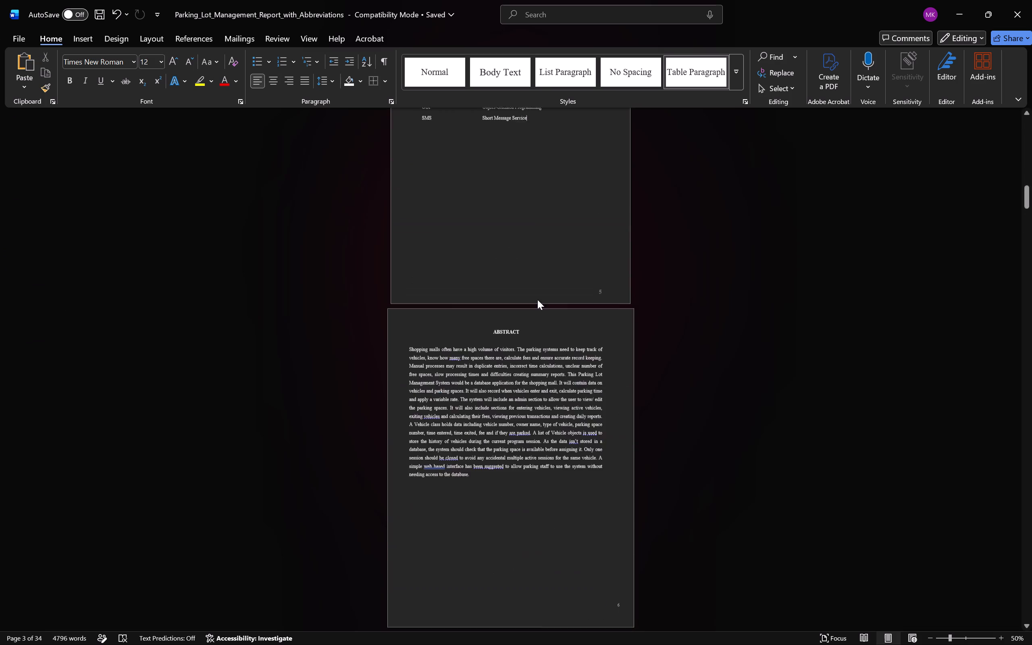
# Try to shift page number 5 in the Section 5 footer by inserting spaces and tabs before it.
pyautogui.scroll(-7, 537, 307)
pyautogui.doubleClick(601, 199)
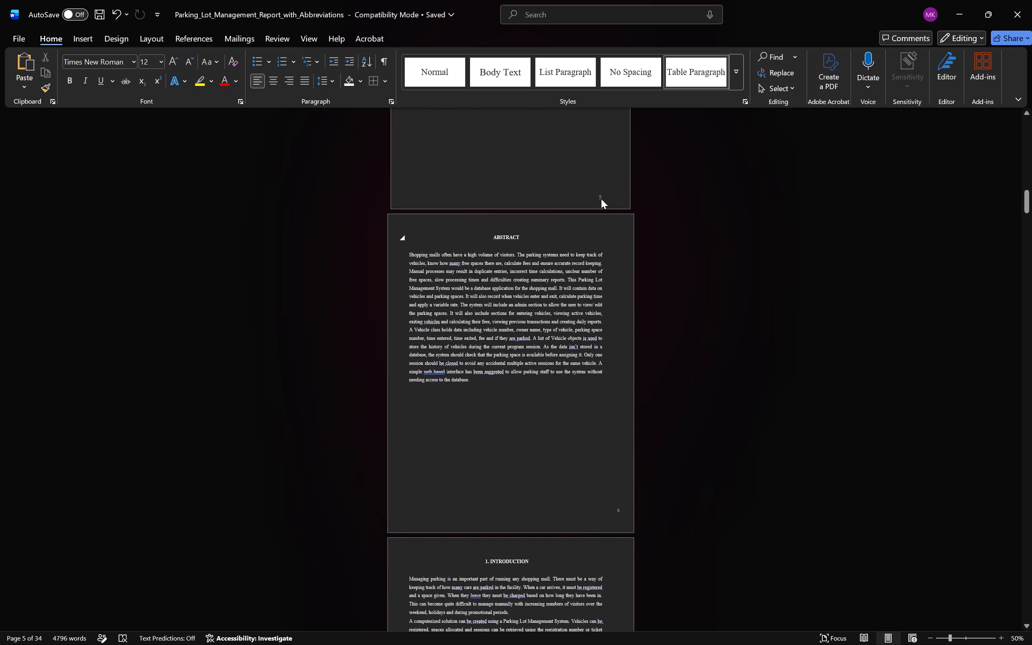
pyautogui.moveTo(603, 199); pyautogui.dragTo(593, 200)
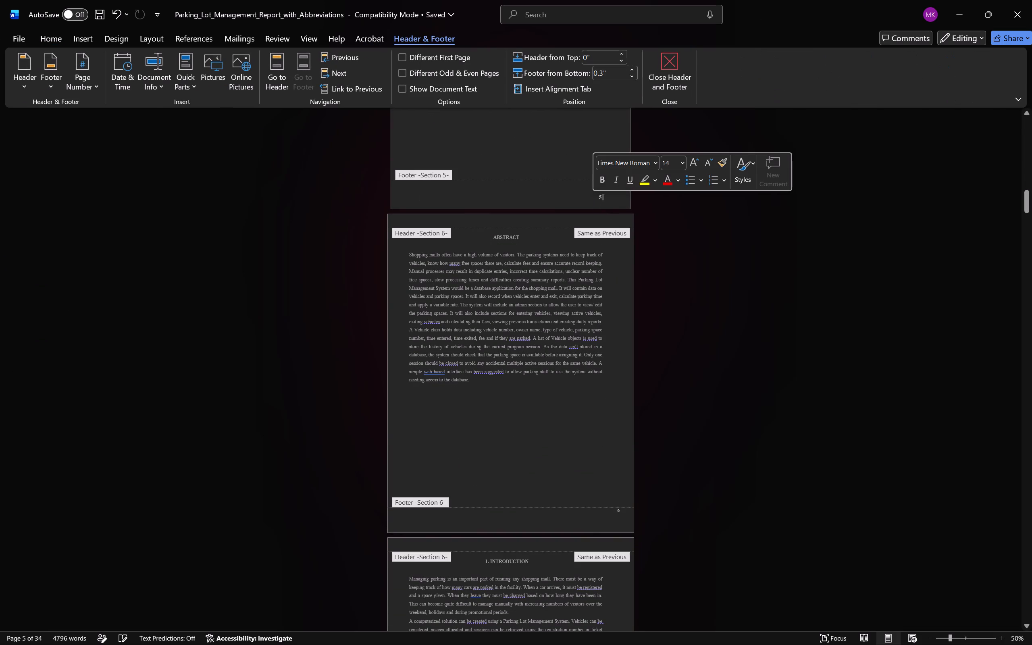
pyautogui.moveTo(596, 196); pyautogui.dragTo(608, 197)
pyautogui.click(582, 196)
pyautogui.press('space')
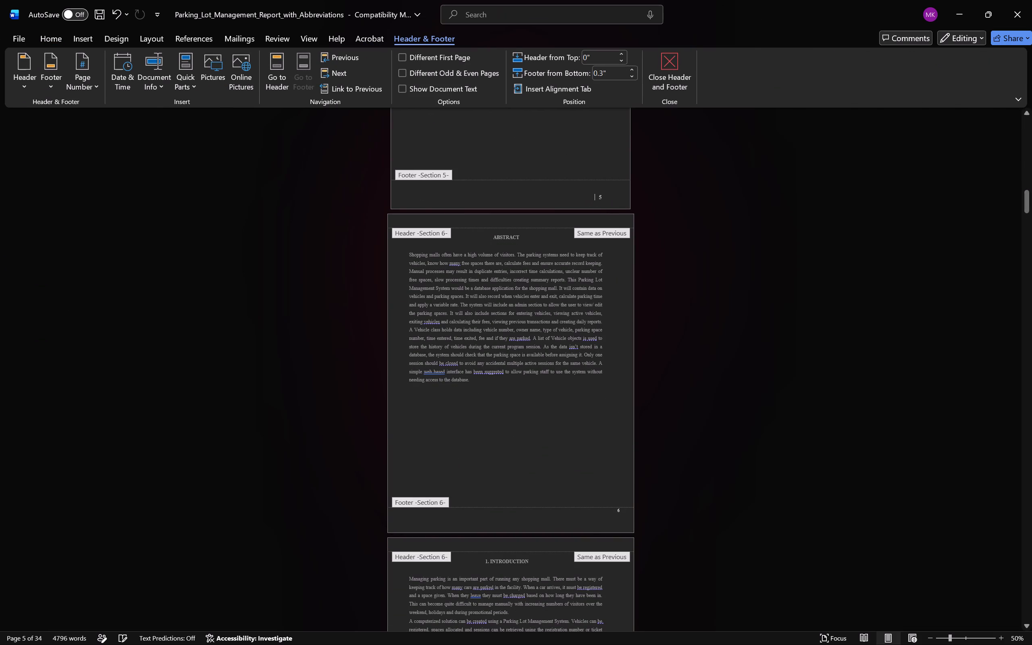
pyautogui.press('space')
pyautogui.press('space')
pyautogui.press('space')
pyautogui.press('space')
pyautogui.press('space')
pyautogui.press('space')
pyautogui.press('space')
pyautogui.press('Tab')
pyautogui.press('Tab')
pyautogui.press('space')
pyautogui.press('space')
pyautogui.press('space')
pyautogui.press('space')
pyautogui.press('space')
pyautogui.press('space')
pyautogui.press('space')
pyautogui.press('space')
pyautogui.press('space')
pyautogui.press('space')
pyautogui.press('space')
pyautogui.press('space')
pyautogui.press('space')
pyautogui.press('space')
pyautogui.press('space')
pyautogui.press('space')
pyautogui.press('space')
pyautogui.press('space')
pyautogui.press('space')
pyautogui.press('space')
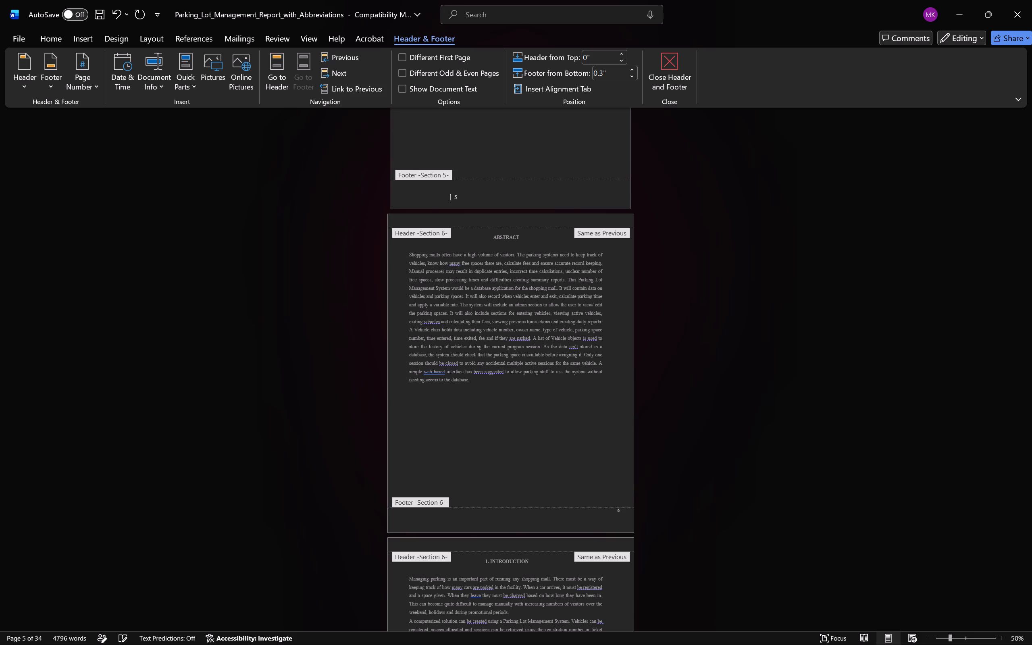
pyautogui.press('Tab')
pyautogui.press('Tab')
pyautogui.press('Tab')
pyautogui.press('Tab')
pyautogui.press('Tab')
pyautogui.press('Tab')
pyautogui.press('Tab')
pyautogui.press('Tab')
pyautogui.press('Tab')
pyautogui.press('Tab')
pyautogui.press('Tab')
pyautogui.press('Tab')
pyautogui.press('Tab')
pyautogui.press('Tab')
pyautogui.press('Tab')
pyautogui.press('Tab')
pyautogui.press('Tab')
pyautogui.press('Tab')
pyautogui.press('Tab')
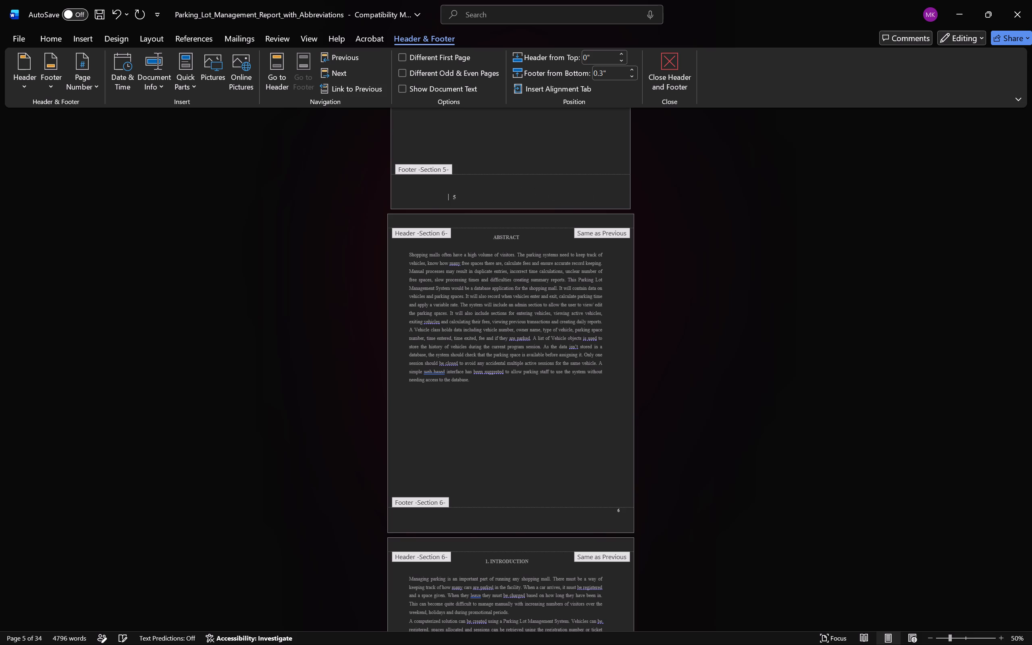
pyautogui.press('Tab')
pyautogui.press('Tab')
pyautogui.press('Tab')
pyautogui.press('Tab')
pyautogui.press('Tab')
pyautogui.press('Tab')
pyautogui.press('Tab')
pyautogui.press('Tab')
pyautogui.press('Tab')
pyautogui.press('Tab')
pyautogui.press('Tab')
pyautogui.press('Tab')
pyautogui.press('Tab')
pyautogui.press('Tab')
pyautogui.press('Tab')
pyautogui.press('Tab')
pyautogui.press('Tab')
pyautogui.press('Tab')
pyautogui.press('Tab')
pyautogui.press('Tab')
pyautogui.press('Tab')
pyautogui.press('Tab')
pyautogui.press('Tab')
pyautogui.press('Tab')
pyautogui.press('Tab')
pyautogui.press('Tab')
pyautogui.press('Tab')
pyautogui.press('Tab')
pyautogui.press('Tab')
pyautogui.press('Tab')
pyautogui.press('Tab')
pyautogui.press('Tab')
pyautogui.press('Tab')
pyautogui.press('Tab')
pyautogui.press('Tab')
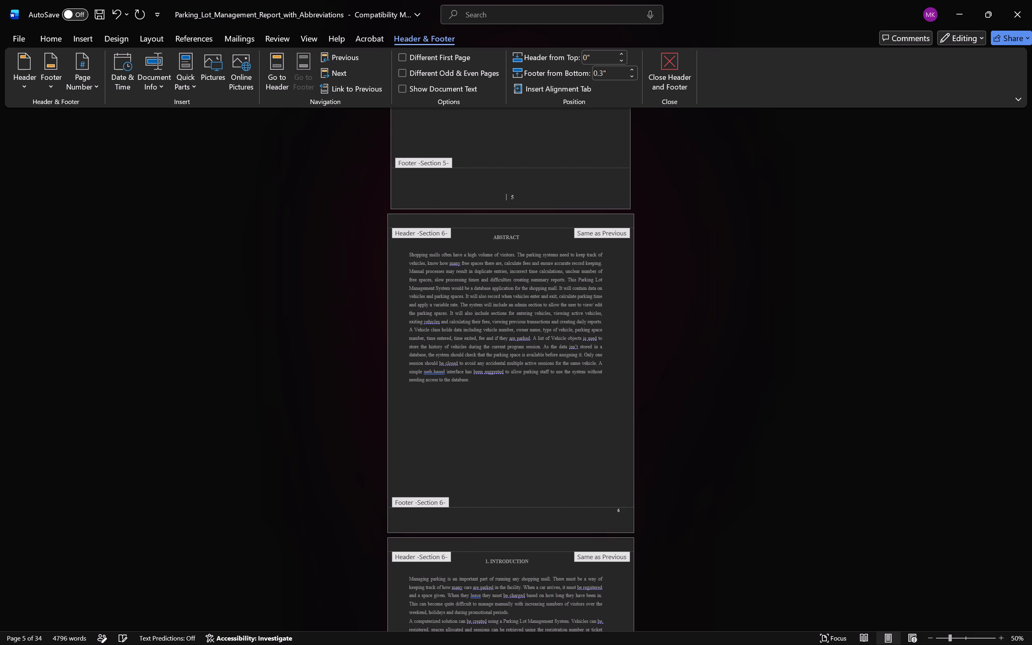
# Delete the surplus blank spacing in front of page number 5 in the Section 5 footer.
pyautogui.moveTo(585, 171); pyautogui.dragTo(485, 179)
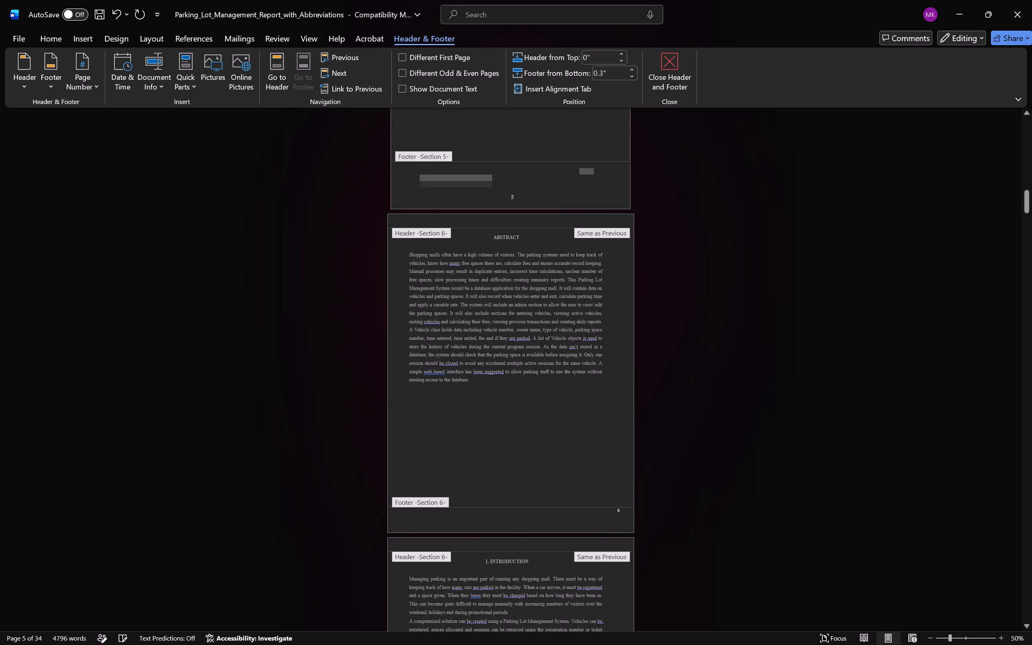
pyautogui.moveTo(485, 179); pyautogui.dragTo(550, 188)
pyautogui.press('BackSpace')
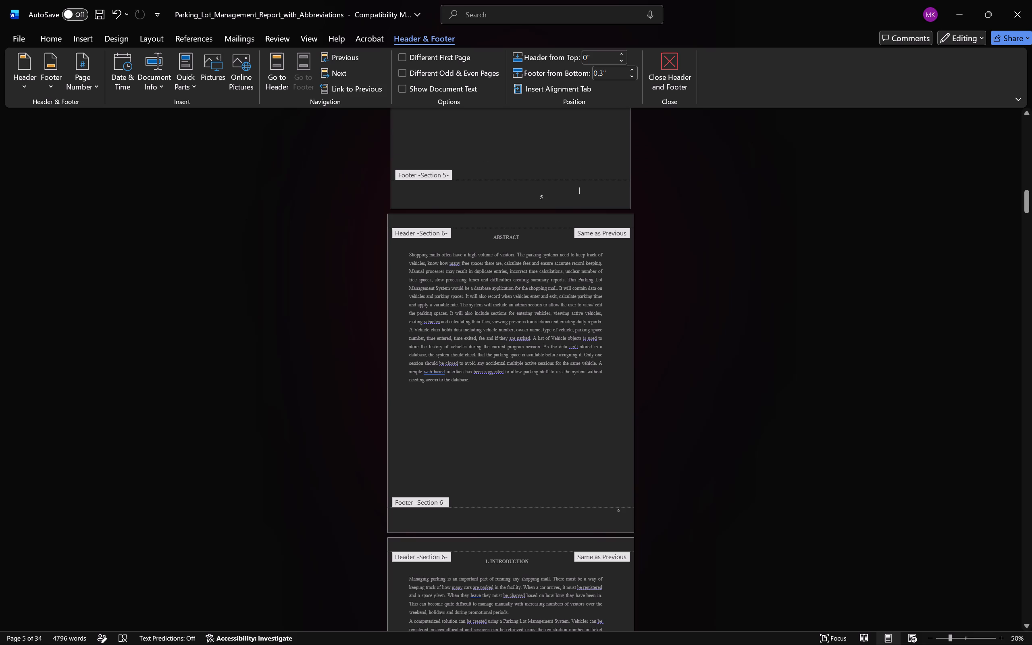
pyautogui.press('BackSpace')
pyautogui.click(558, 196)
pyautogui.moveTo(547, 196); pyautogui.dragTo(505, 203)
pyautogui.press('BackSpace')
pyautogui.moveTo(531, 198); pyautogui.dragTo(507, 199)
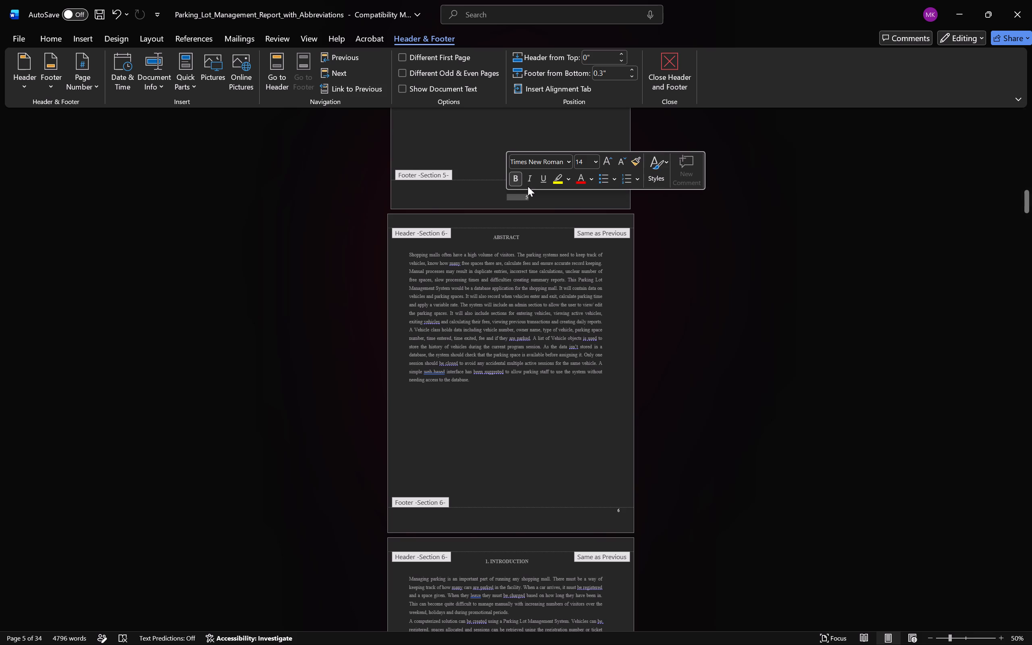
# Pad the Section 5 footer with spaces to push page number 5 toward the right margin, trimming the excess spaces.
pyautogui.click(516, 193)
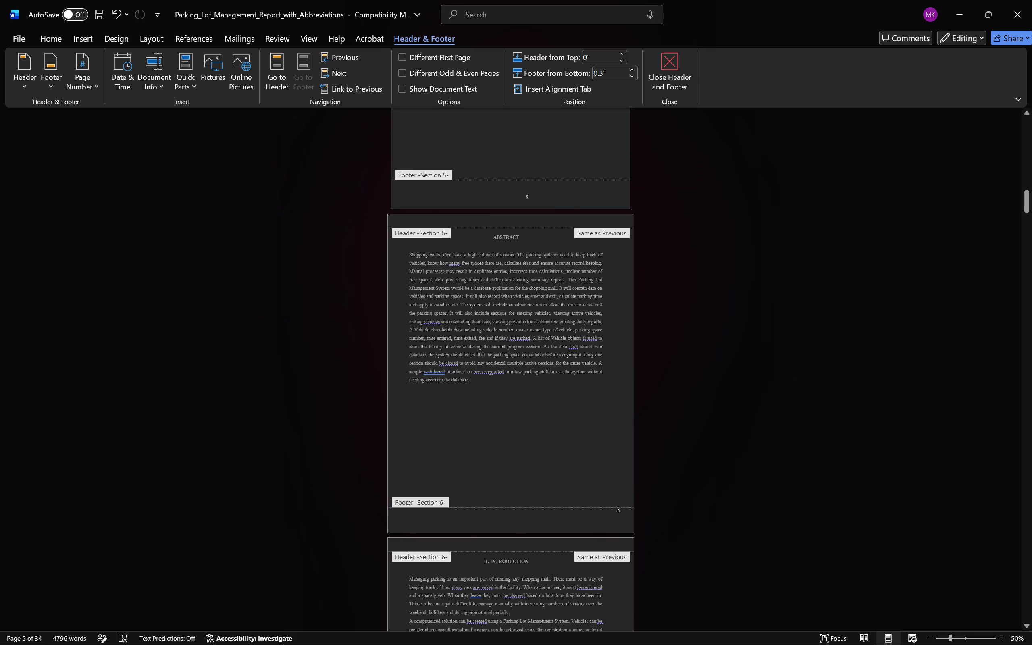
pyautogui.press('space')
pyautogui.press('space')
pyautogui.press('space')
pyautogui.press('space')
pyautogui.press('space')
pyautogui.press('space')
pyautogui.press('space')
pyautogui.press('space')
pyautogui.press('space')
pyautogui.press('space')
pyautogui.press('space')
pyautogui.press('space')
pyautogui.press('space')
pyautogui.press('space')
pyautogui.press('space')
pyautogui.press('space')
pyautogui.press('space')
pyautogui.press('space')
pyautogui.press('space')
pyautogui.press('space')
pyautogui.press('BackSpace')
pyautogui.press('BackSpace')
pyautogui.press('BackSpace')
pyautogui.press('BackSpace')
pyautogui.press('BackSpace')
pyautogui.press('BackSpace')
# Add a typed number 5 after the blank spacing in the List of Abbreviations page's Section 5 footer.
pyautogui.scroll(2, 763, 245)
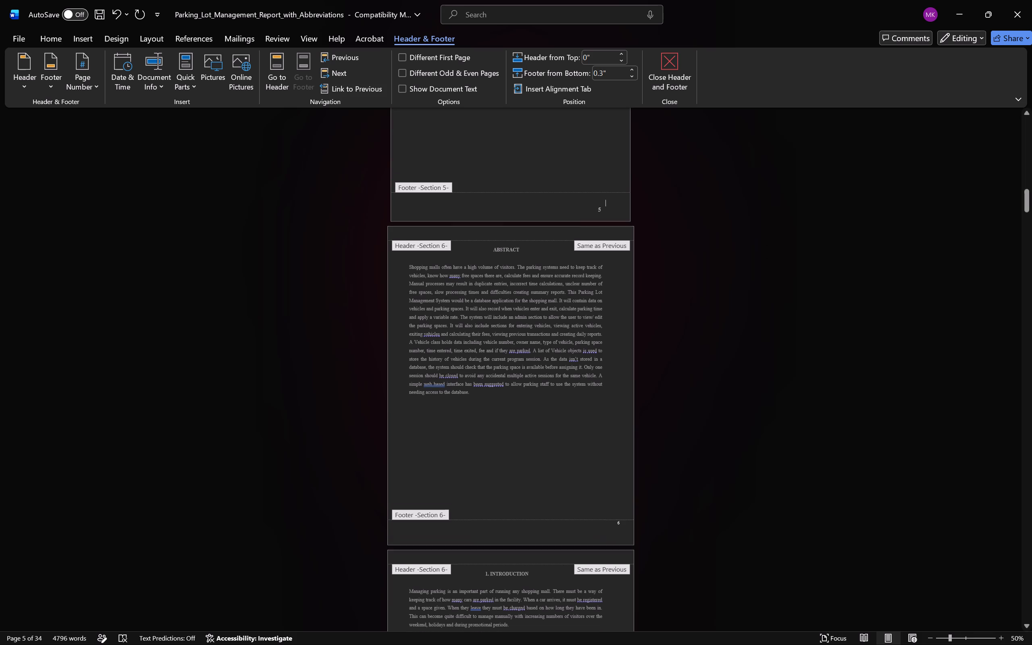
pyautogui.scroll(20, 763, 245)
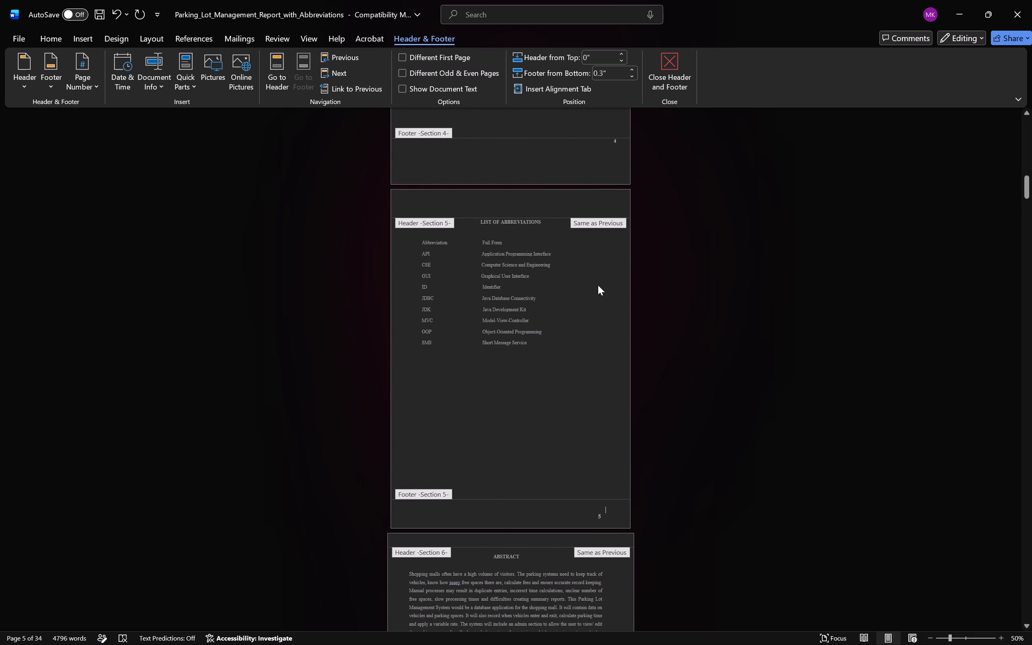
pyautogui.press('space')
pyautogui.press('space')
pyautogui.press('5')
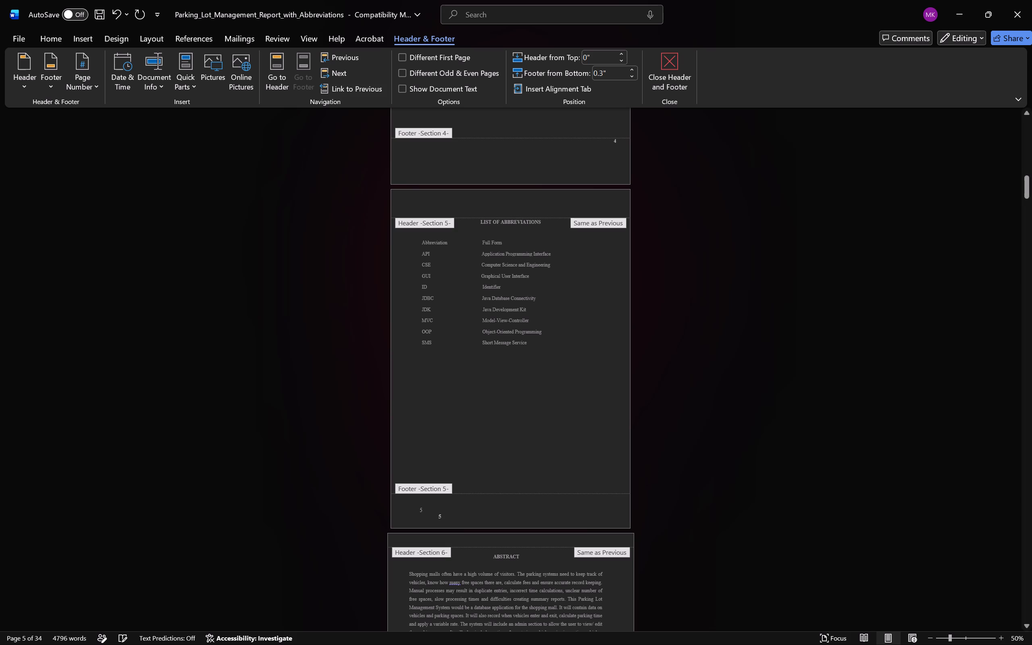
# Shift the typed 5 in the Section 5 footer toward the right margin with spaces and tabs.
pyautogui.click(417, 509)
pyautogui.press('space')
pyautogui.press('space')
pyautogui.press('space')
pyautogui.press('space')
pyautogui.press('space')
pyautogui.press('space')
pyautogui.press('Tab')
pyautogui.press('Tab')
pyautogui.press('Tab')
pyautogui.press('Tab')
pyautogui.press('Tab')
pyautogui.press('Tab')
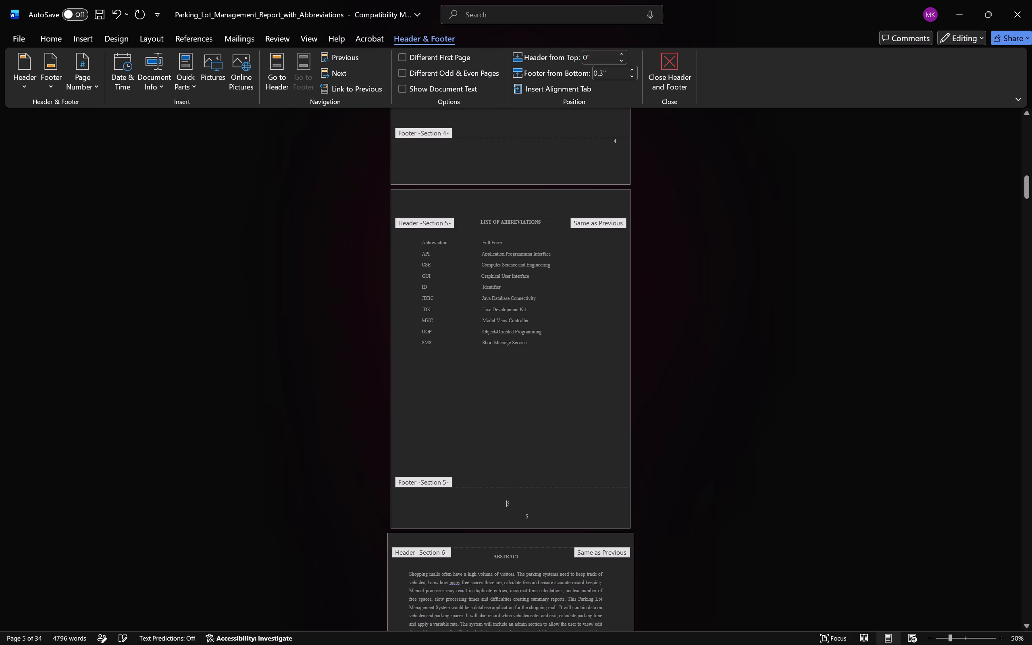
pyautogui.press('Tab')
pyautogui.press('Tab')
pyautogui.press('Tab')
pyautogui.press('Tab')
pyautogui.press('Tab')
pyautogui.press('Tab')
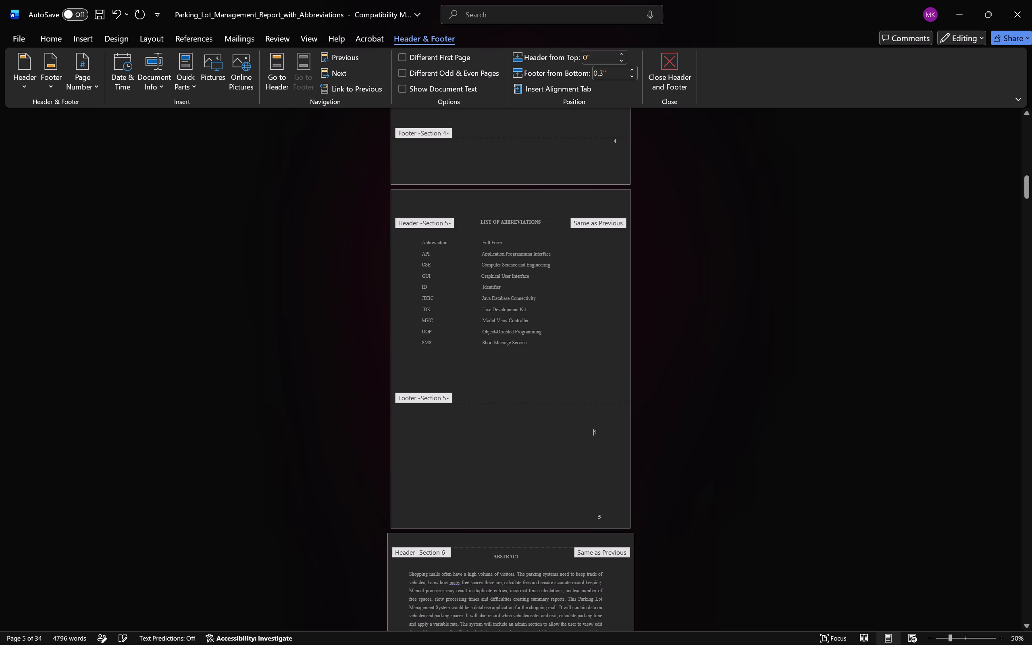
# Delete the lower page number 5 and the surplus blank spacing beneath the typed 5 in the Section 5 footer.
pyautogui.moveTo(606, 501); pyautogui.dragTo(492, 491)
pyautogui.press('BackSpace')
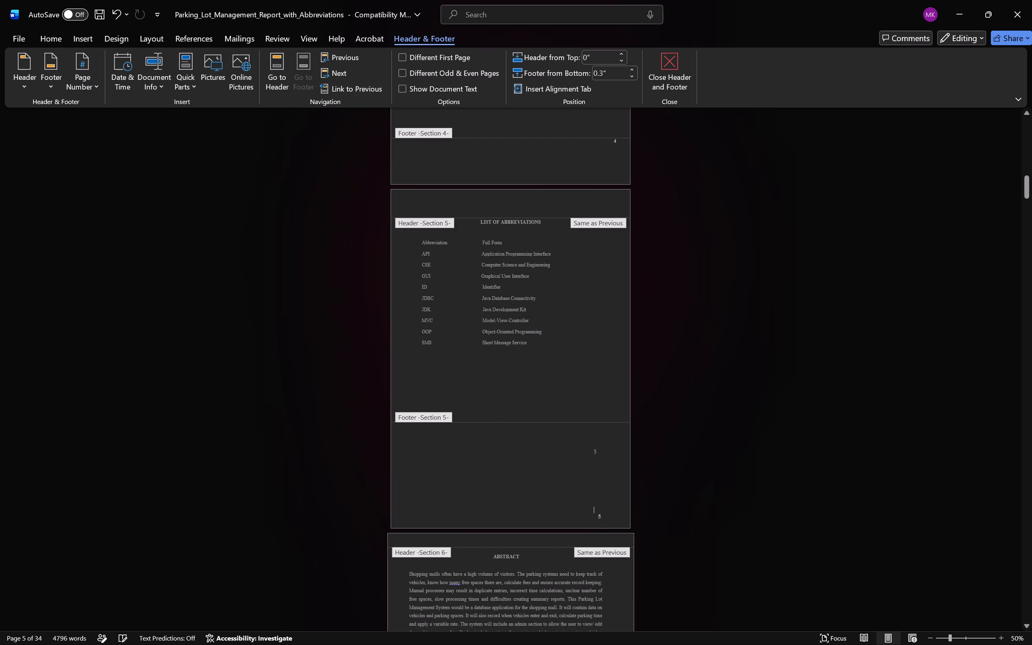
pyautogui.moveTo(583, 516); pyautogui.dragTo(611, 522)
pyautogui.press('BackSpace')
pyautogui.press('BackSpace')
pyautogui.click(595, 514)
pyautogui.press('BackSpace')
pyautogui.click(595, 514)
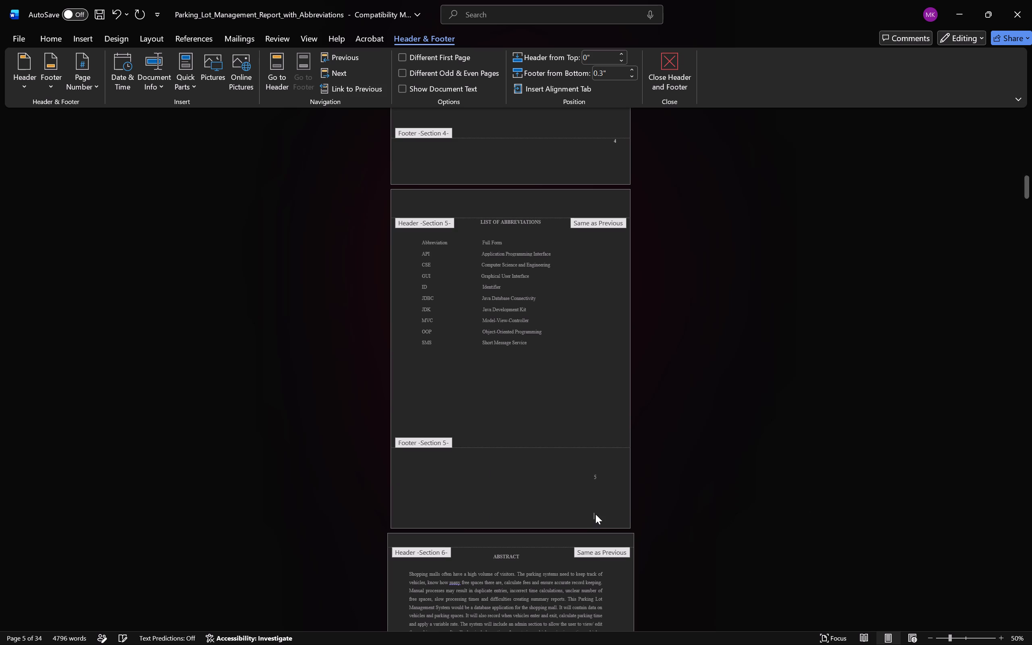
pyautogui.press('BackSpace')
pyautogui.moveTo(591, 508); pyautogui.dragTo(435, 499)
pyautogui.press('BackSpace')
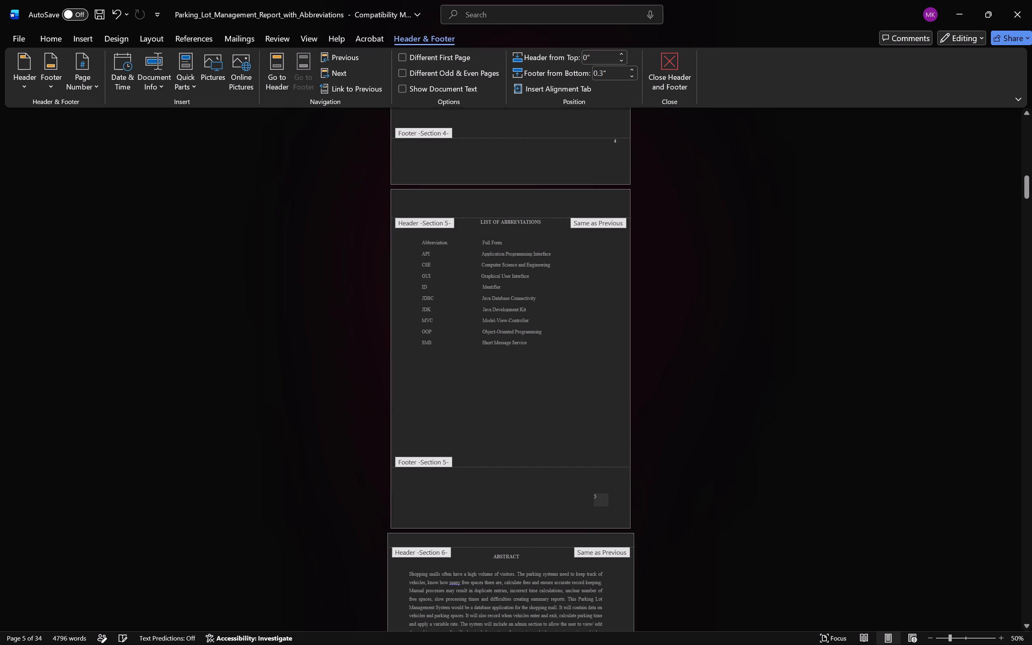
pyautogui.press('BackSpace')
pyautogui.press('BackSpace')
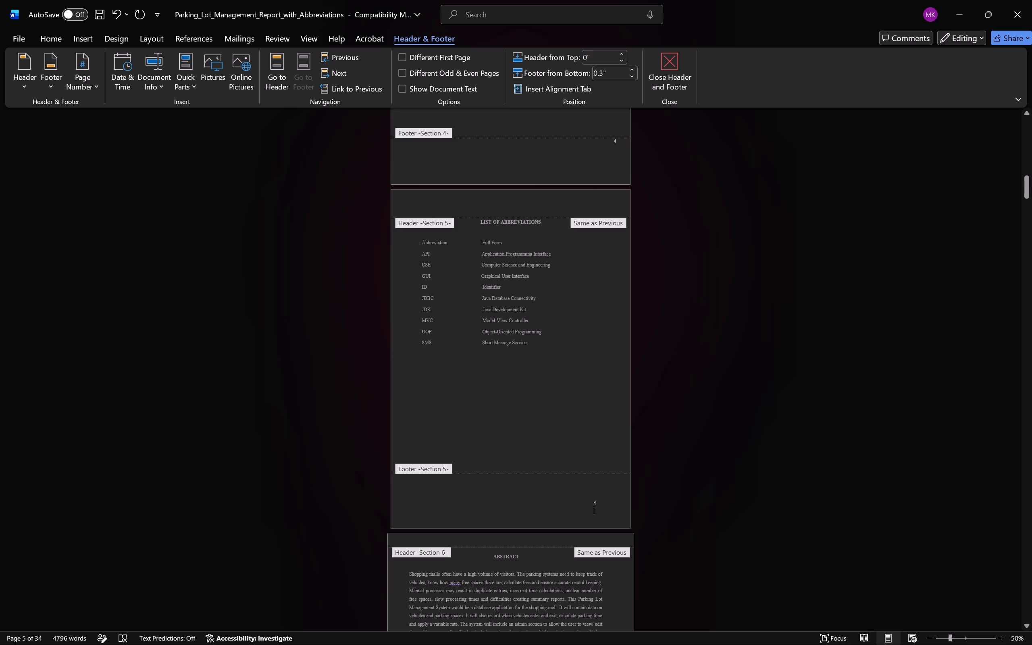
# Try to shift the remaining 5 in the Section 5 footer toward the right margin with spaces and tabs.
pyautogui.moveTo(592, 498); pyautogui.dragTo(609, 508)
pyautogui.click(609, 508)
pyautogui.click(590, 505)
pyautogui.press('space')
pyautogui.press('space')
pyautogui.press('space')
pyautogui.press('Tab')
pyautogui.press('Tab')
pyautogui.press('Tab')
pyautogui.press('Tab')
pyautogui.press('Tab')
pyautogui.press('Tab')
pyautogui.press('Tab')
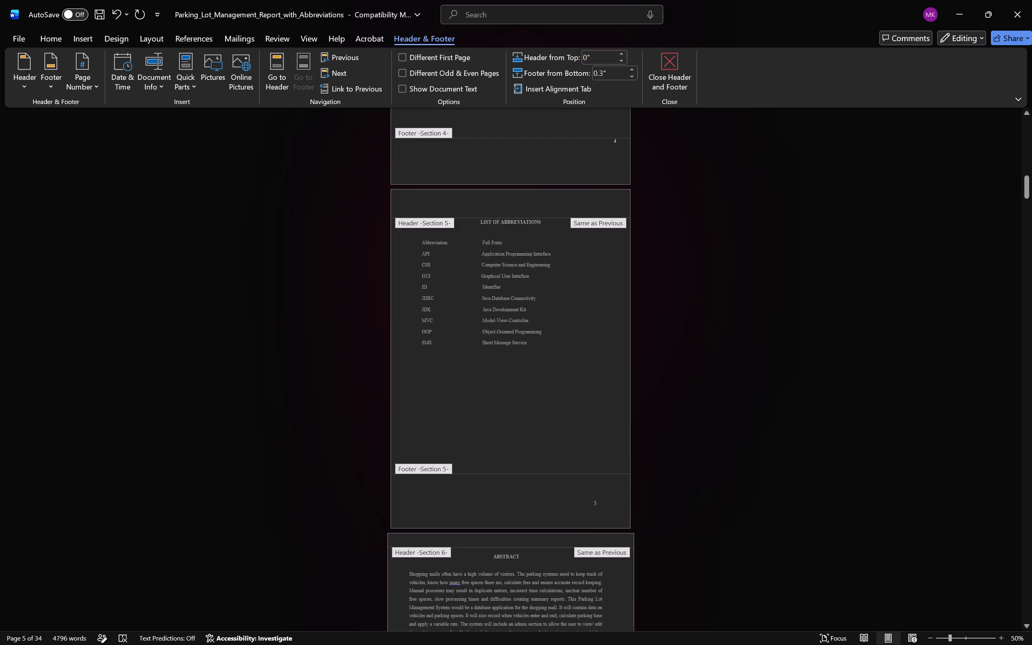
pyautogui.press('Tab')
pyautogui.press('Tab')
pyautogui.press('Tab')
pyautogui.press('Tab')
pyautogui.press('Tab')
# Clear the Section 5 footer and link it to the previous section's footer.
pyautogui.moveTo(605, 509); pyautogui.dragTo(474, 506)
pyautogui.press('BackSpace')
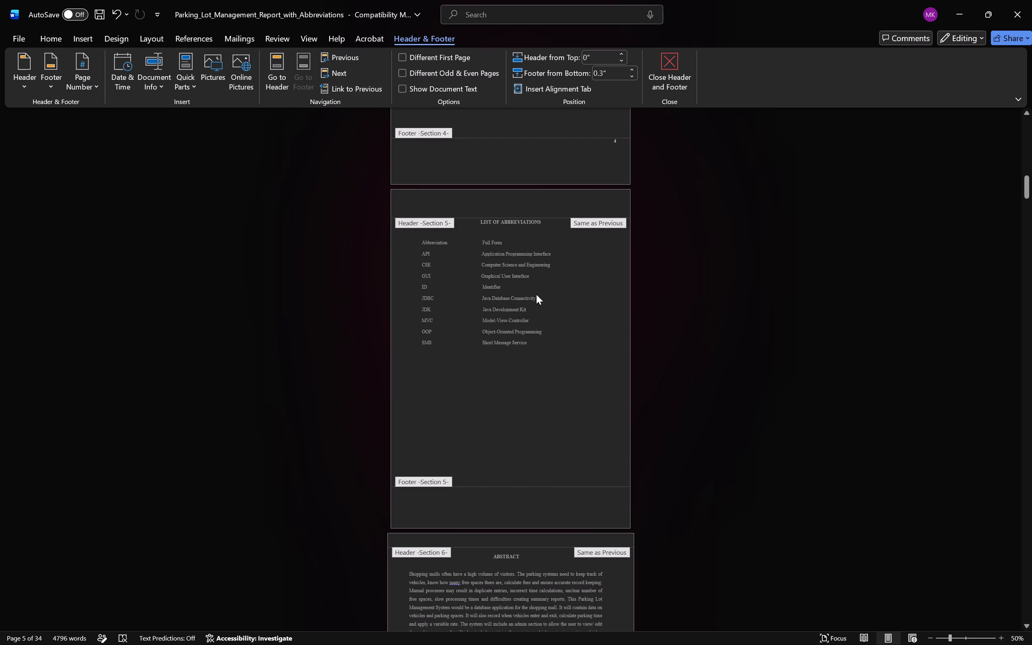
pyautogui.click(351, 87)
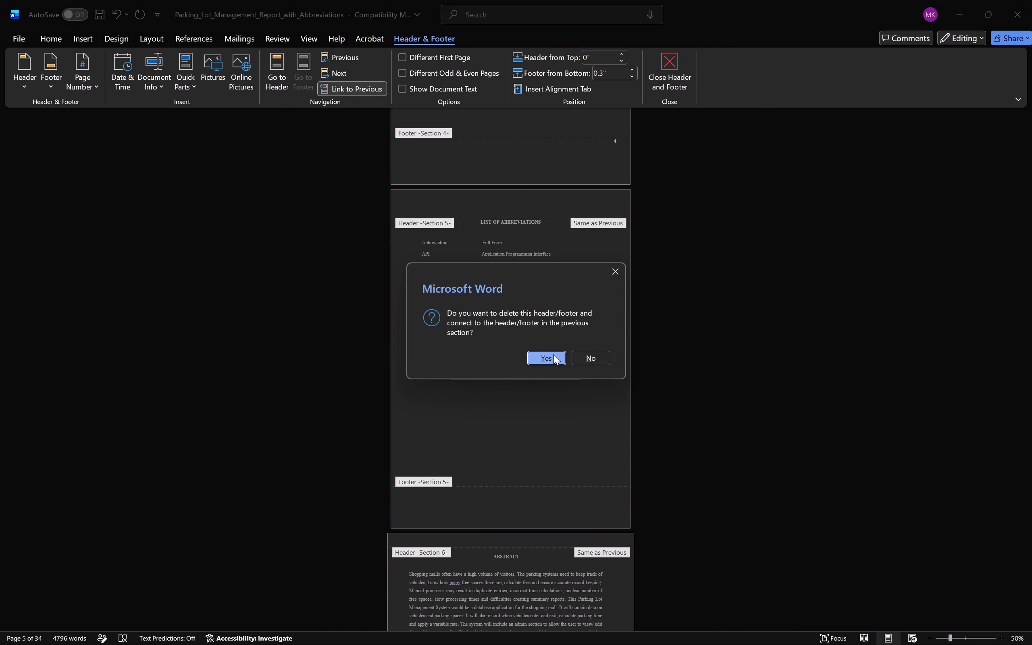
pyautogui.click(555, 354)
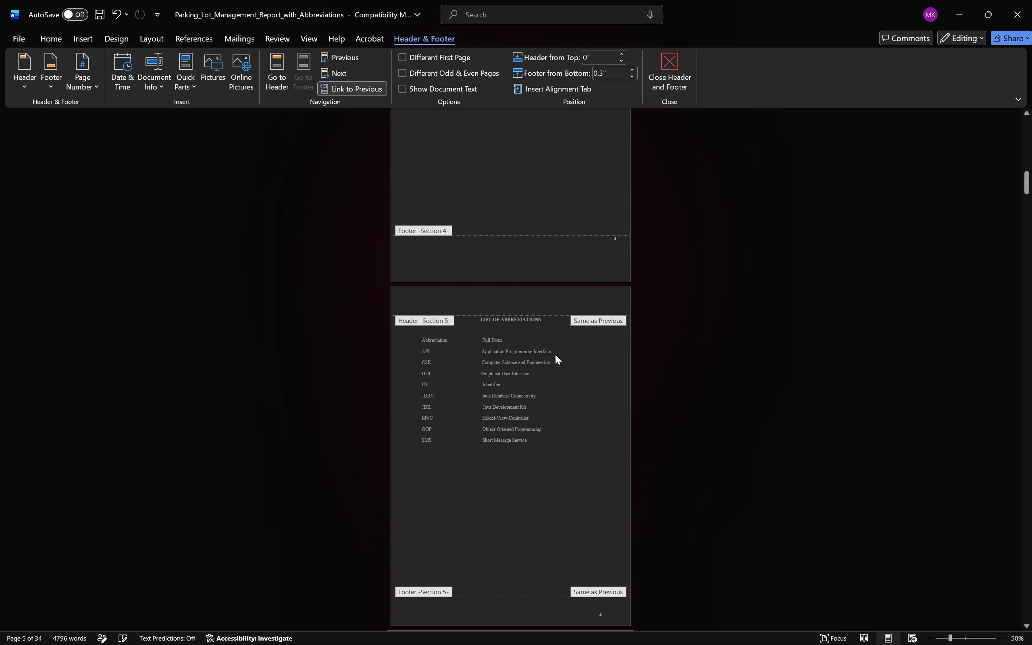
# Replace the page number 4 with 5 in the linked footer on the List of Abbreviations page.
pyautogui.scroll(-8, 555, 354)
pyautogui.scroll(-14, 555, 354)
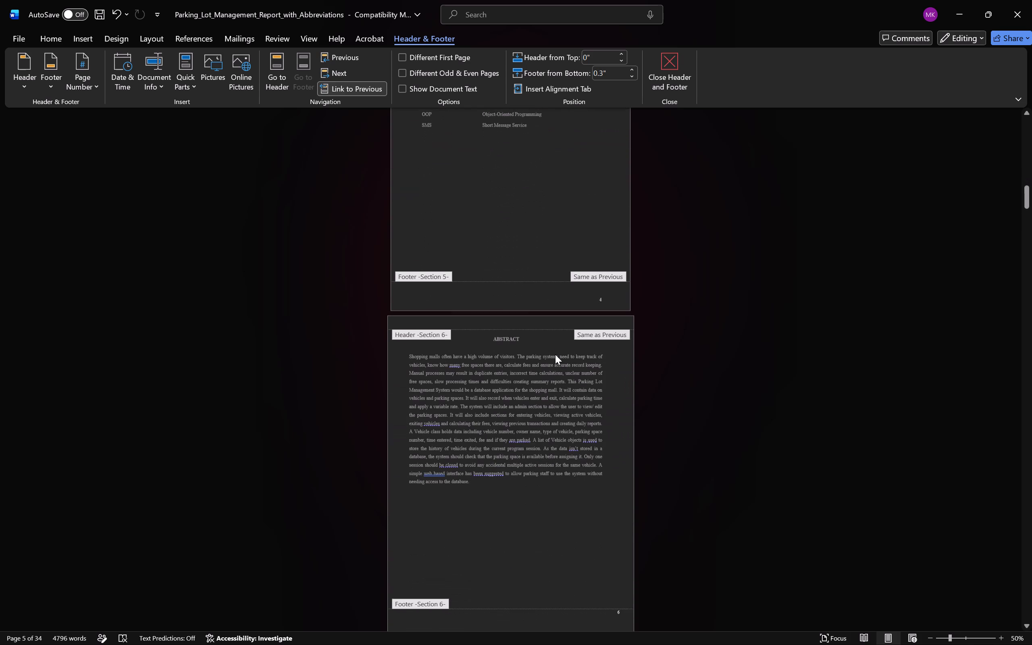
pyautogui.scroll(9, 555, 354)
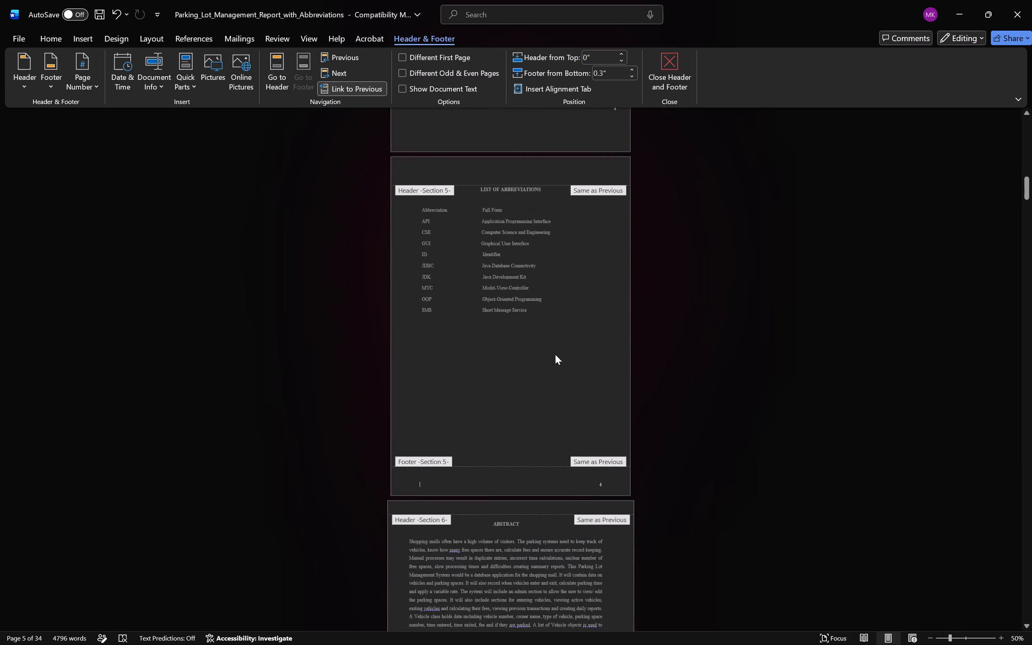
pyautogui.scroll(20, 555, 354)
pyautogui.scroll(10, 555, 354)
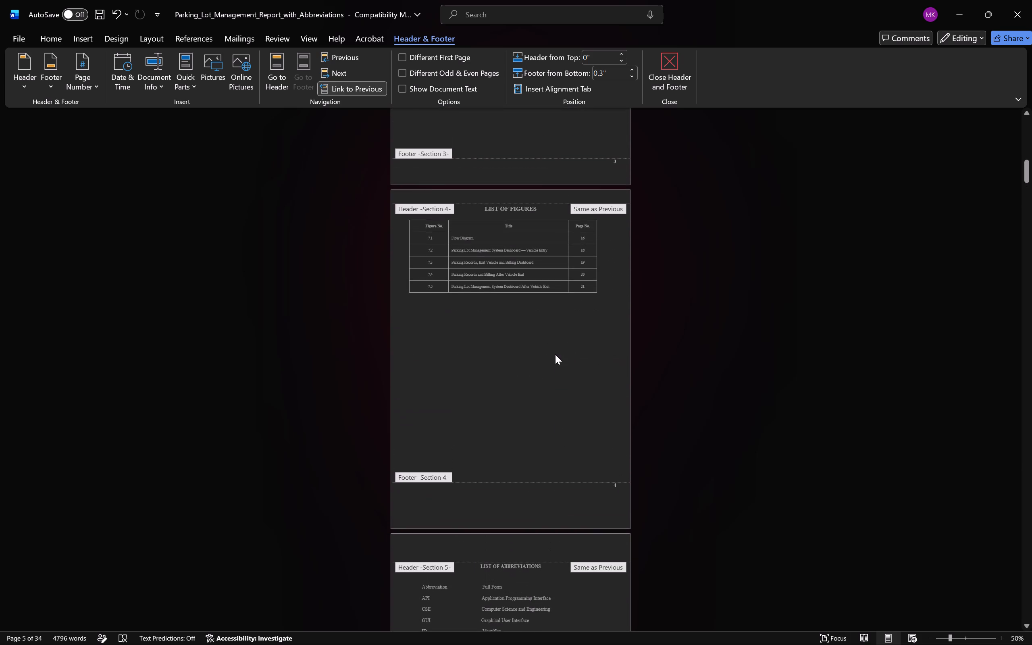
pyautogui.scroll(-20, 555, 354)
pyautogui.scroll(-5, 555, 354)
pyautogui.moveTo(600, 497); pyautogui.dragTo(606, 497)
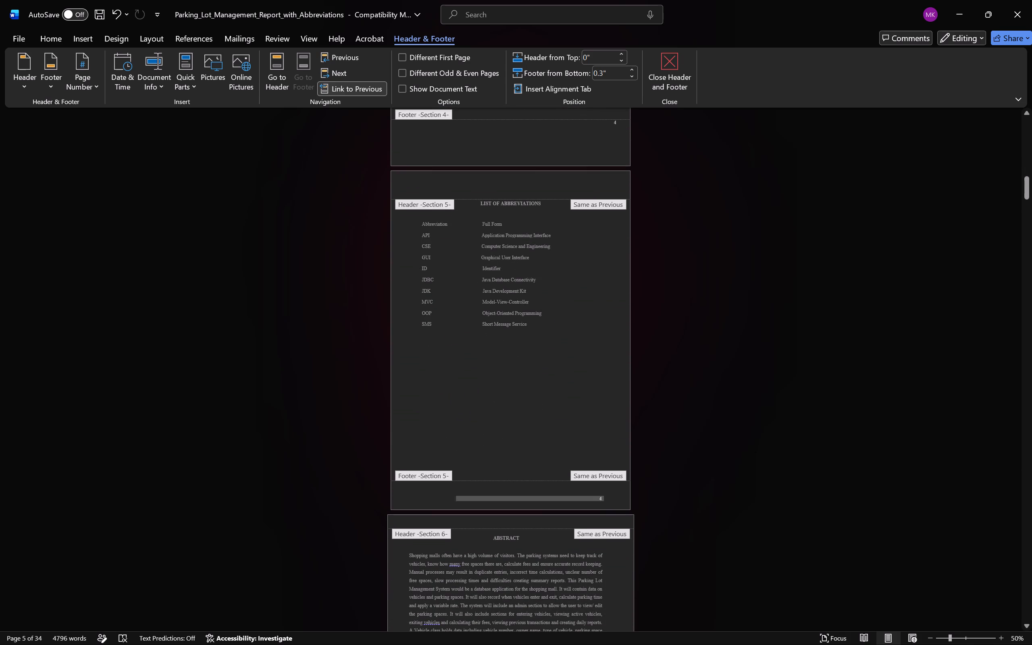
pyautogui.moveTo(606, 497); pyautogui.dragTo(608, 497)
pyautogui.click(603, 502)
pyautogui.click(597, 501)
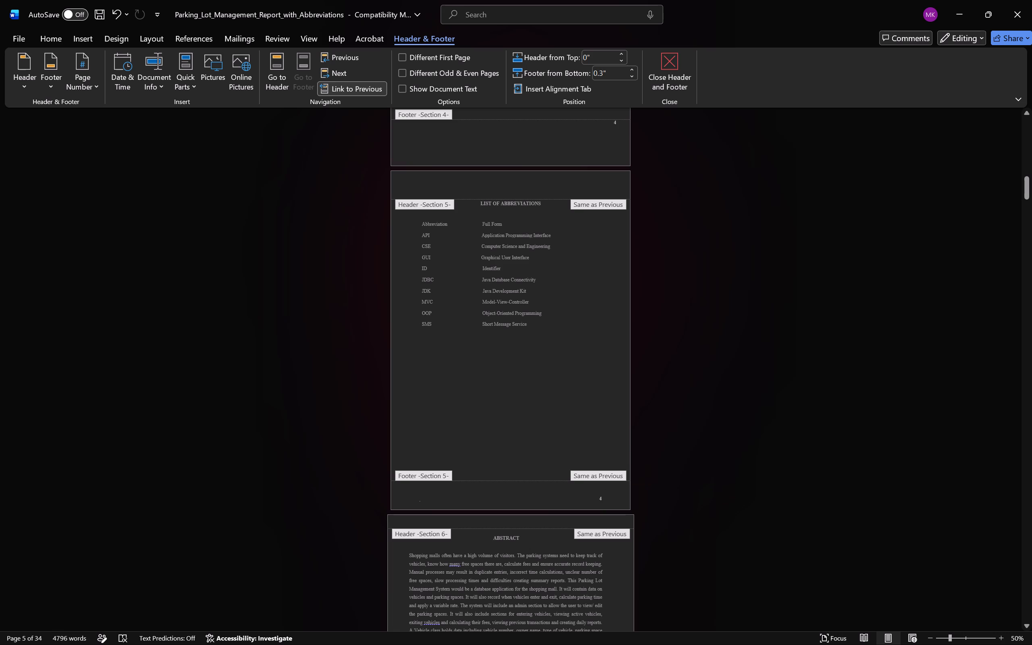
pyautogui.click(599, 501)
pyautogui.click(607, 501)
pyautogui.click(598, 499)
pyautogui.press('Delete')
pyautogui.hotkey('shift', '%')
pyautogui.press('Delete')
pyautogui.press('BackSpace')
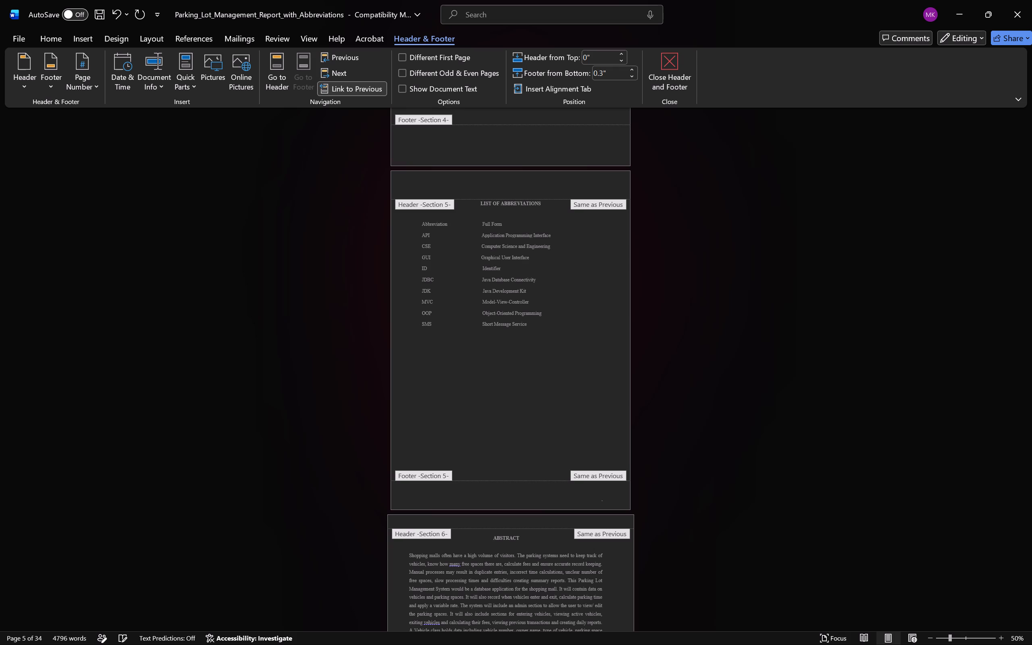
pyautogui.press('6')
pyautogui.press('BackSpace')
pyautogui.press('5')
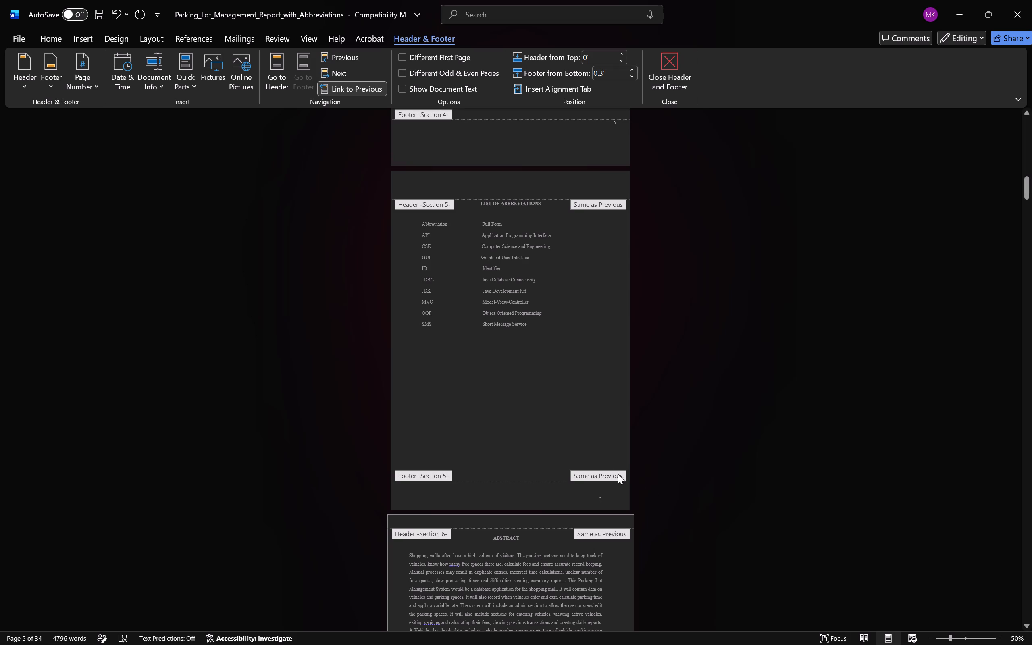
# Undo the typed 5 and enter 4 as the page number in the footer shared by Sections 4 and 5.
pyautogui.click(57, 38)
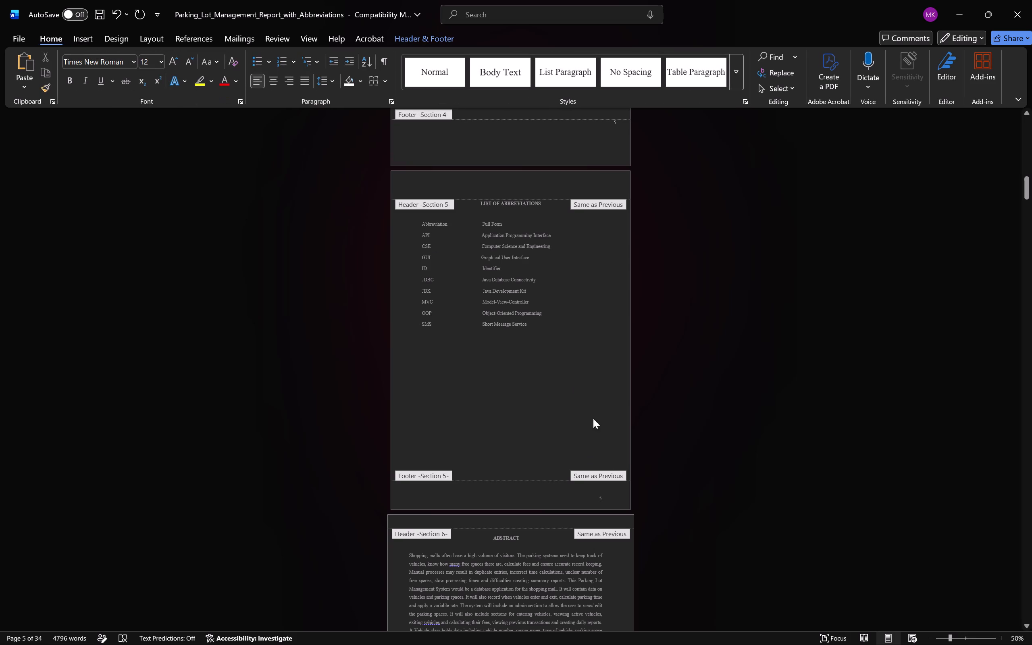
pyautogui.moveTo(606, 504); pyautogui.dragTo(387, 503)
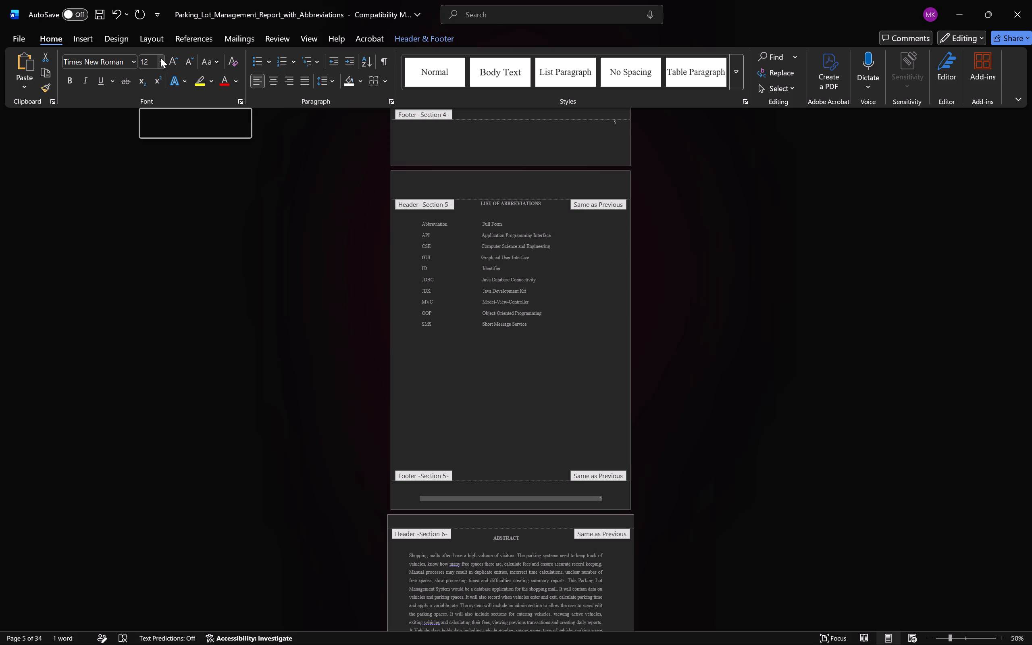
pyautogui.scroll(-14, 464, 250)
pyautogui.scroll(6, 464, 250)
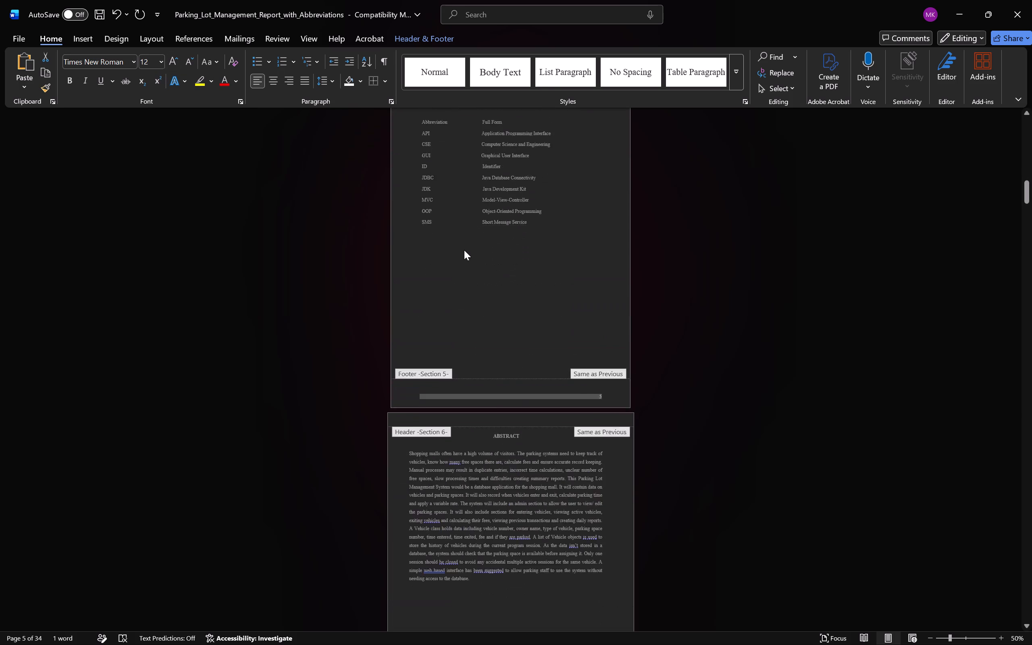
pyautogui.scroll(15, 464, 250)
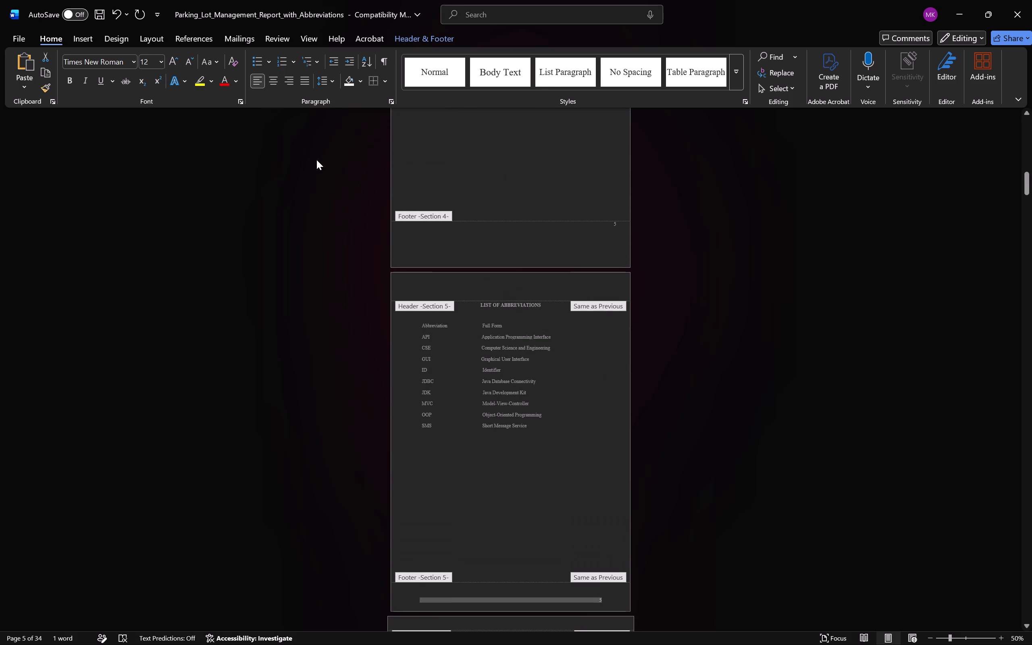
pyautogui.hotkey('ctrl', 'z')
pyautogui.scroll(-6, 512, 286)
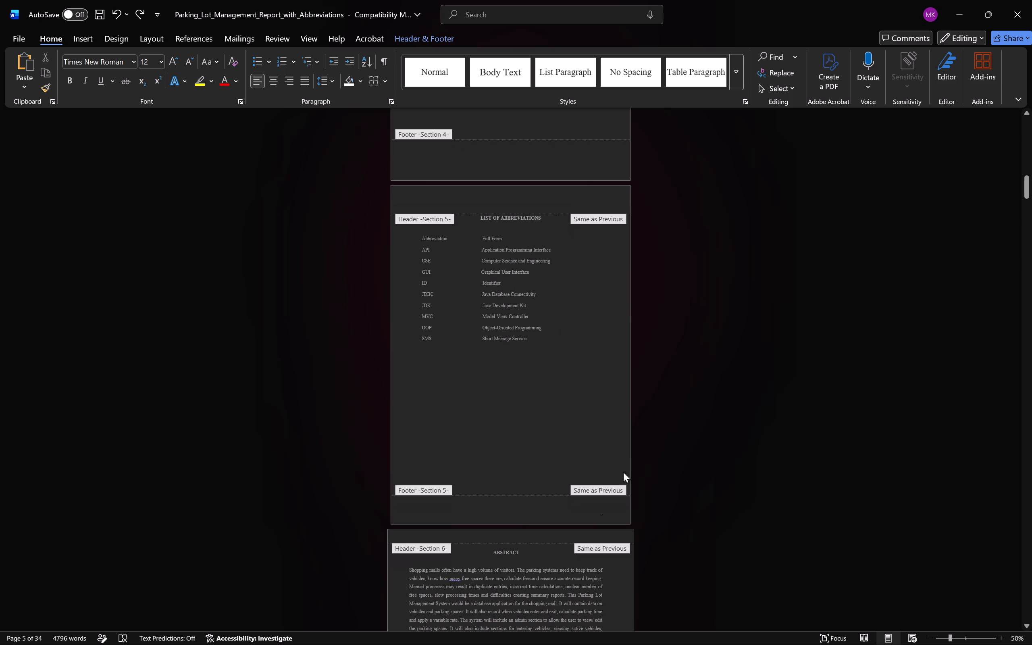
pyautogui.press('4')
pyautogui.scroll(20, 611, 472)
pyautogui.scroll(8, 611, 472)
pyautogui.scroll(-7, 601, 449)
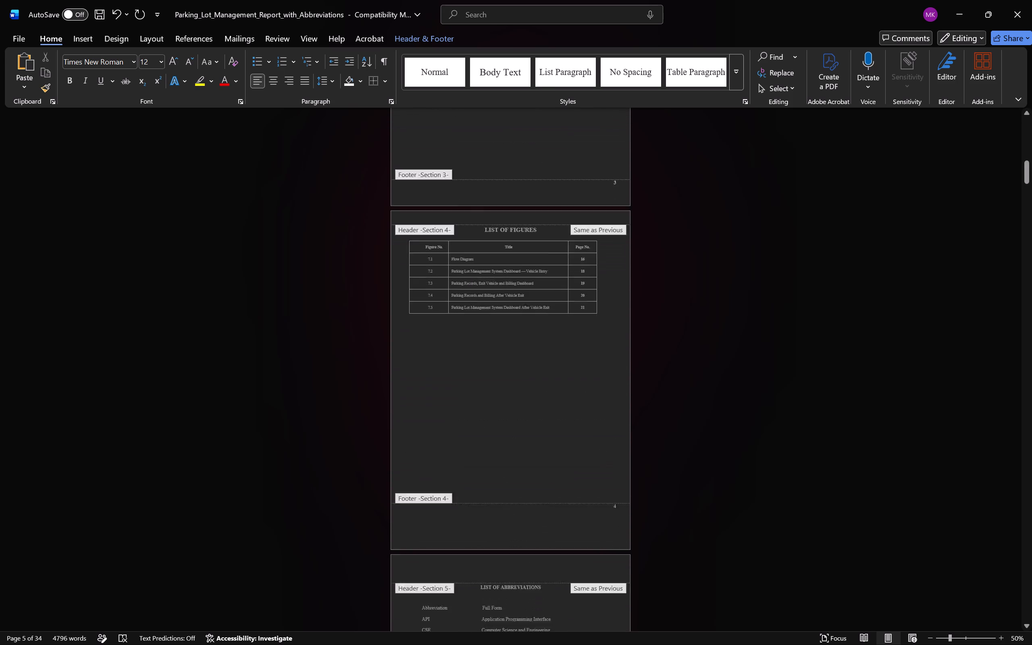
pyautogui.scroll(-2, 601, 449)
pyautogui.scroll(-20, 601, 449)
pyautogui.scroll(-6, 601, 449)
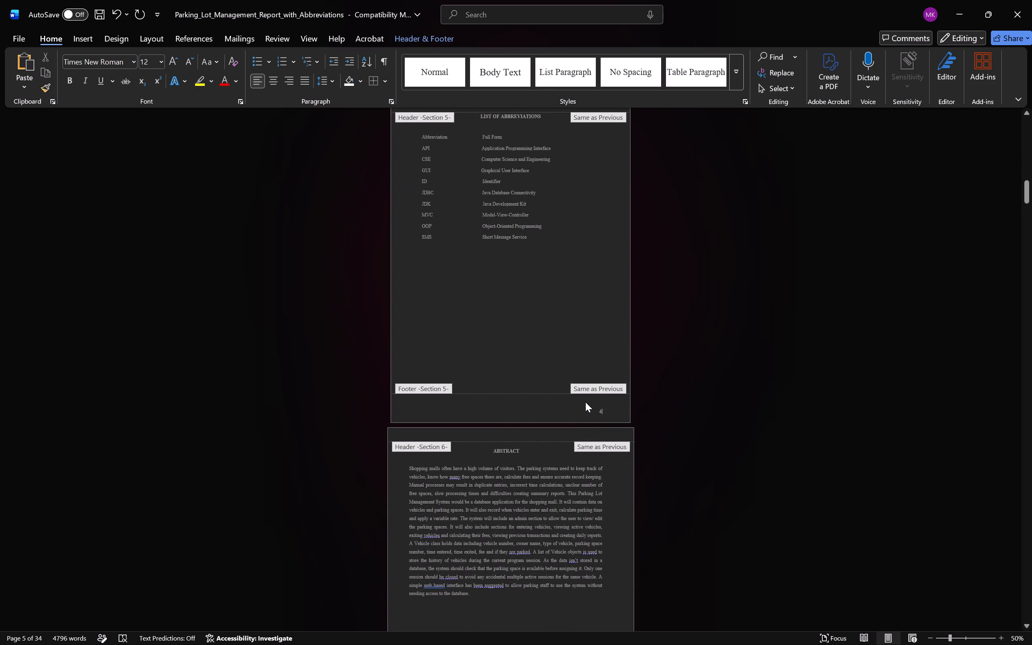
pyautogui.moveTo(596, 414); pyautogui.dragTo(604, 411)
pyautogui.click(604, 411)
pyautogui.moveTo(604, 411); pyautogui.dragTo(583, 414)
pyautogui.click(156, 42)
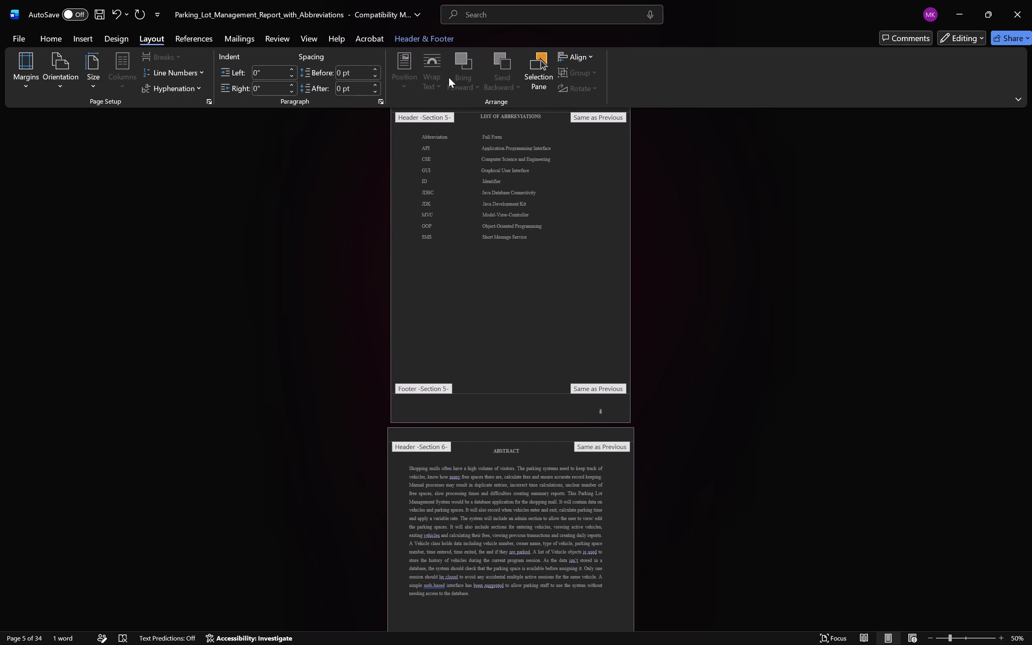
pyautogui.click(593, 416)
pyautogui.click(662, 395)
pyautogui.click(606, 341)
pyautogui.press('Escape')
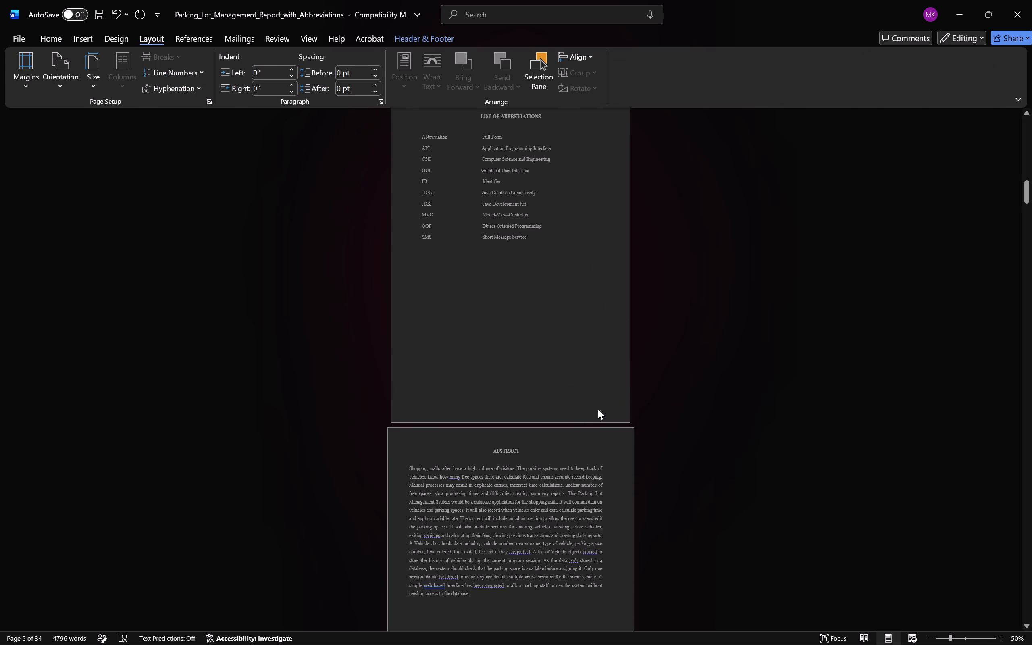
# Reopen the List of Abbreviations page's footer and unlink the Section 5 footer from the previous section.
pyautogui.scroll(4, 603, 406)
pyautogui.click(612, 467)
pyautogui.click(610, 467)
pyautogui.tripleClick(598, 469)
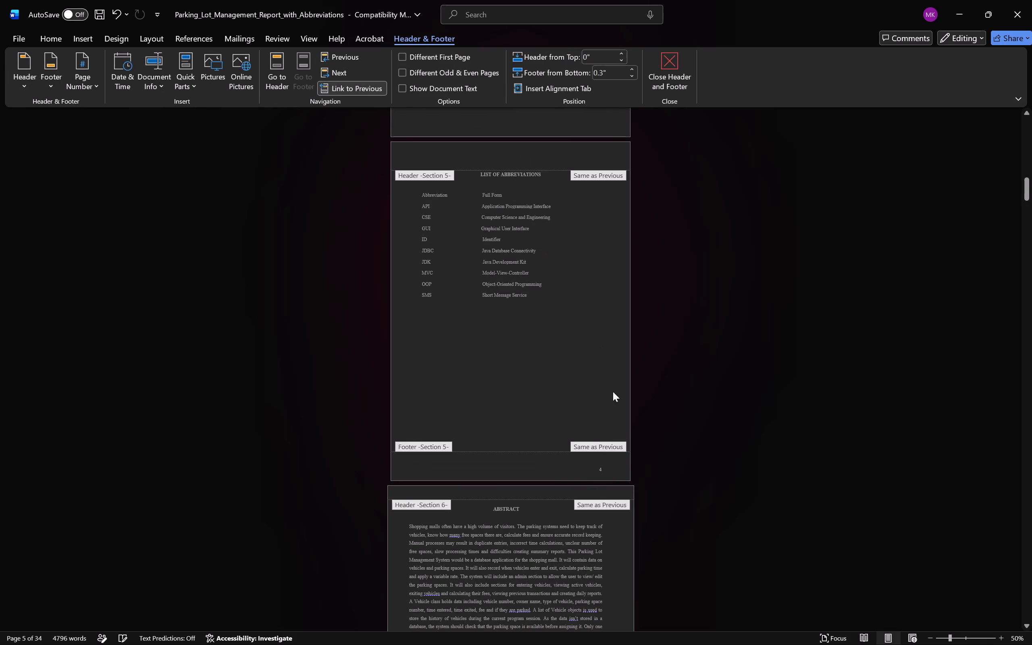
pyautogui.click(346, 87)
# Replace the page number 4 with 5 in the unlinked Section 5 footer on the List of Abbreviations page.
pyautogui.scroll(-3, 527, 352)
pyautogui.scroll(-5, 614, 422)
pyautogui.moveTo(610, 499); pyautogui.dragTo(583, 502)
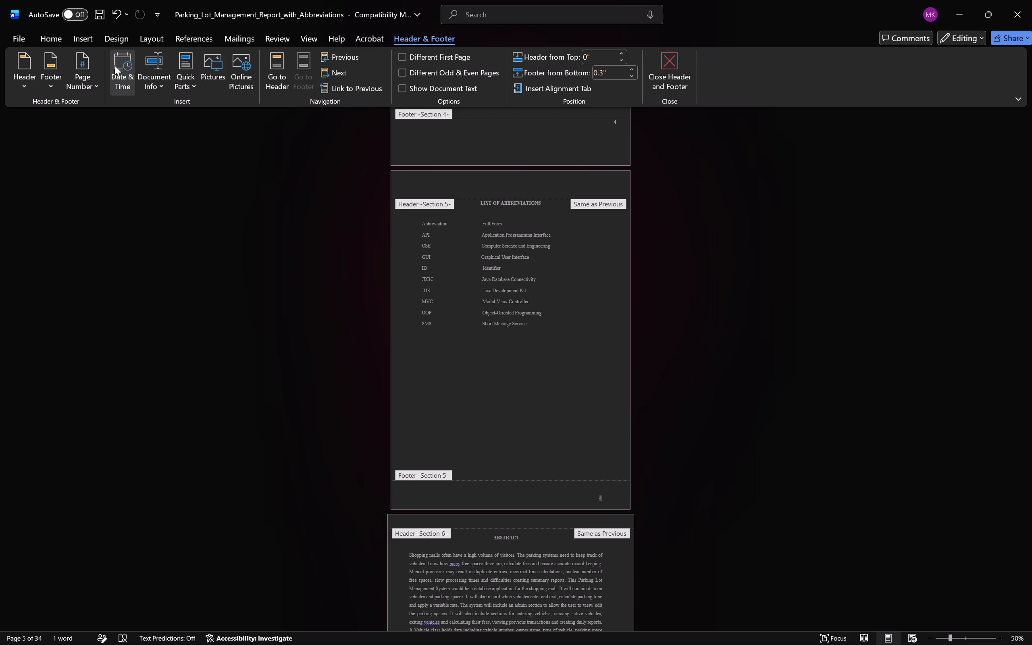
pyautogui.click(56, 46)
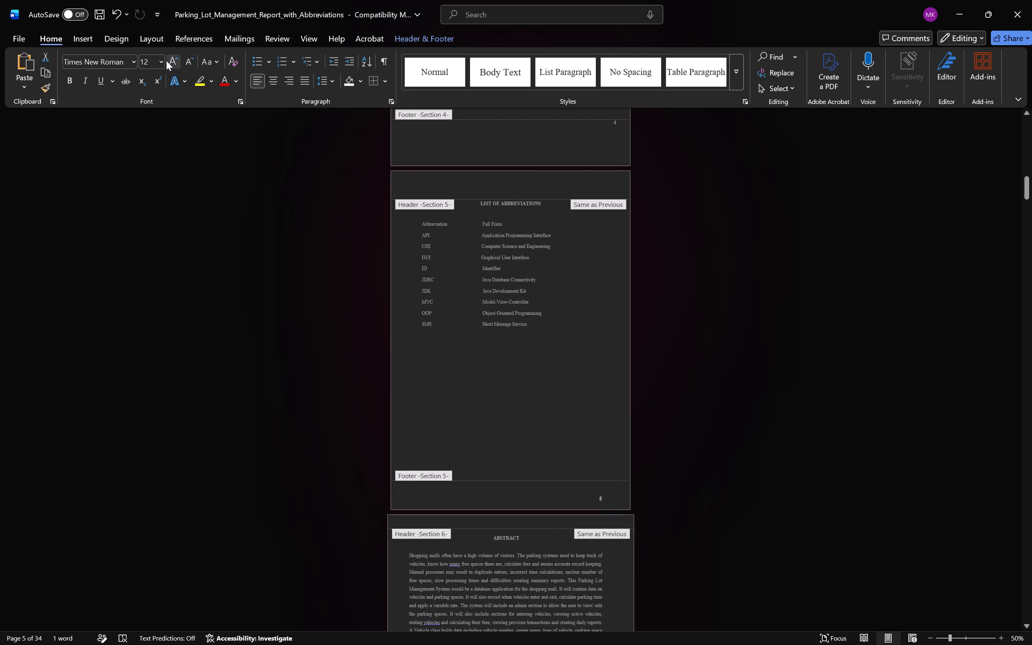
pyautogui.click(611, 486)
pyautogui.click(611, 499)
pyautogui.press('BackSpace')
pyautogui.press('5')
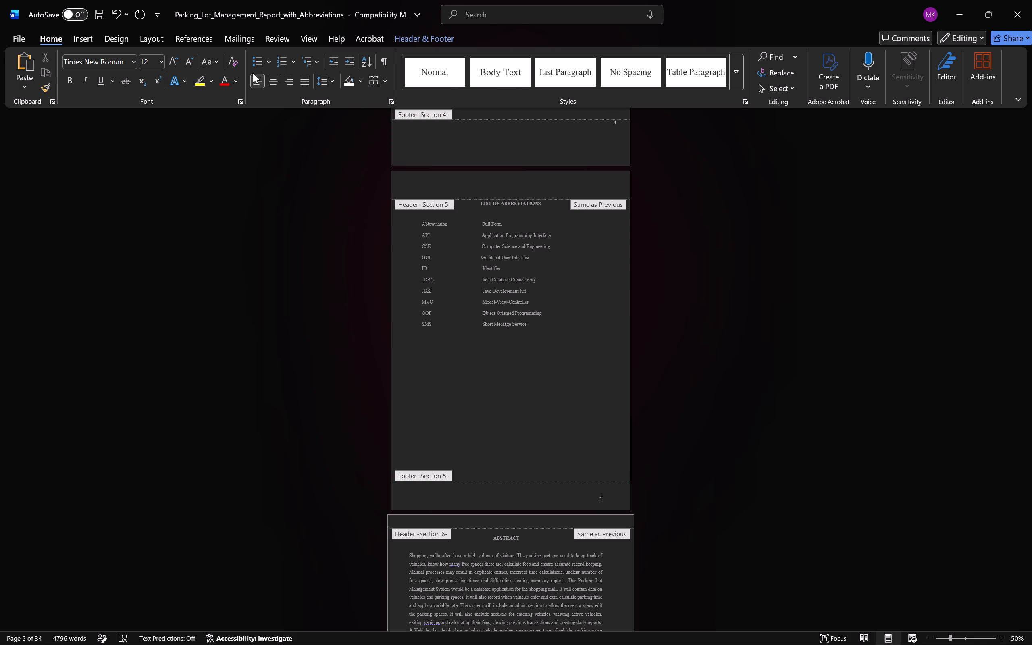
# Right-align the Section 5 page number and insert a left alignment tab relative to the margin with no leader.
pyautogui.click(283, 82)
pyautogui.click(421, 44)
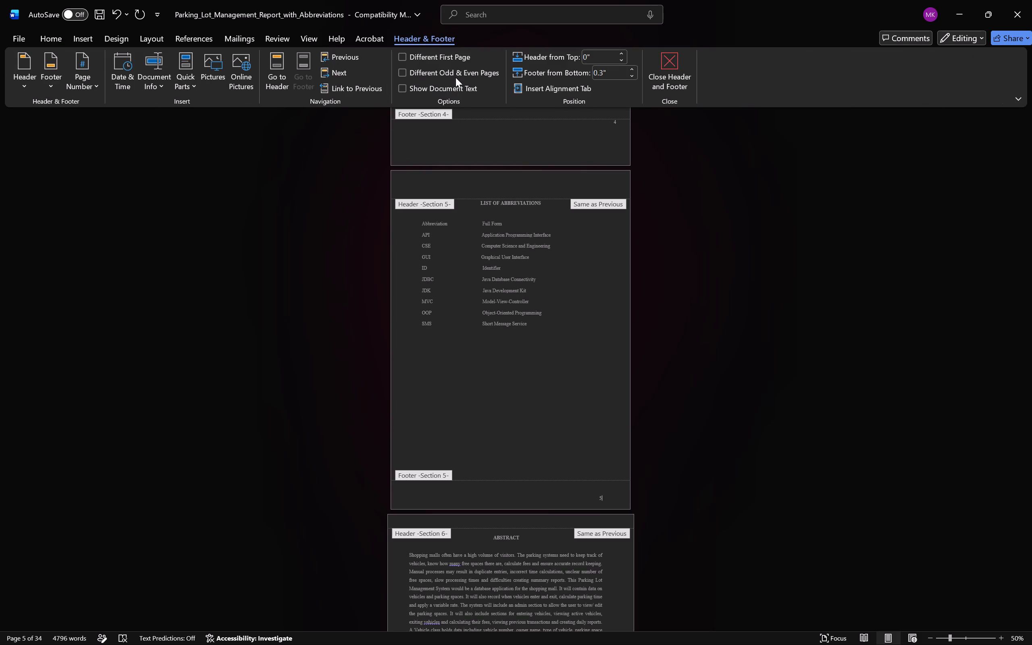
pyautogui.click(577, 87)
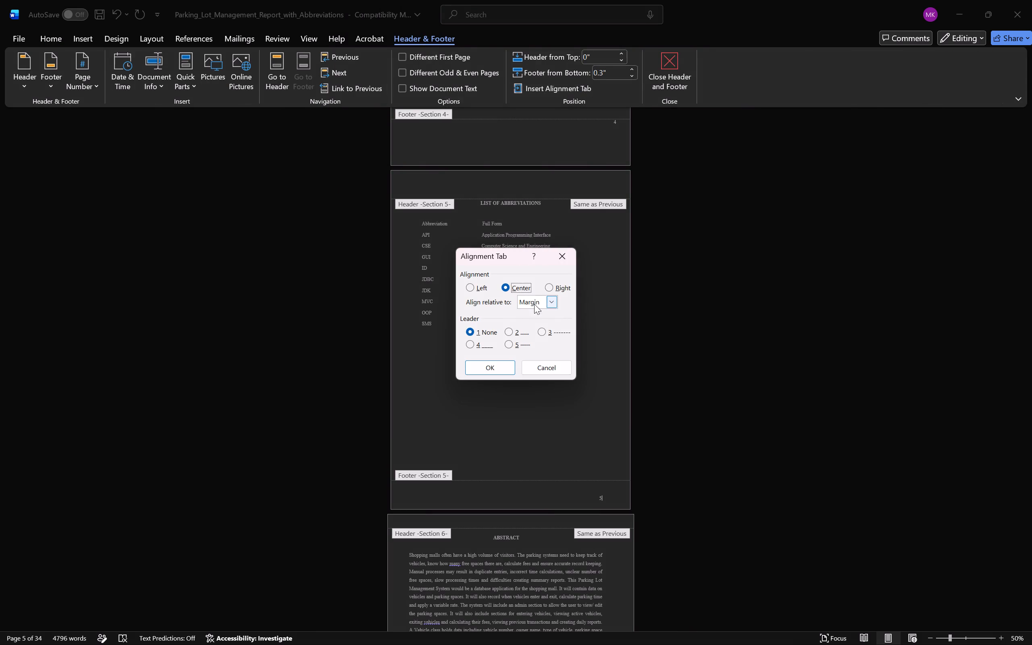
pyautogui.click(460, 289)
pyautogui.click(473, 286)
pyautogui.click(507, 365)
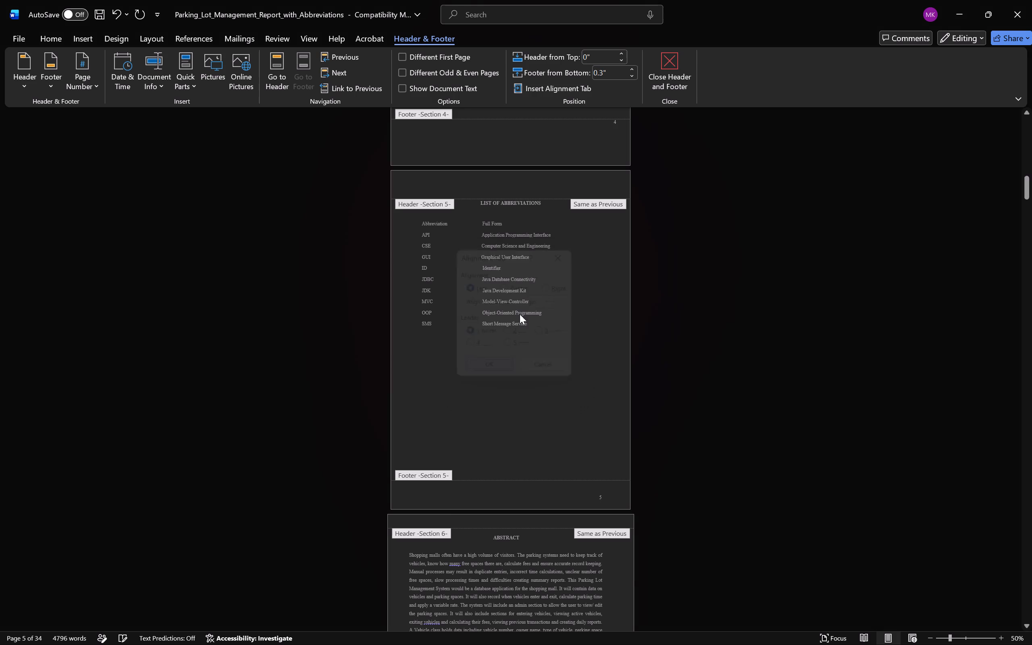
# Set the Section 5 footer's distance from the bottom to 0.4".
pyautogui.click(634, 69)
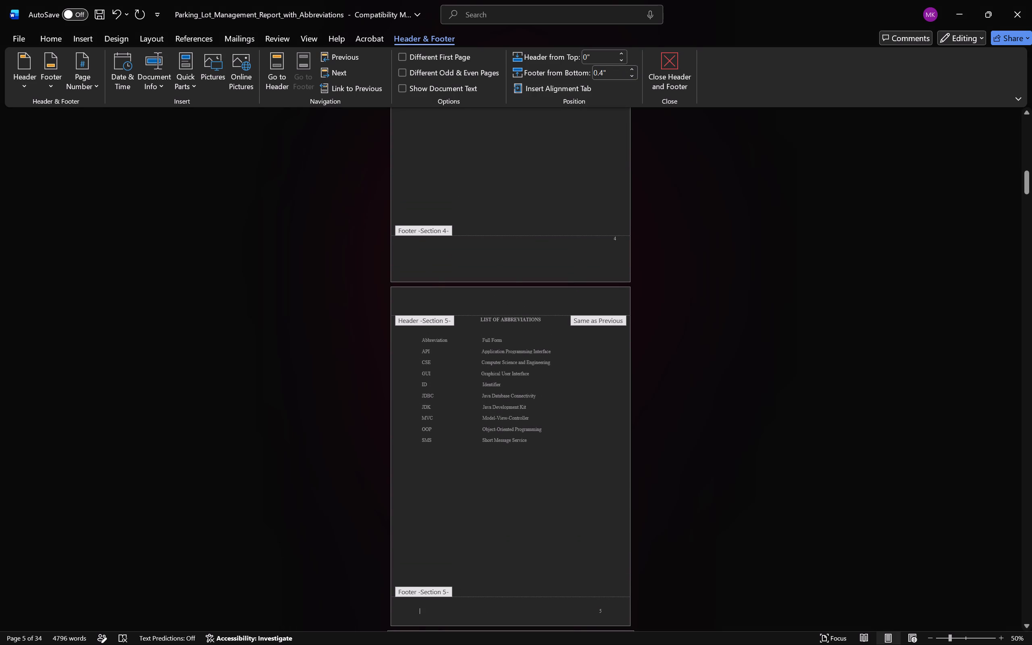
pyautogui.click(621, 72)
# Lower the Section 4 footer on the List of Figures page to 0.9" from the bottom and leave header and footer editing.
pyautogui.click(610, 233)
pyautogui.doubleClick(612, 237)
pyautogui.doubleClick(632, 76)
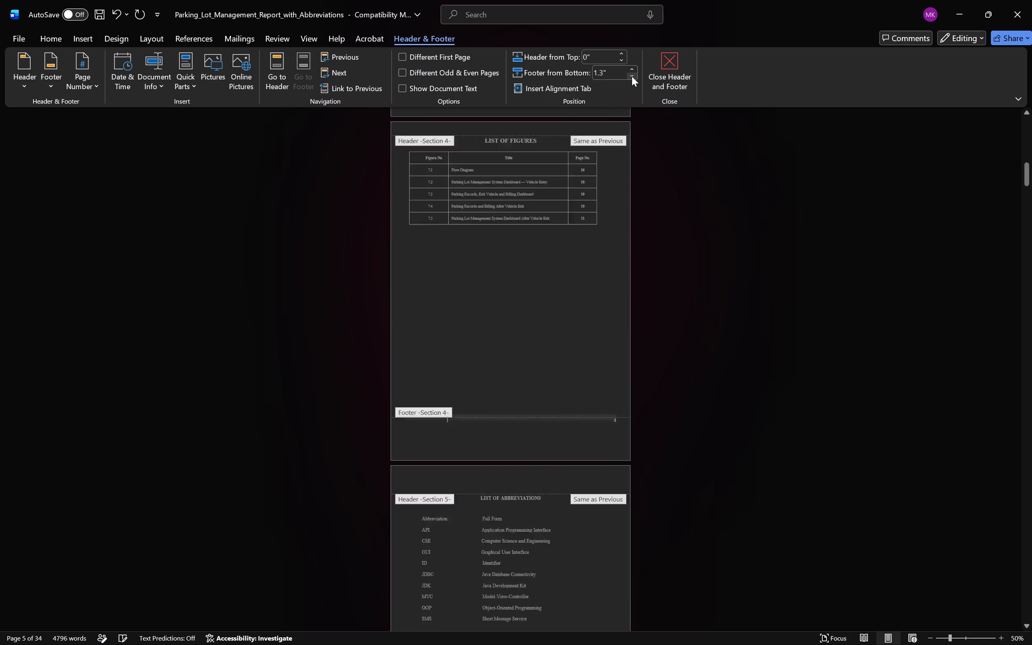
pyautogui.doubleClick(632, 76)
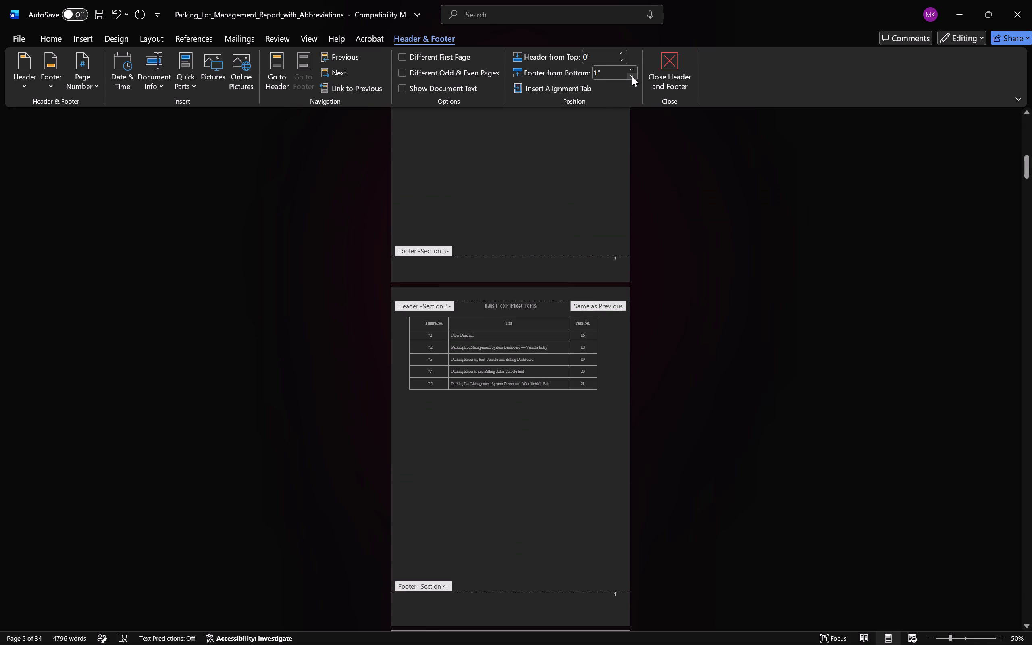
pyautogui.click(632, 76)
pyautogui.scroll(-15, 681, 235)
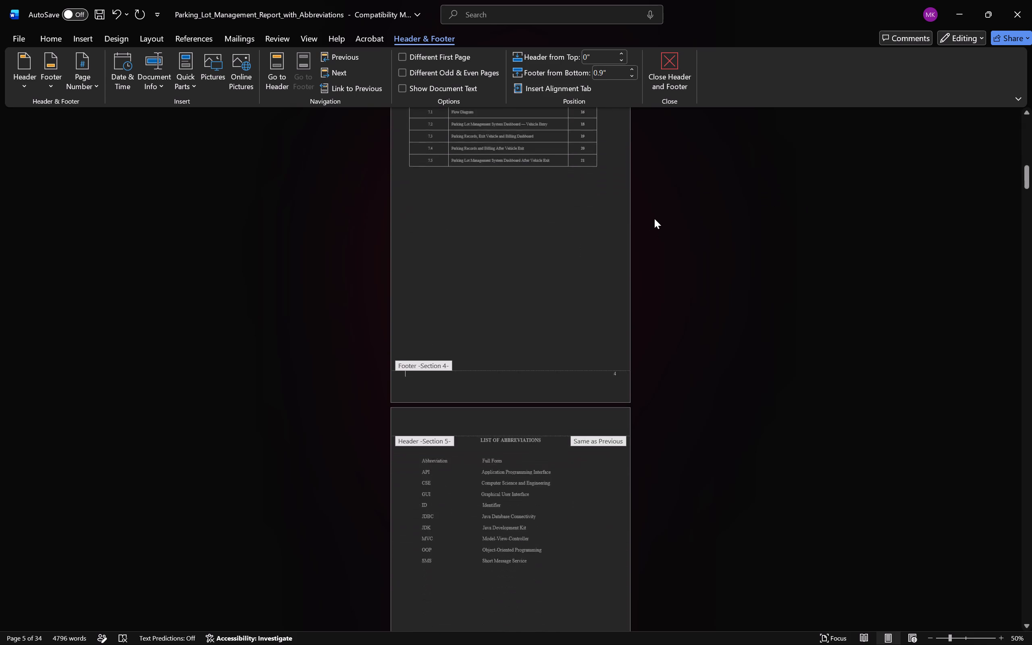
pyautogui.scroll(-14, 654, 218)
pyautogui.click(731, 125)
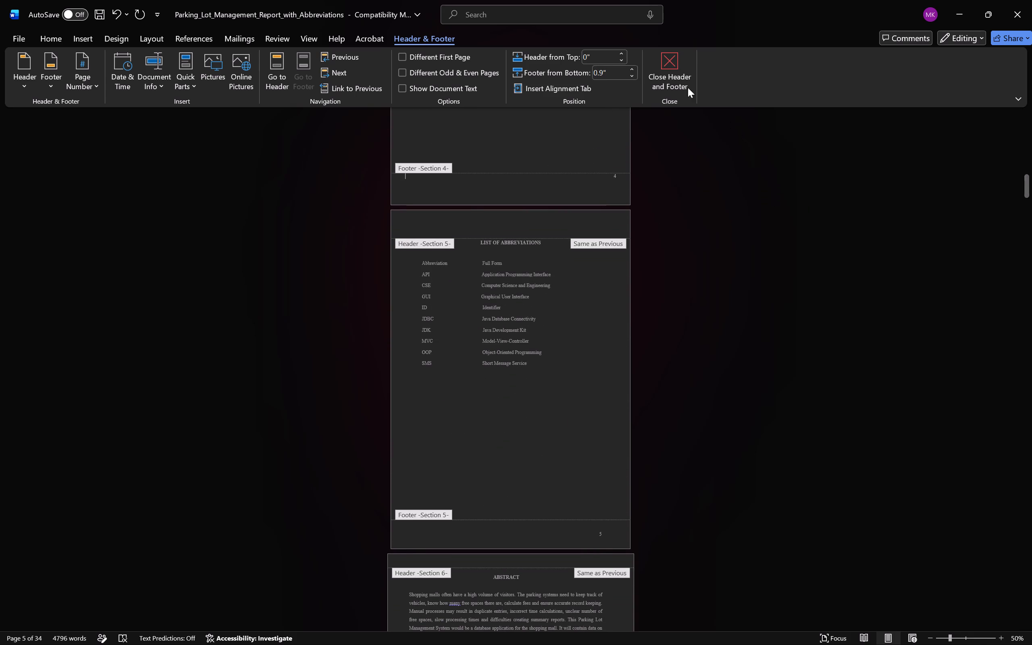
pyautogui.click(674, 81)
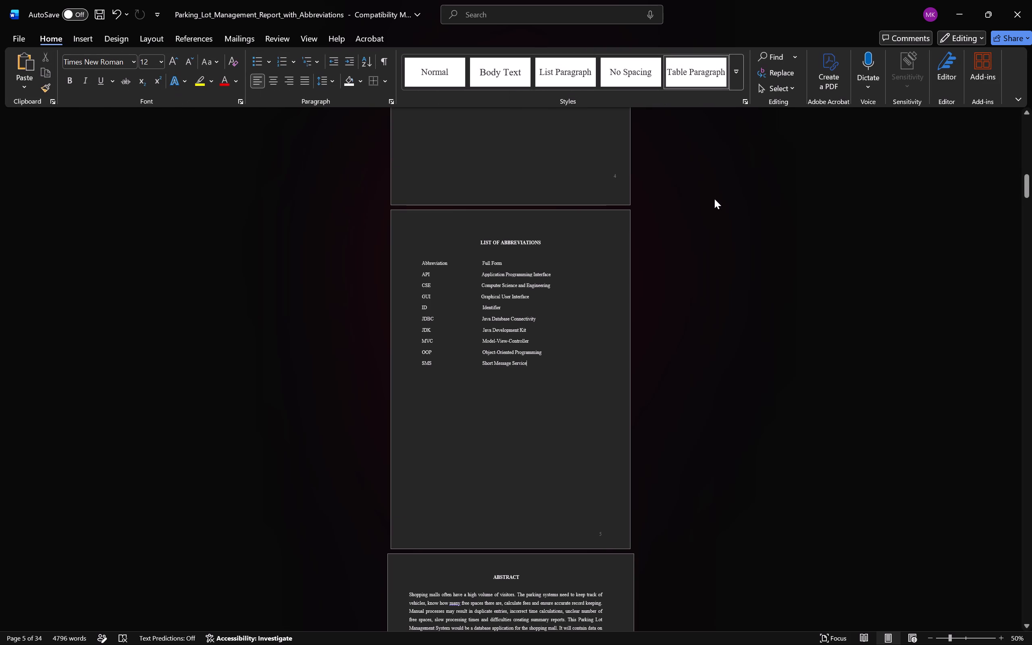
# Check the page numbers from the List of Abbreviations through the Abstract and Introduction pages.
pyautogui.scroll(-2, 705, 216)
pyautogui.scroll(2, 703, 215)
pyautogui.scroll(-20, 703, 215)
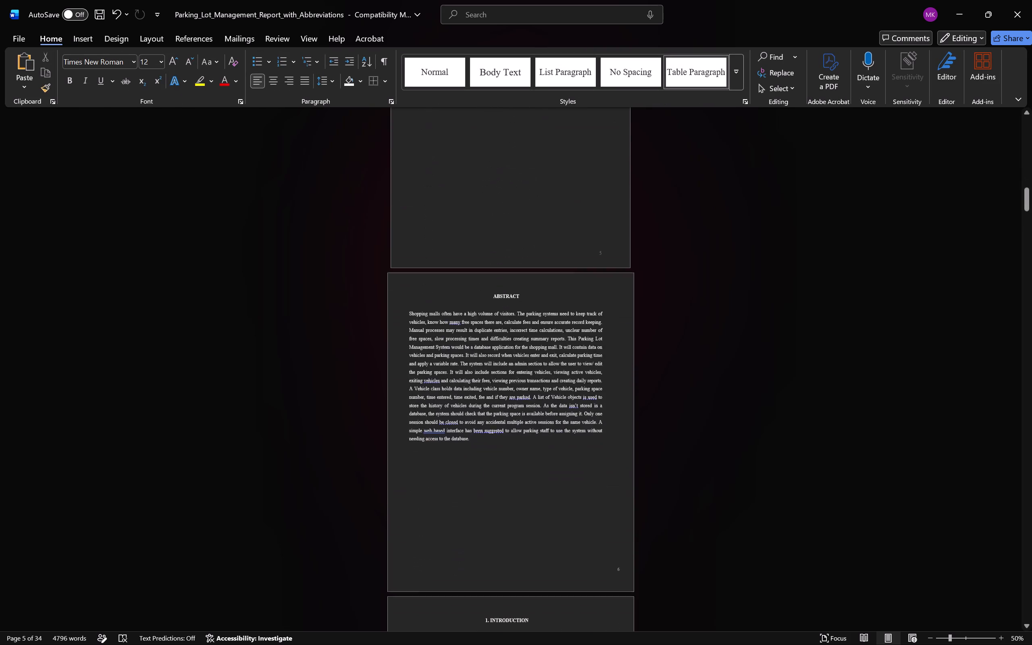
pyautogui.scroll(-6, 701, 216)
pyautogui.scroll(4, 701, 217)
pyautogui.scroll(-5, 701, 217)
pyautogui.scroll(-20, 701, 217)
pyautogui.scroll(-1, 701, 217)
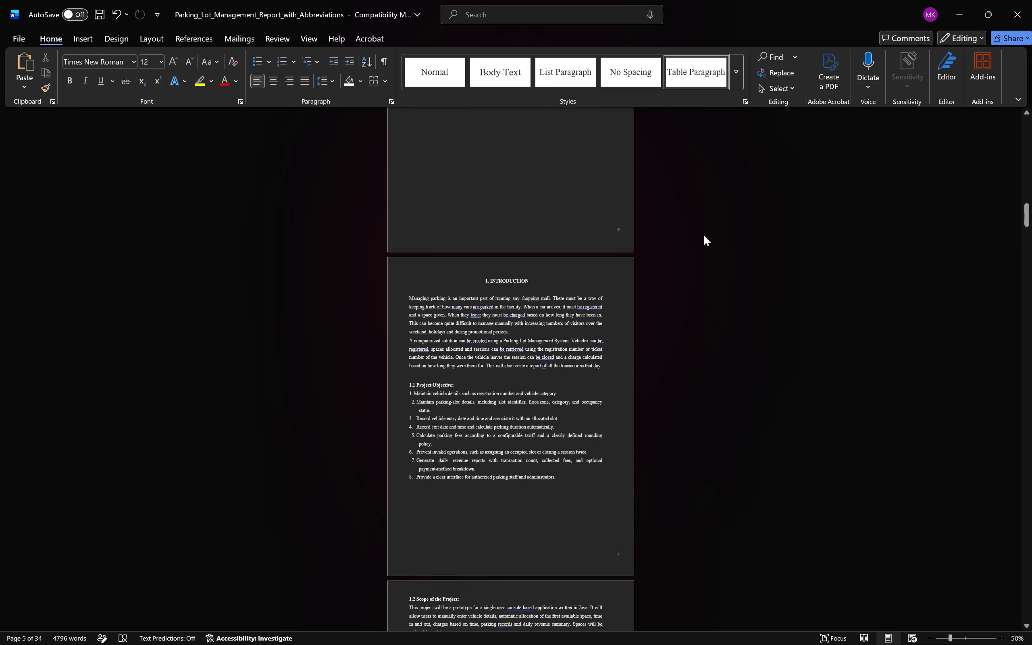
pyautogui.scroll(-9, 704, 235)
# Save the report.
pyautogui.hotkey('ctrl', 's')
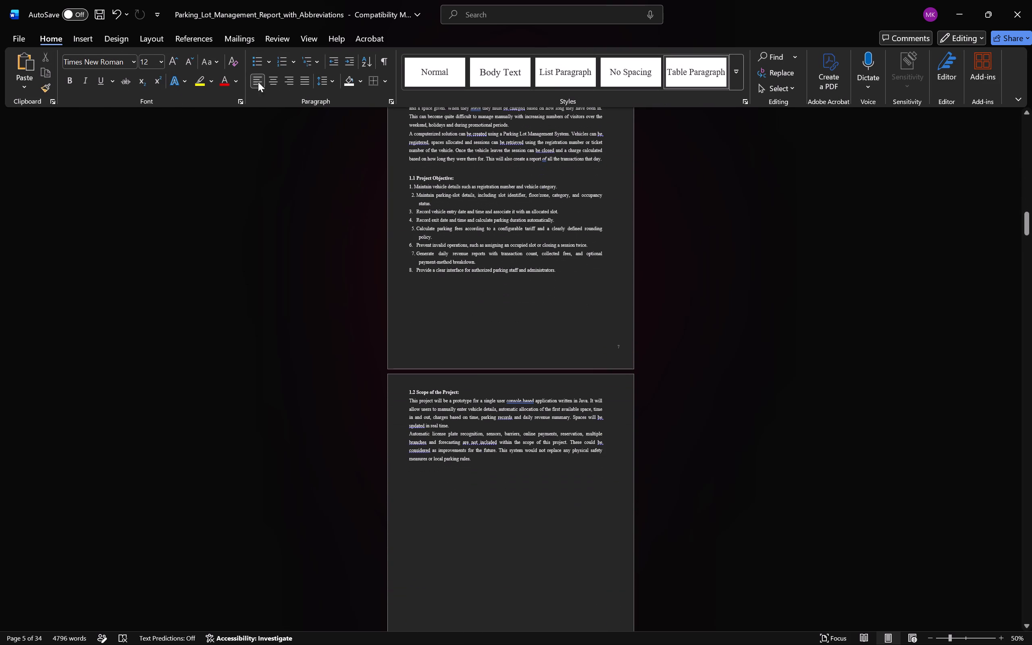
pyautogui.click(99, 19)
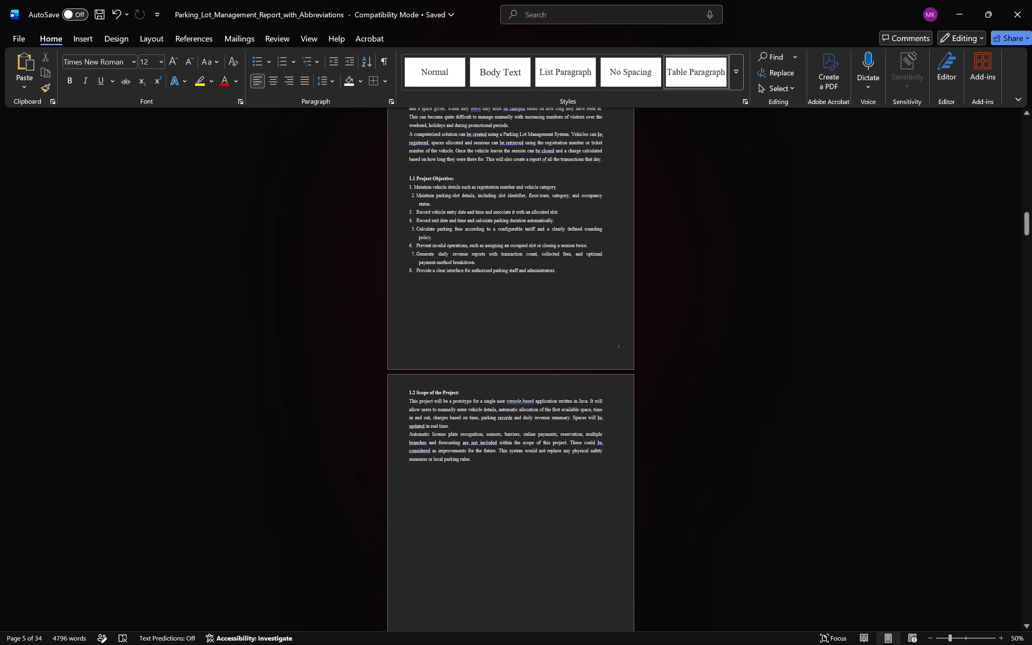
# Preview the report for printing and check the front pages from the cover through the lists to the Abstract.
pyautogui.hotkey('ctrl', 'p')
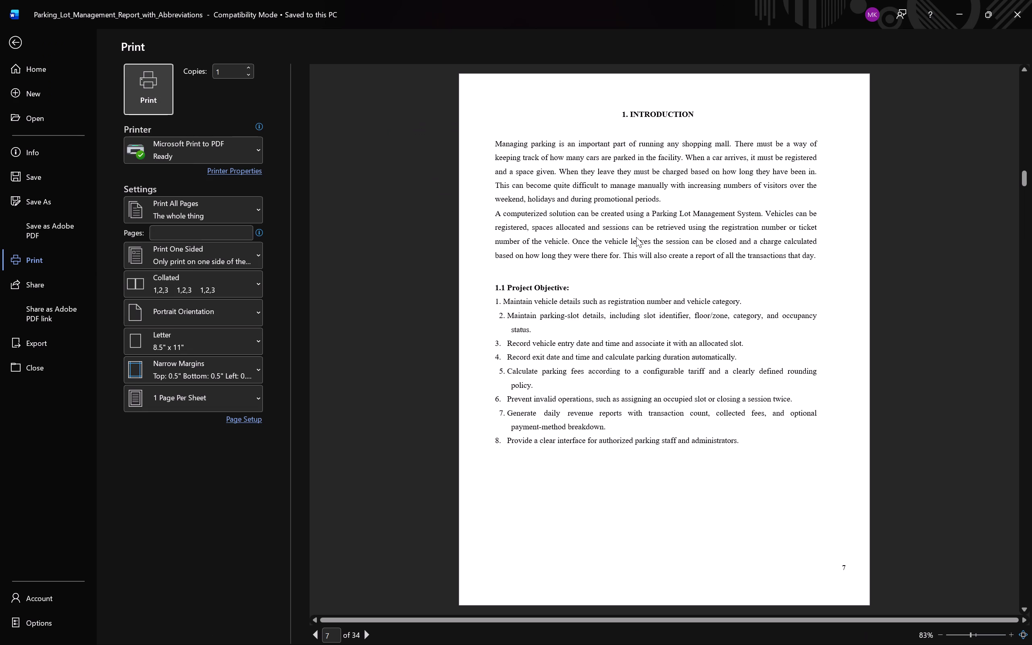
pyautogui.scroll(20, 636, 237)
pyautogui.scroll(2, 636, 237)
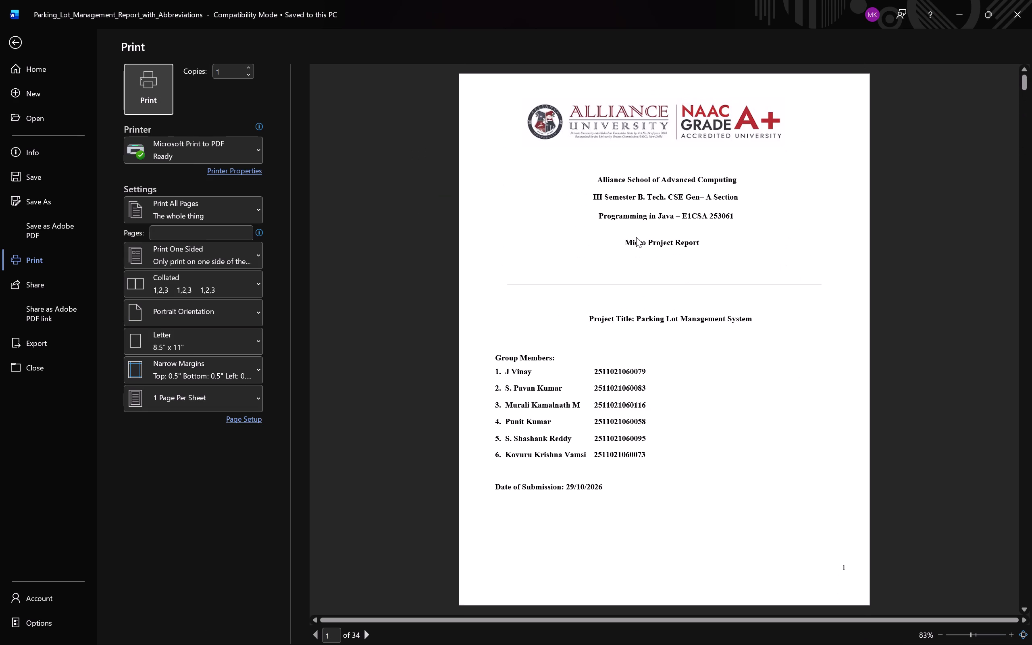
pyautogui.scroll(-1, 636, 237)
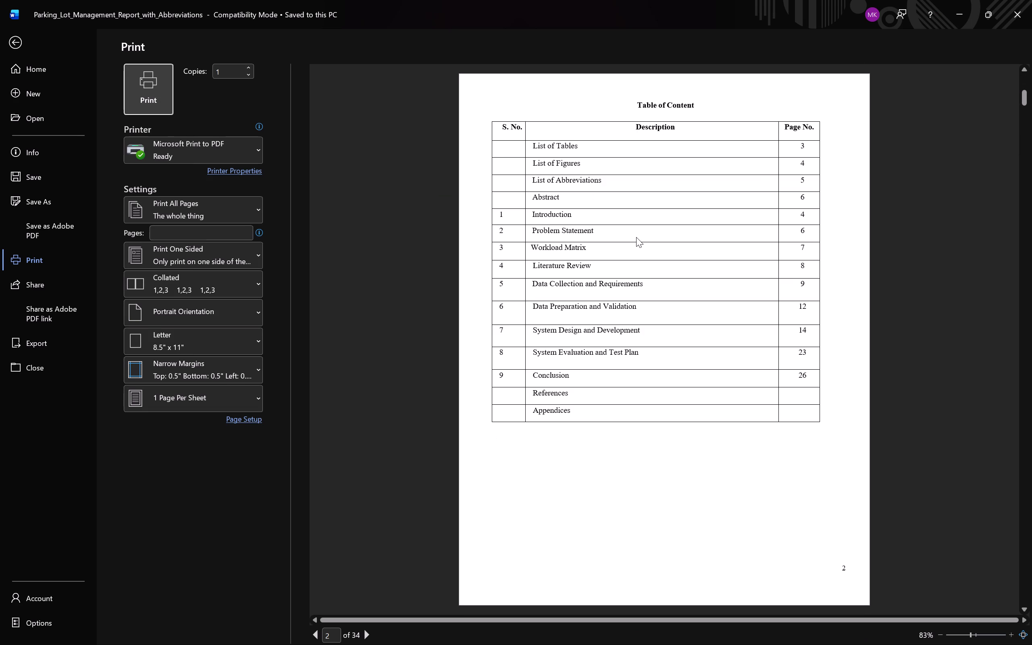
pyautogui.scroll(-4, 636, 237)
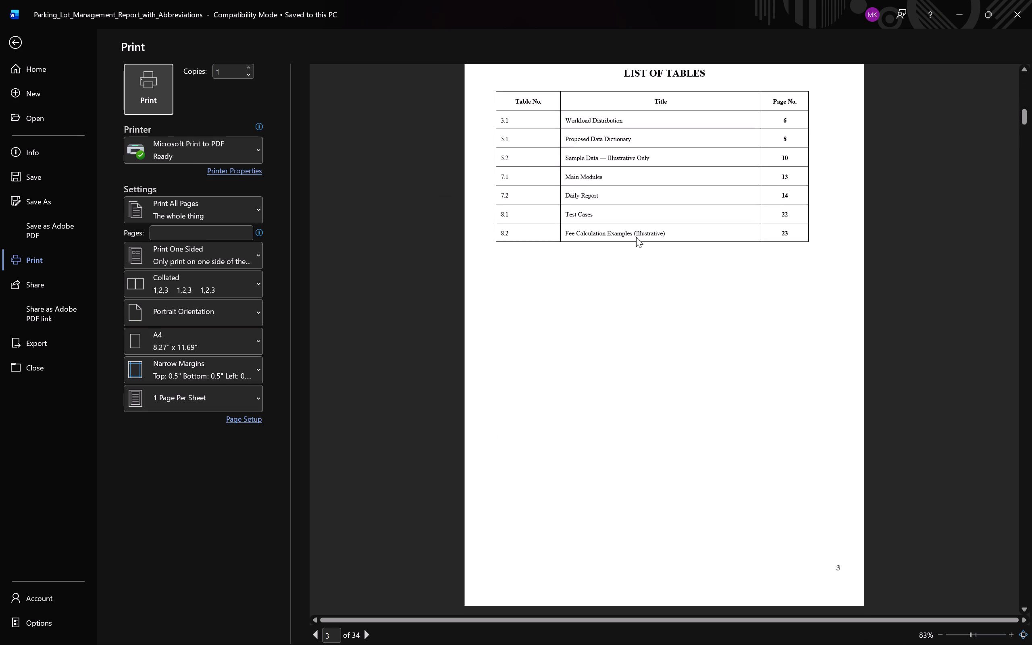
pyautogui.scroll(-6, 636, 237)
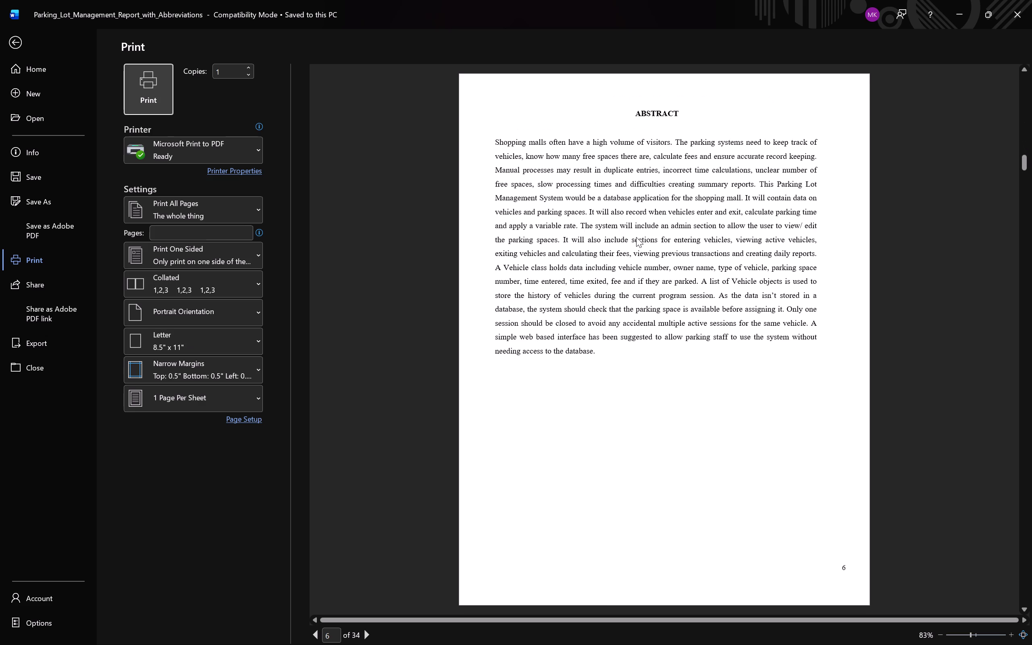
# Check the layout and page numbers of the previewed body pages from the Introduction to the Flow Diagram.
pyautogui.scroll(-5, 636, 237)
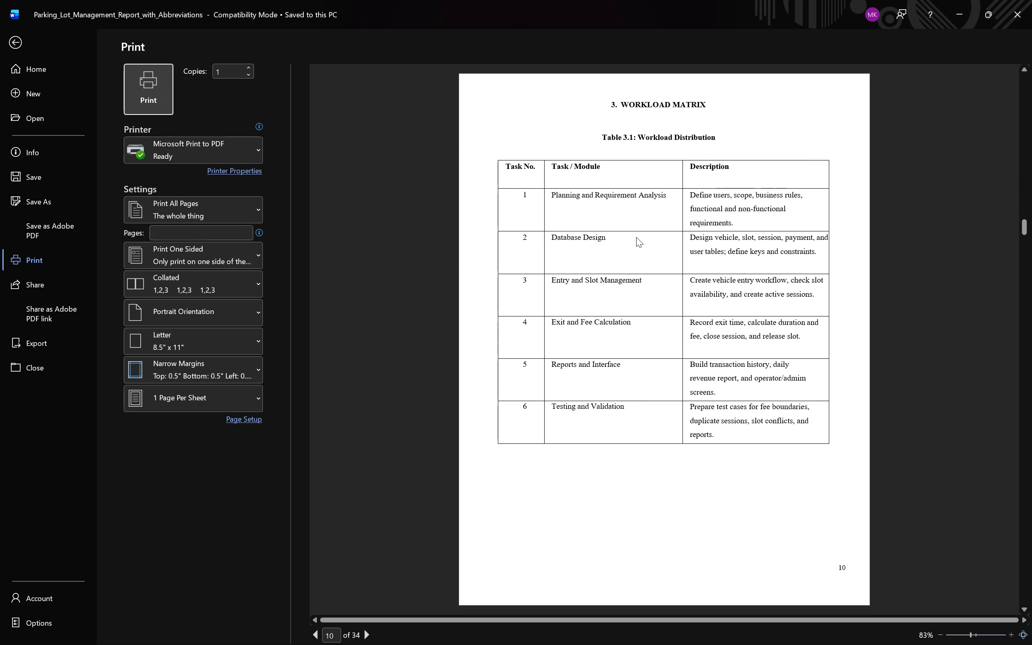
pyautogui.scroll(-4, 636, 237)
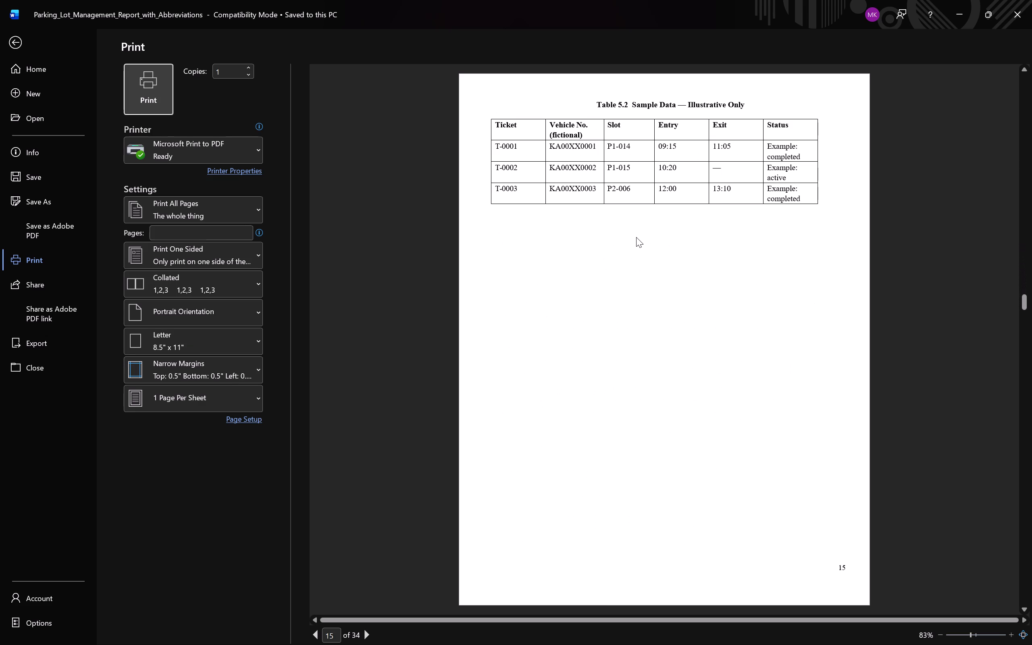
pyautogui.scroll(1, 636, 237)
pyautogui.scroll(-7, 636, 237)
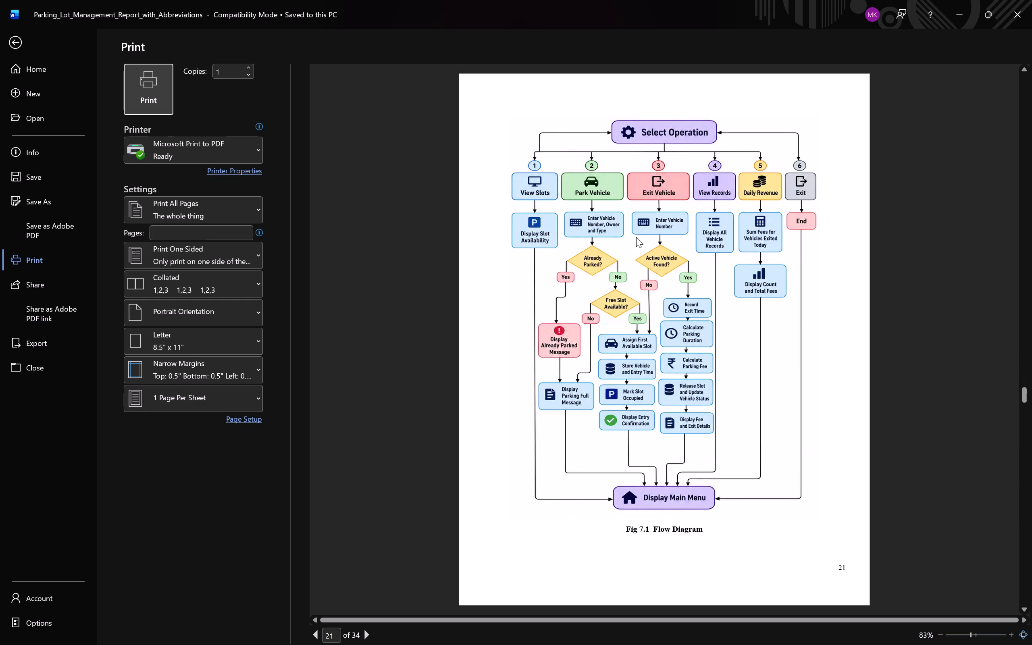
# Check the remaining previewed pages, including Section 8, the dashboard figures and References, and return to the document.
pyautogui.scroll(-5, 636, 237)
pyautogui.scroll(1, 636, 237)
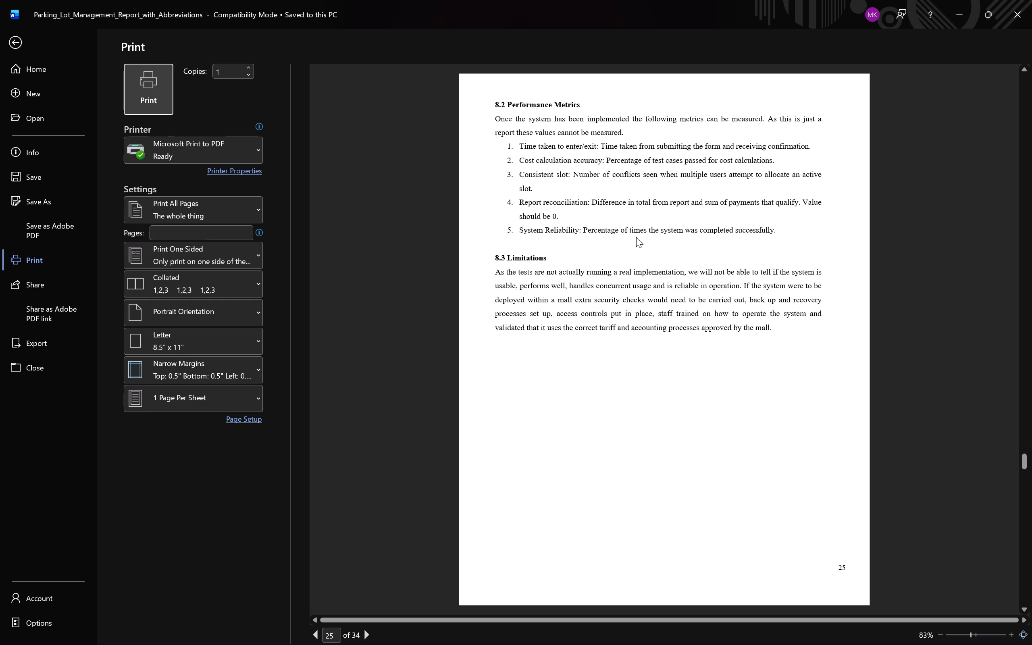
pyautogui.scroll(-4, 636, 237)
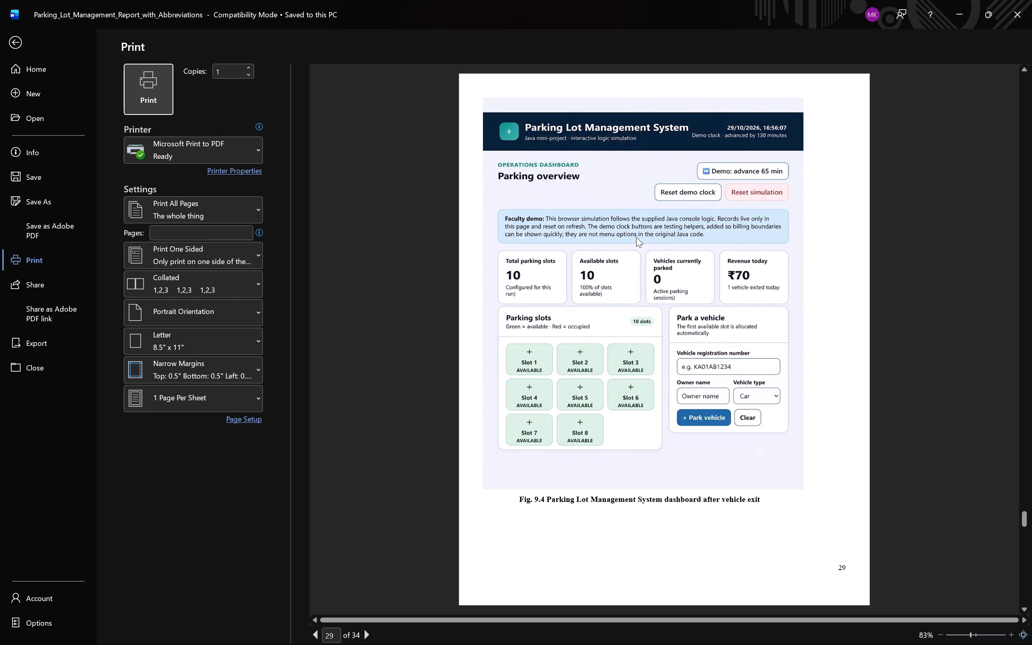
pyautogui.scroll(-4, 636, 237)
pyautogui.scroll(2, 636, 237)
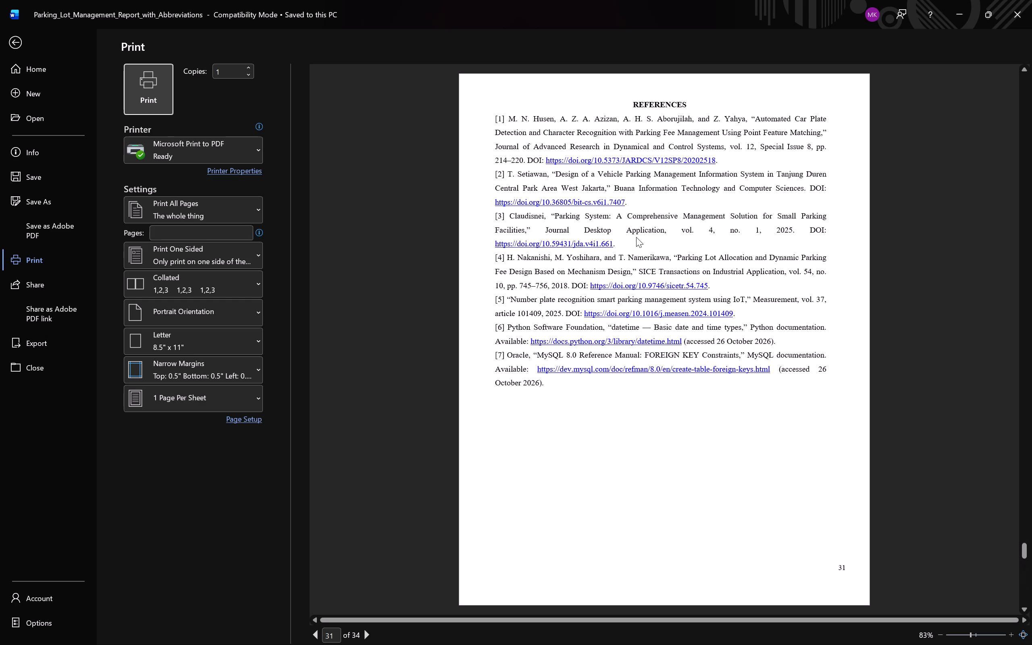
pyautogui.press('Escape')
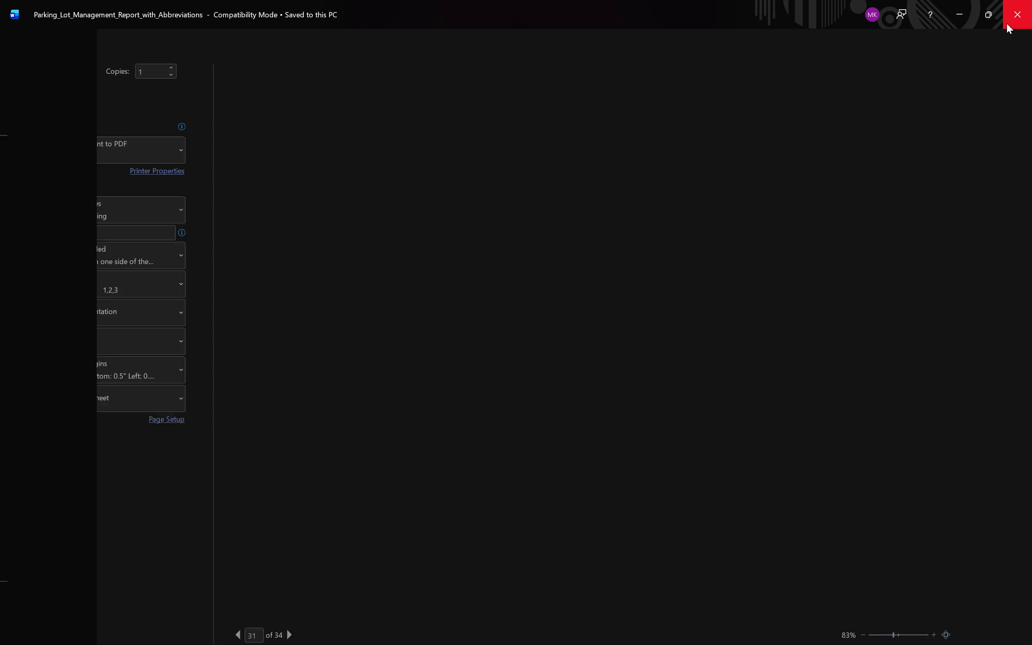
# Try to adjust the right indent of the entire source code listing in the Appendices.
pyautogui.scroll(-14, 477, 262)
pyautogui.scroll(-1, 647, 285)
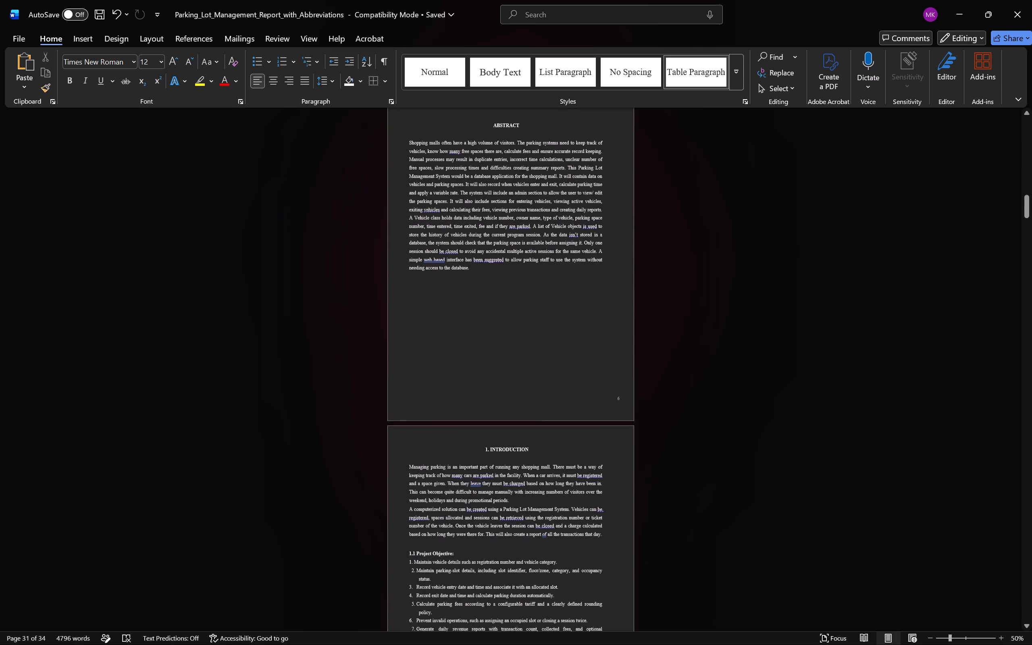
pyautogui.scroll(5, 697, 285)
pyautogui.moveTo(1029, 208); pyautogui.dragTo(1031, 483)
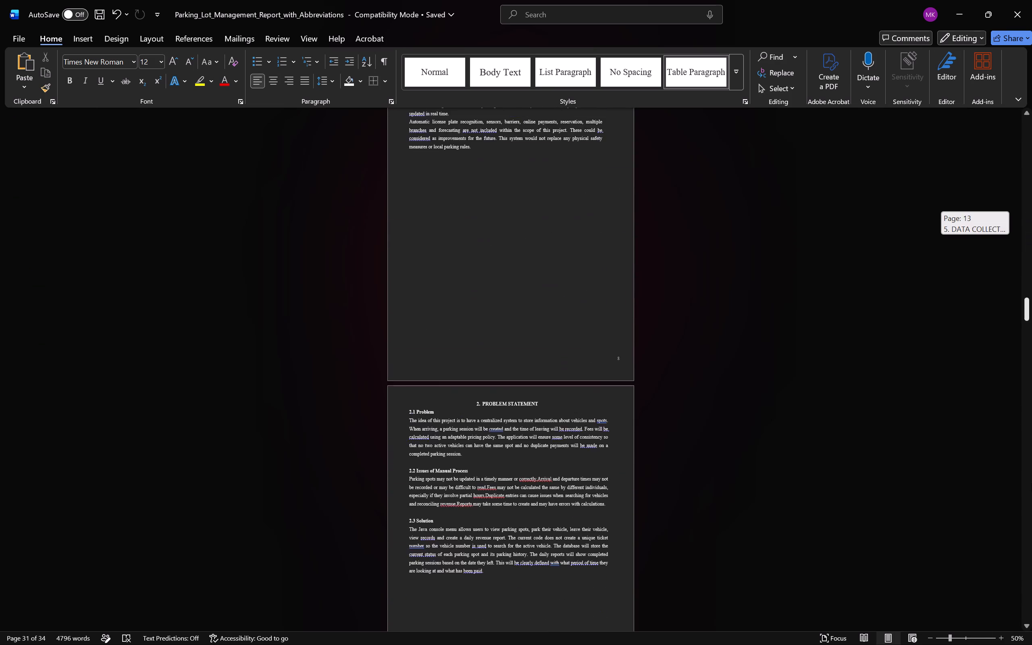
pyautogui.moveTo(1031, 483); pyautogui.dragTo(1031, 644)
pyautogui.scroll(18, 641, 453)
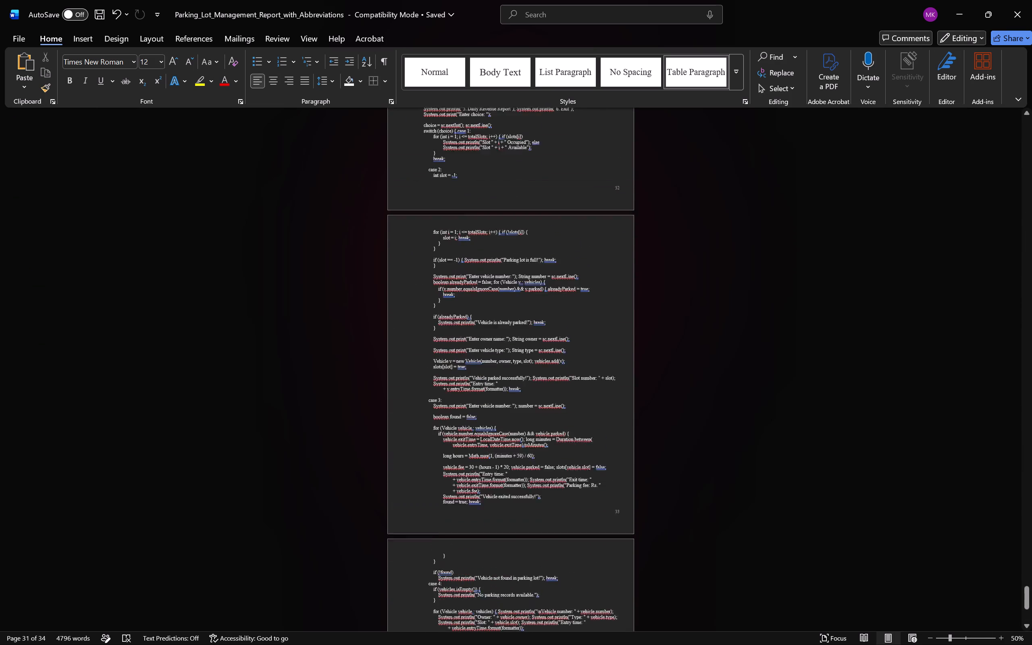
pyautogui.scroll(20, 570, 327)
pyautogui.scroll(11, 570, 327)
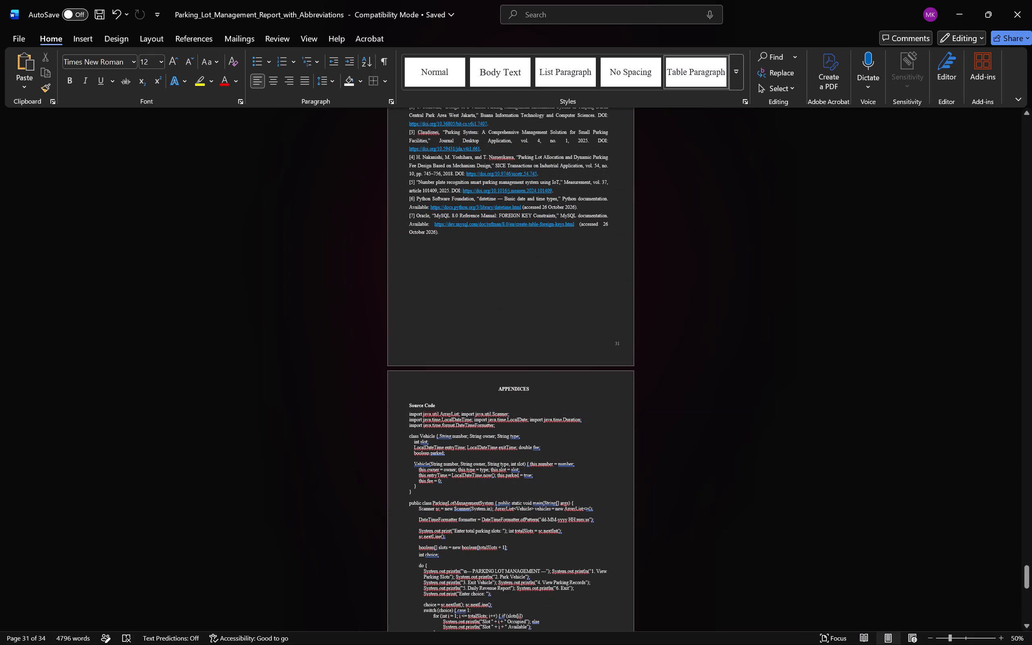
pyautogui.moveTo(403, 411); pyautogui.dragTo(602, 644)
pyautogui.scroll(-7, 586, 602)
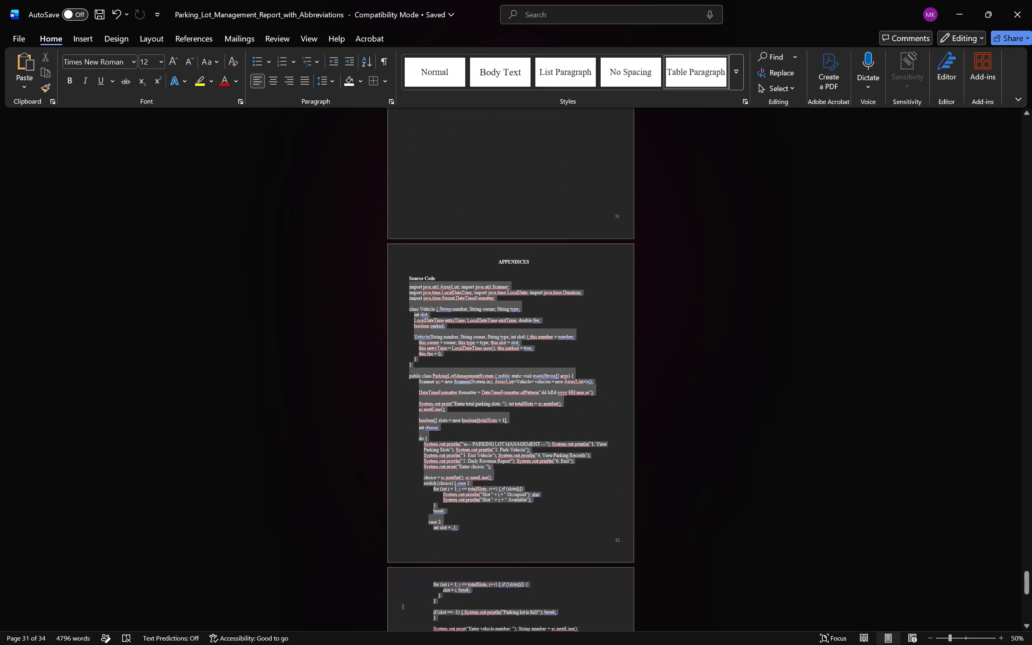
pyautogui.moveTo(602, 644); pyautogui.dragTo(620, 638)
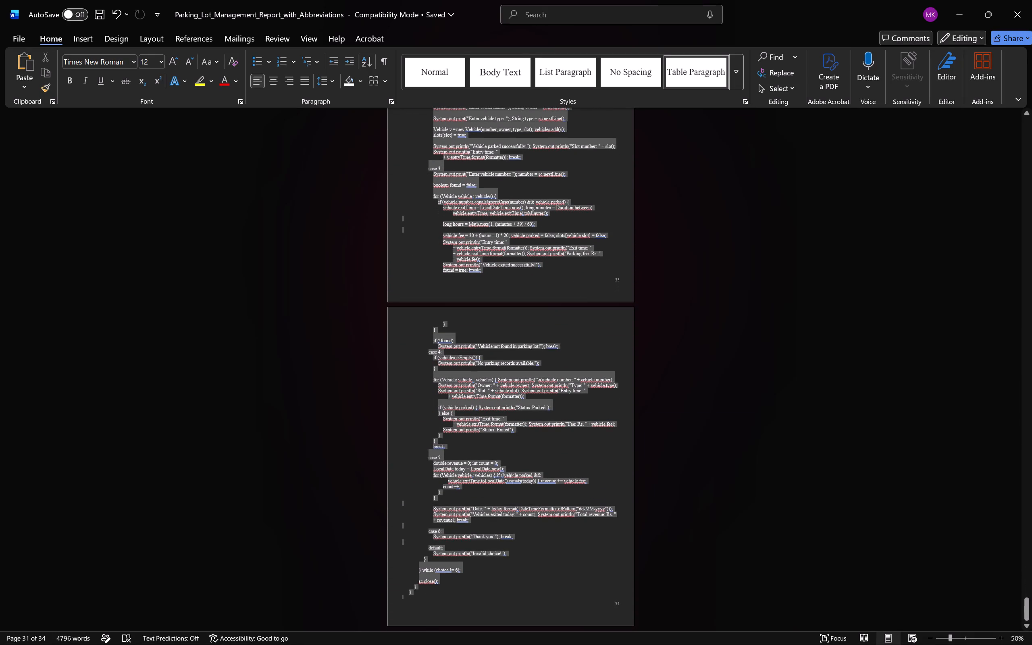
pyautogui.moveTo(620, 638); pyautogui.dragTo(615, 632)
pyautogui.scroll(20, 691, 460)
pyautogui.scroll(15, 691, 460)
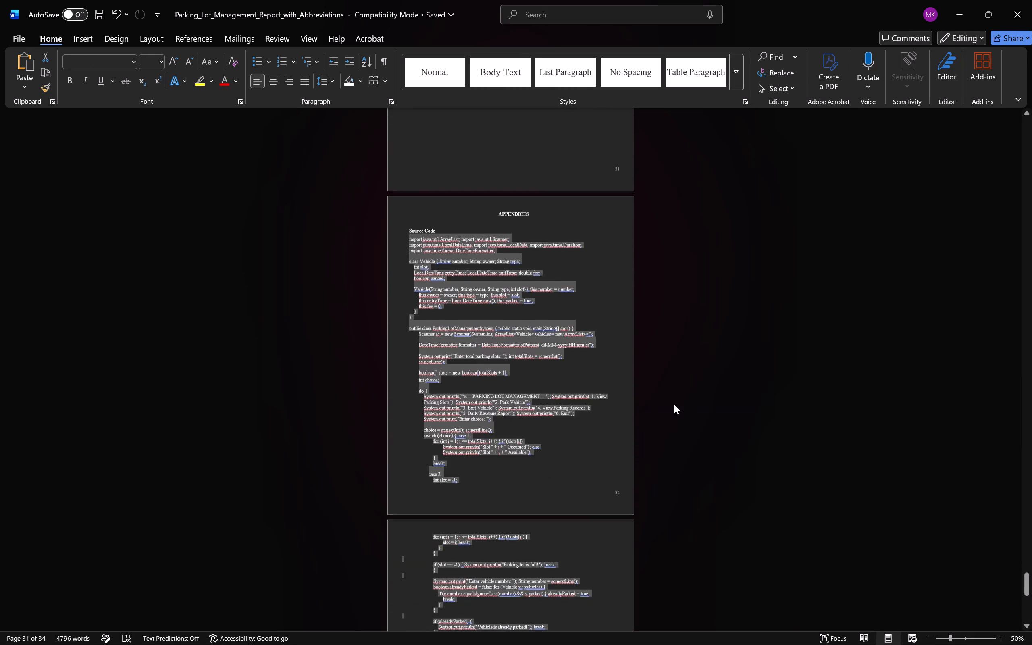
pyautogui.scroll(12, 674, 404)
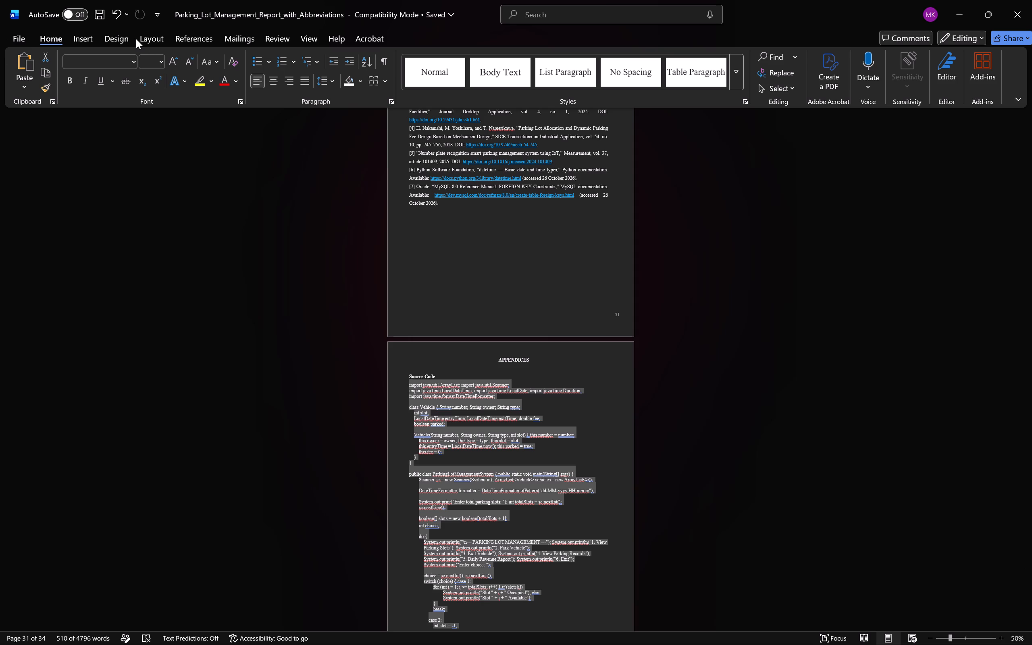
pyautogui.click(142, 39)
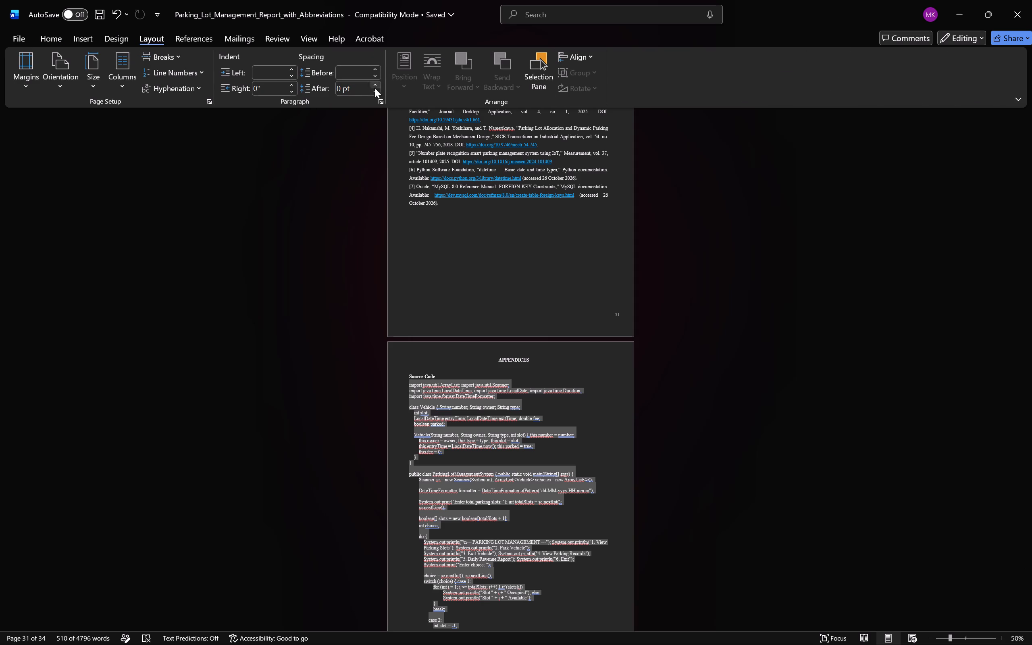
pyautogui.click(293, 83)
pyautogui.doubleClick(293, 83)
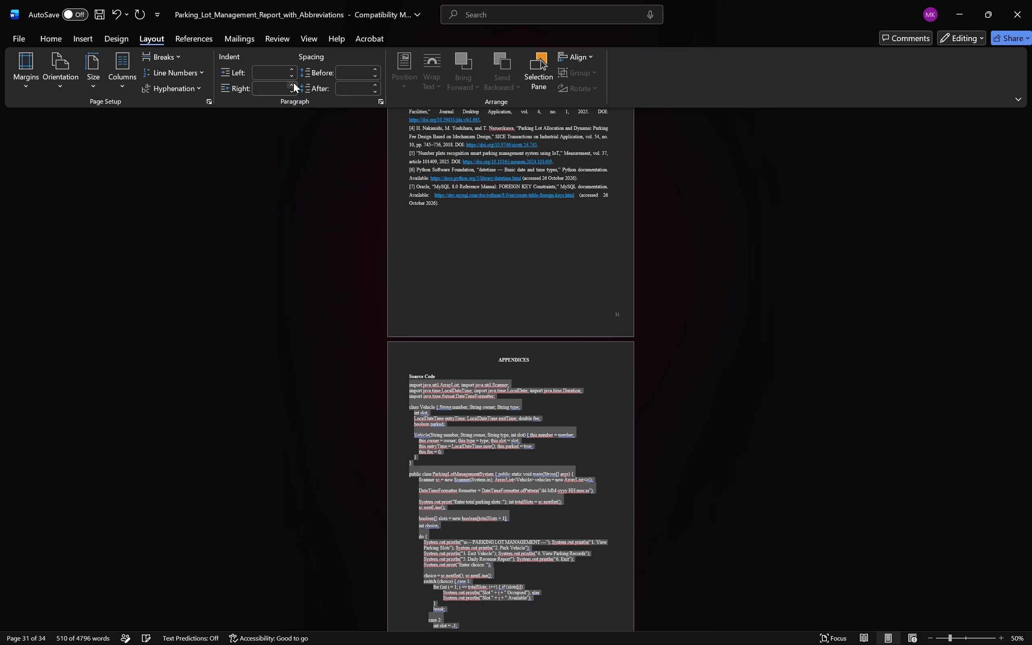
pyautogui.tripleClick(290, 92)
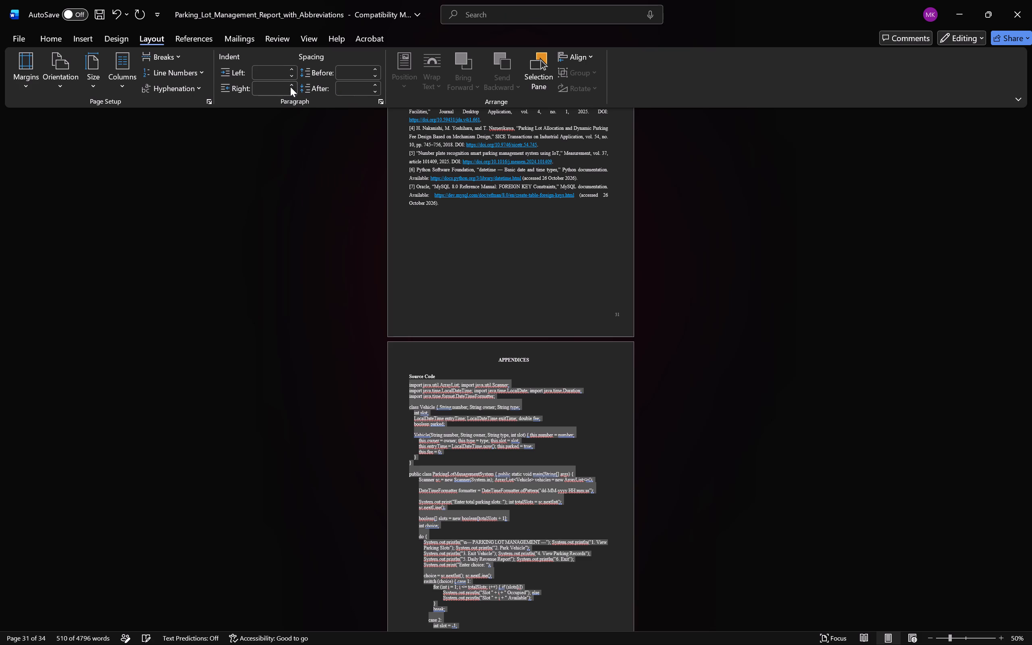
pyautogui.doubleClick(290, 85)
# Set the right indent of the source code on the first Appendices page to 0.6".
pyautogui.click(478, 404)
pyautogui.scroll(-6, 491, 385)
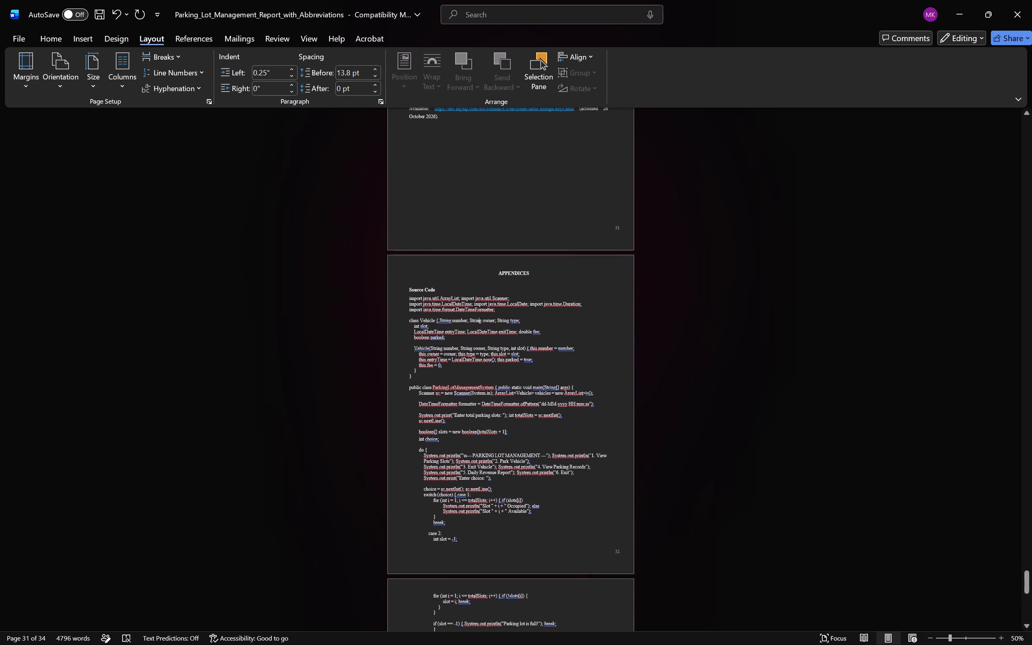
pyautogui.moveTo(537, 548); pyautogui.dragTo(395, 298)
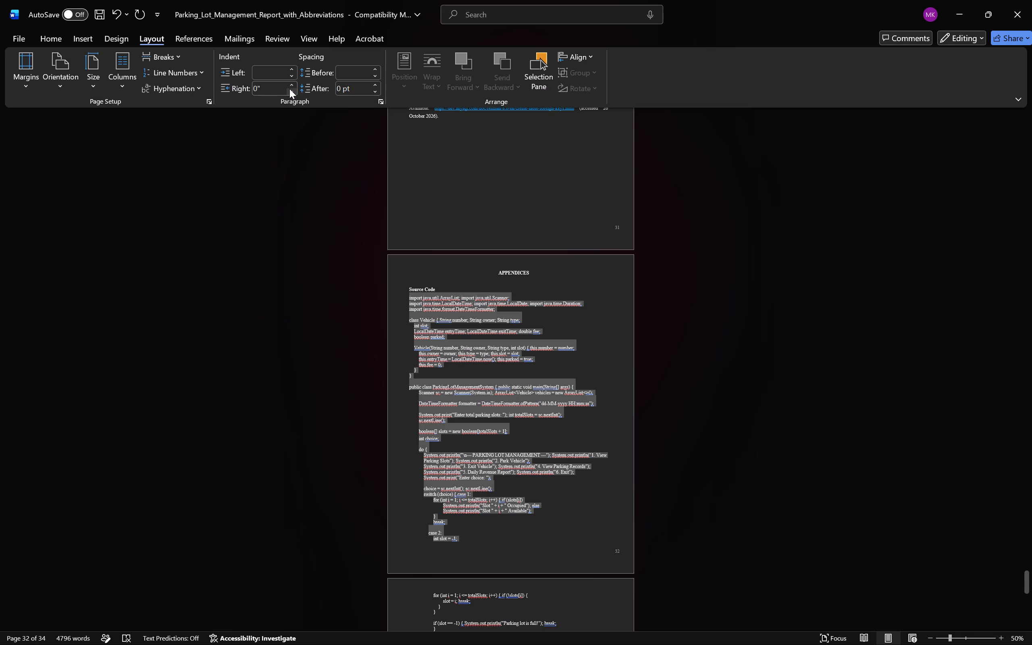
pyautogui.doubleClick(290, 85)
pyautogui.click(290, 85)
pyautogui.scroll(2, 414, 139)
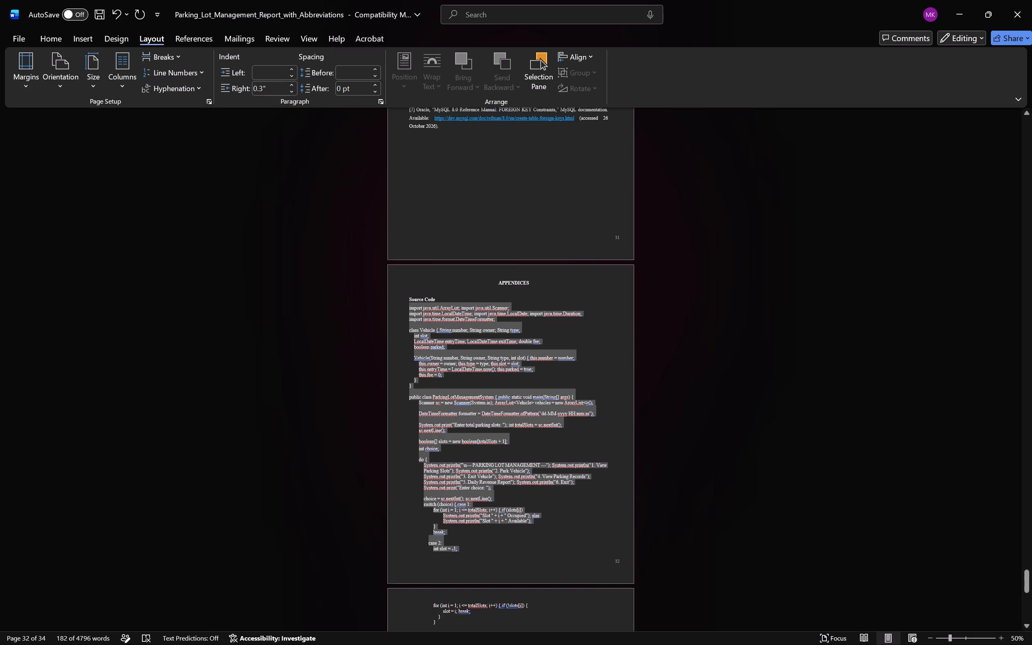
pyautogui.scroll(1, 414, 139)
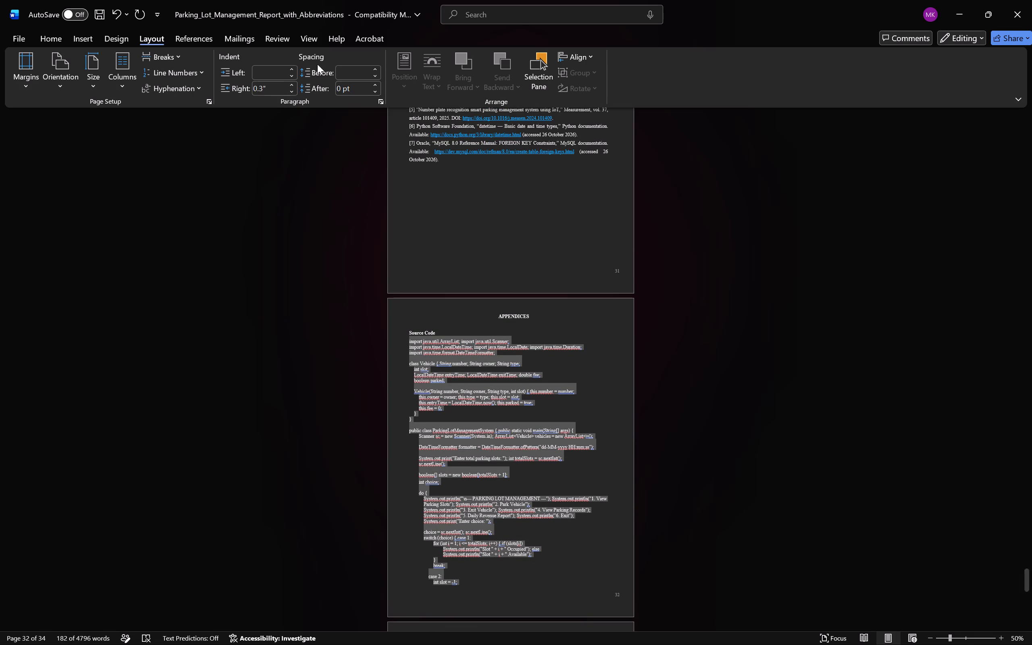
pyautogui.click(289, 84)
pyautogui.click(289, 84)
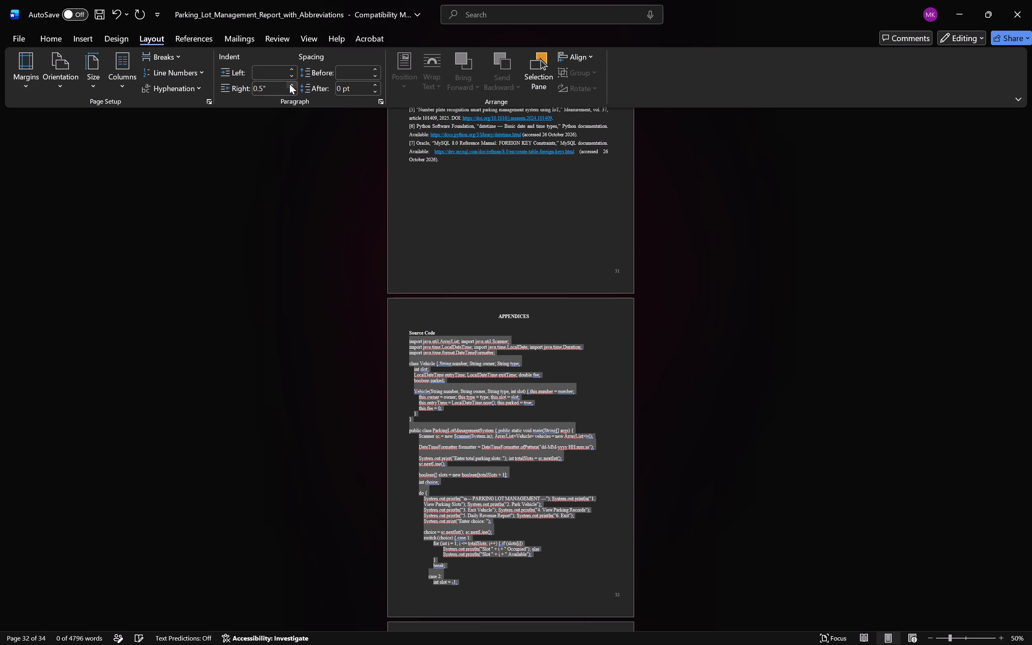
pyautogui.click(289, 84)
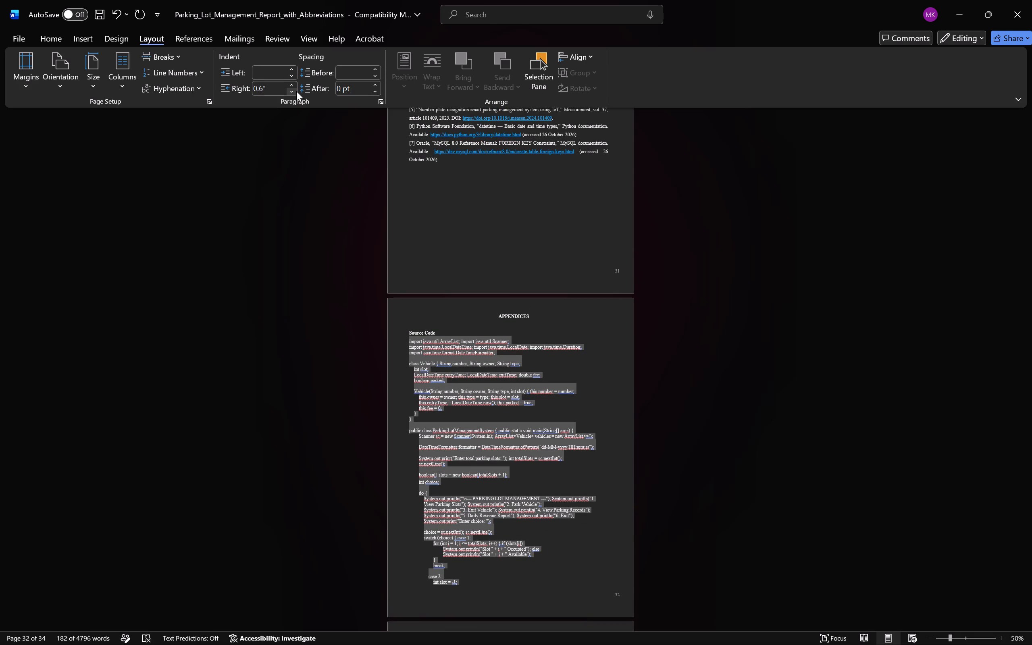
pyautogui.click(651, 215)
# Set the right indent of the source code on the second Appendices page to 1".
pyautogui.scroll(-18, 616, 250)
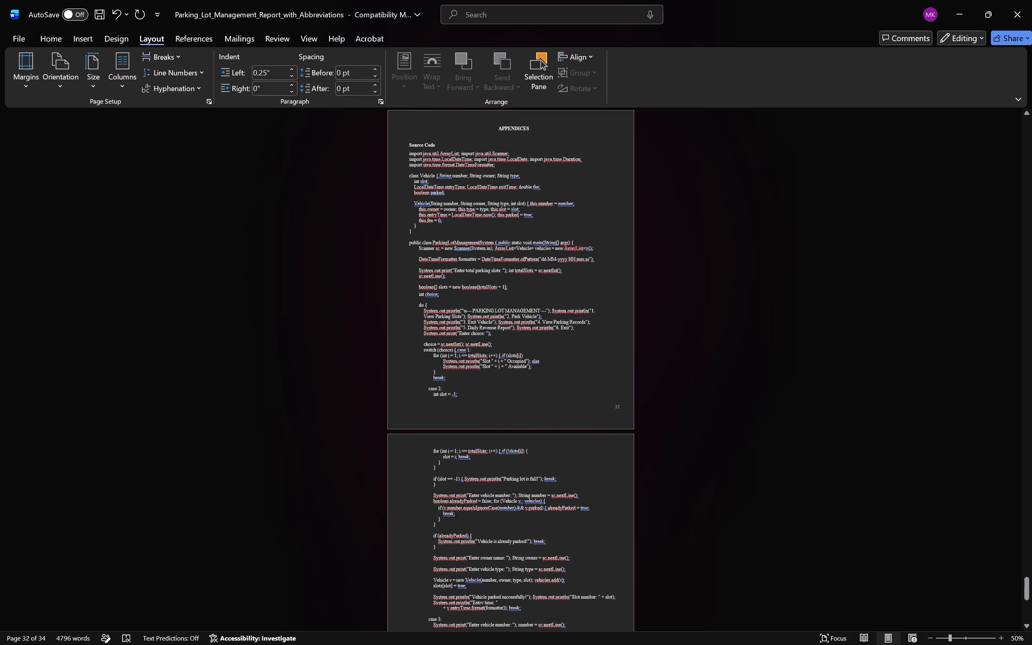
pyautogui.scroll(-3, 572, 249)
pyautogui.moveTo(428, 332); pyautogui.dragTo(604, 612)
pyautogui.tripleClick(296, 87)
pyautogui.tripleClick(296, 87)
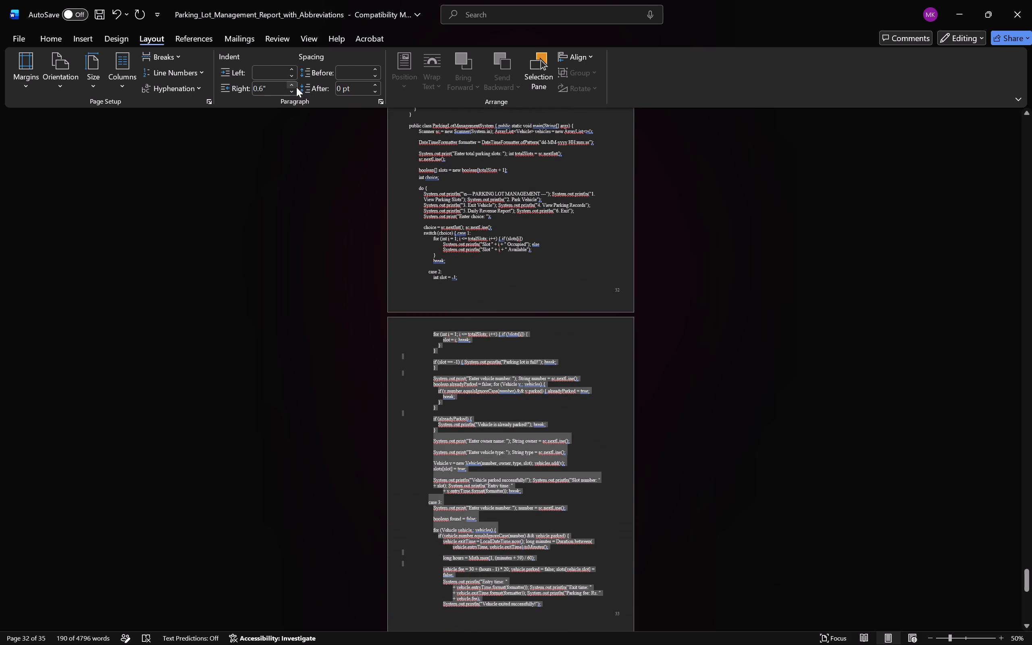
pyautogui.doubleClick(296, 87)
pyautogui.click(296, 87)
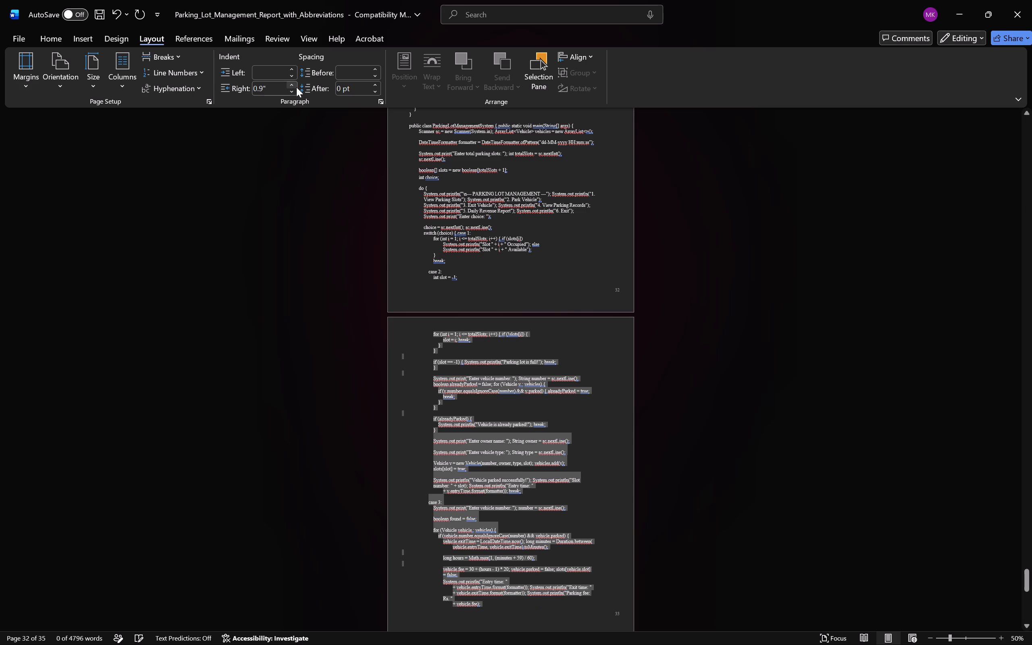
pyautogui.click(296, 87)
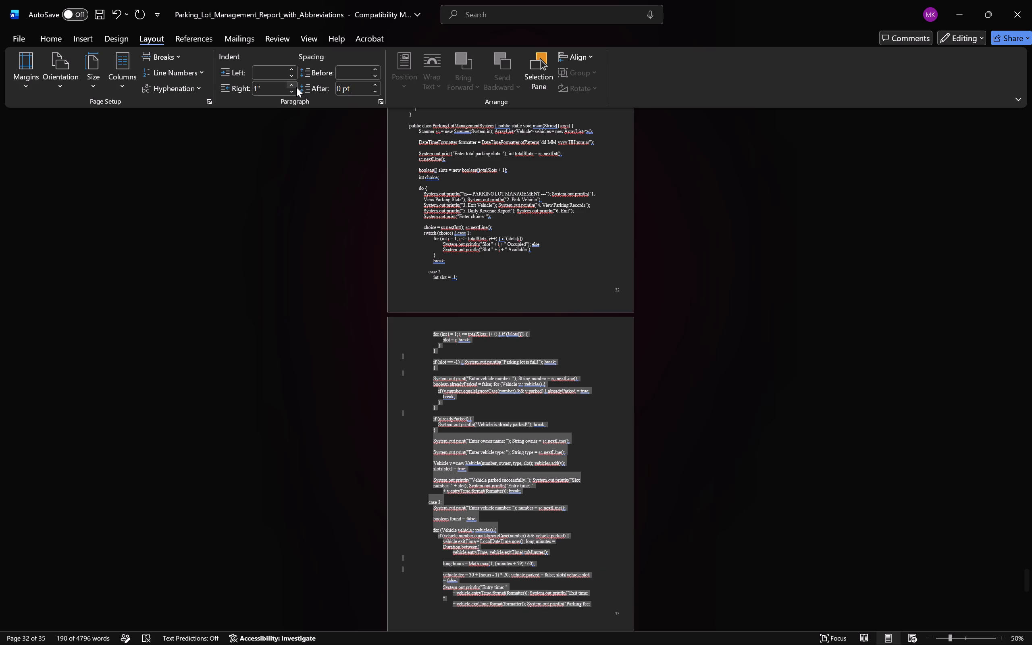
pyautogui.scroll(-9, 296, 87)
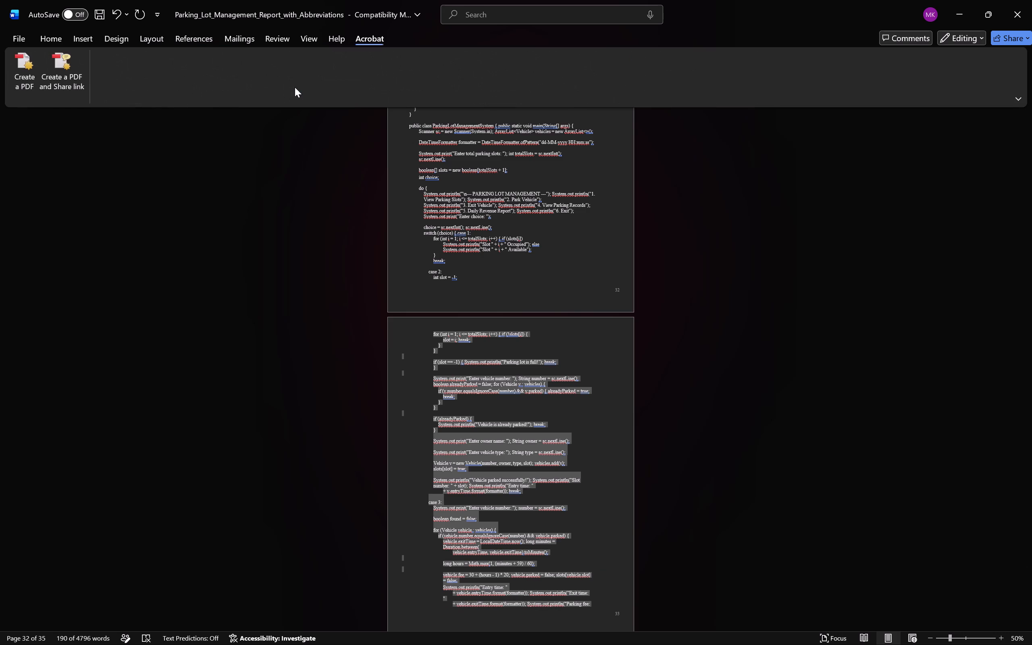
pyautogui.scroll(8, 295, 87)
pyautogui.scroll(-1, 292, 87)
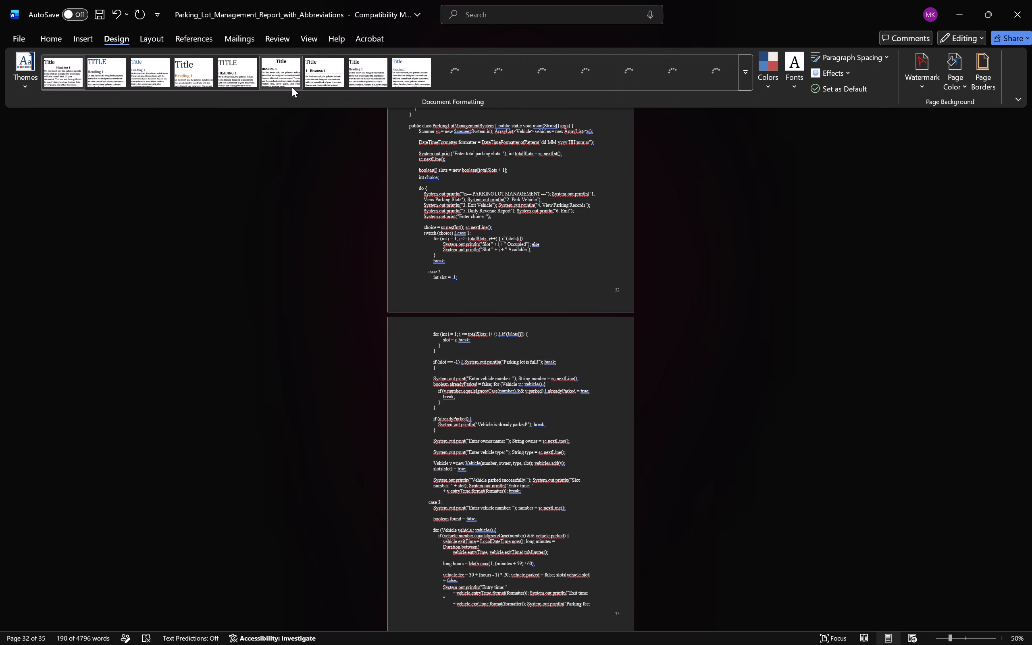
pyautogui.scroll(-1, 292, 87)
pyautogui.click(745, 283)
# Set the right indent of the source code on the third Appendices page, through the "while (choice != 6)" line, to 1".
pyautogui.scroll(-20, 565, 333)
pyautogui.scroll(-9, 565, 333)
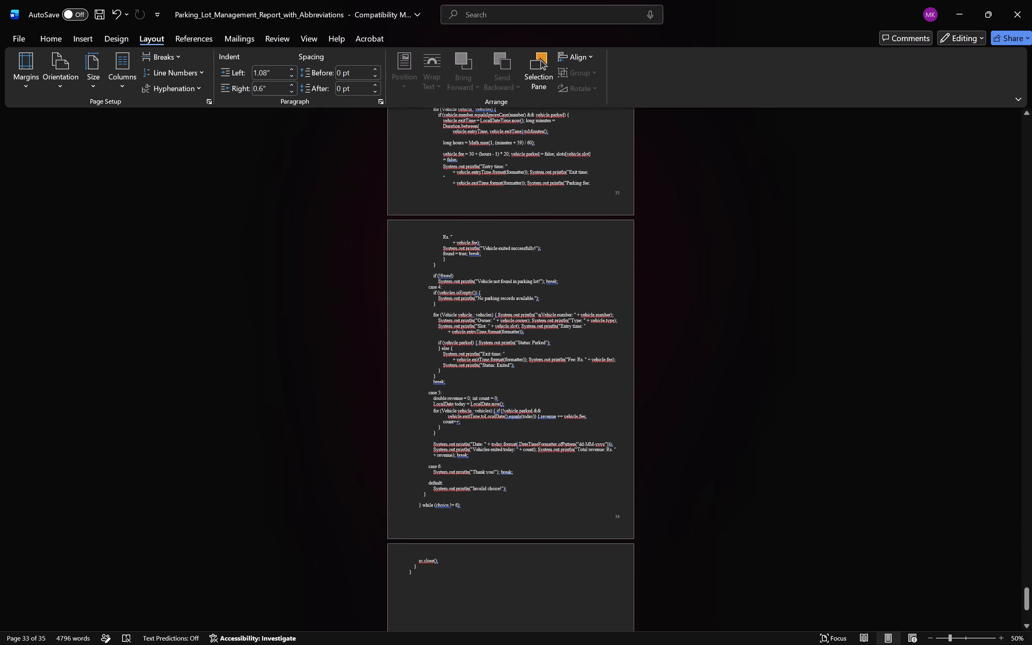
pyautogui.moveTo(432, 237); pyautogui.dragTo(558, 516)
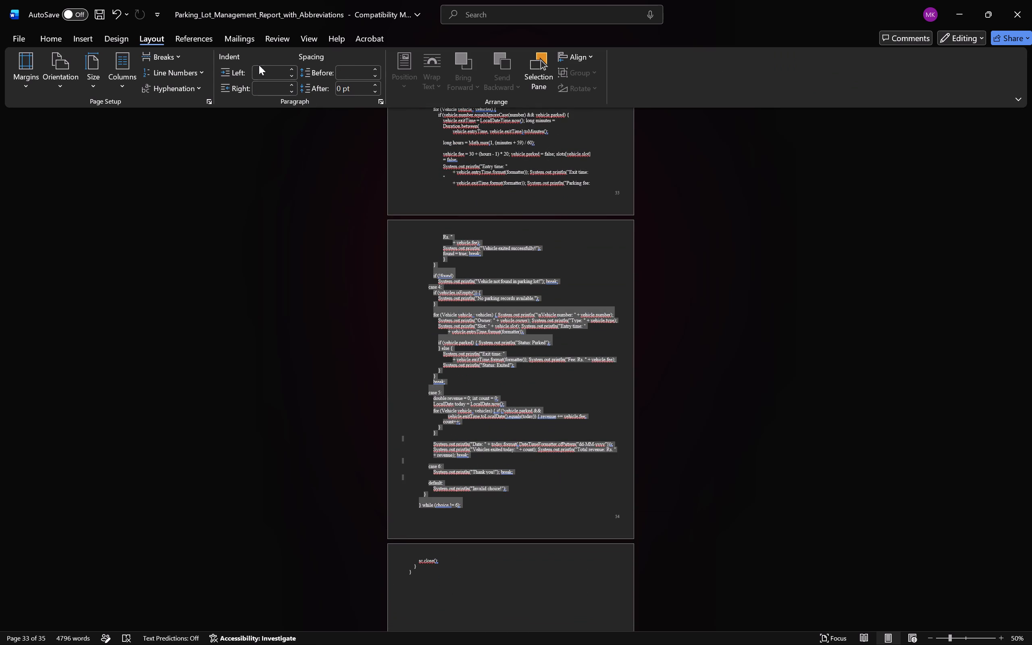
pyautogui.click(291, 85)
pyautogui.click(291, 85)
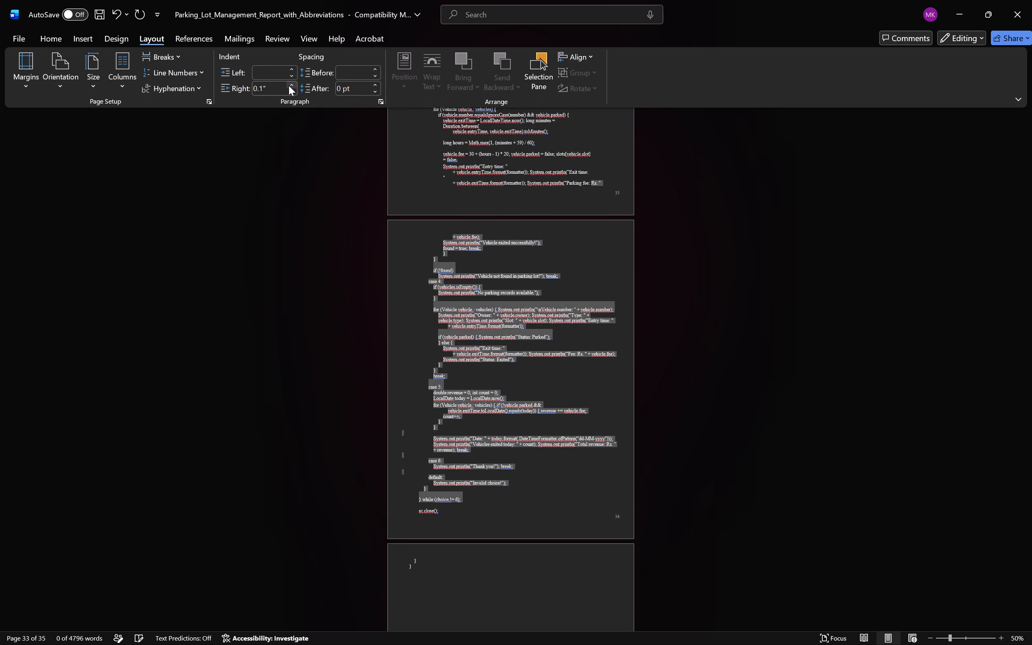
pyautogui.click(289, 85)
pyautogui.tripleClick(289, 85)
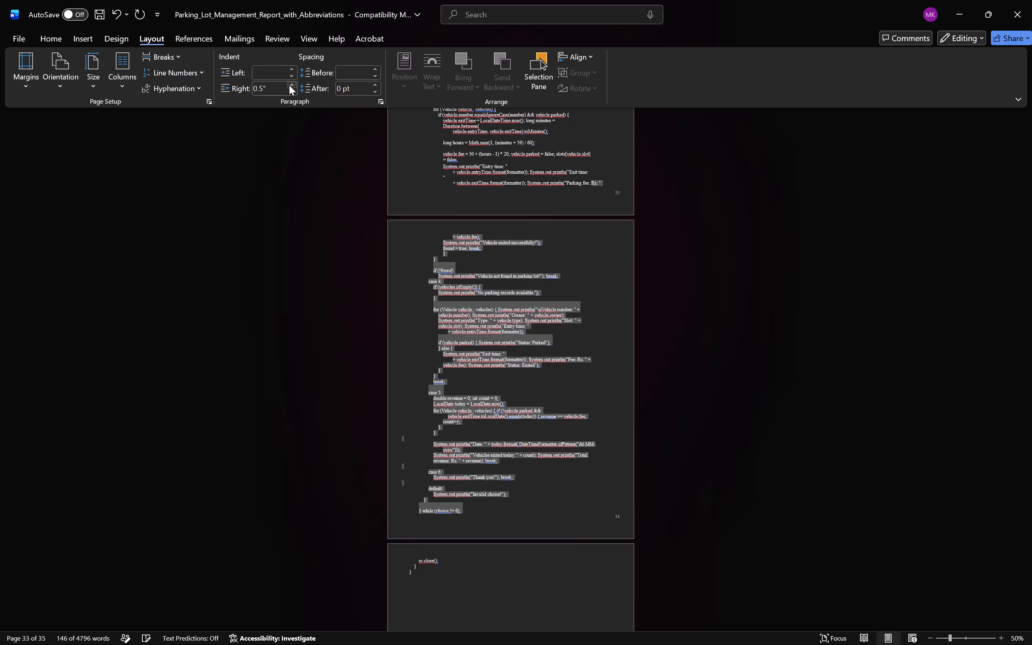
pyautogui.click(289, 85)
pyautogui.click(289, 85)
pyautogui.click(289, 85)
pyautogui.click(289, 85)
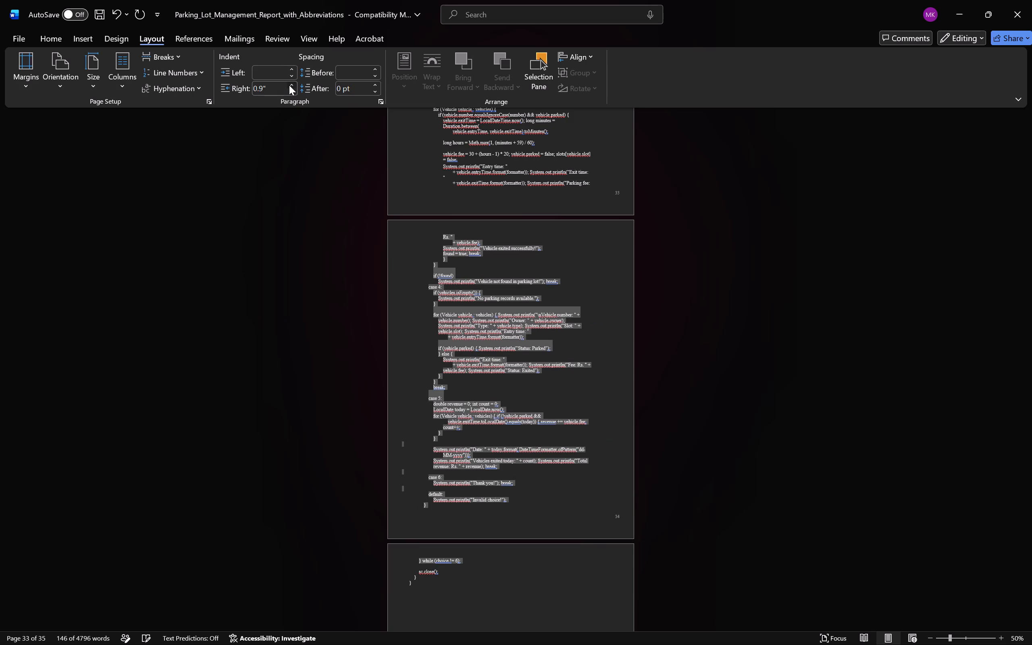
pyautogui.click(289, 85)
pyautogui.click(665, 306)
# In case 5 of the source code, join the loop's closing braces on one line and remove the gap before the Date output.
pyautogui.scroll(6, 582, 306)
pyautogui.scroll(-15, 582, 306)
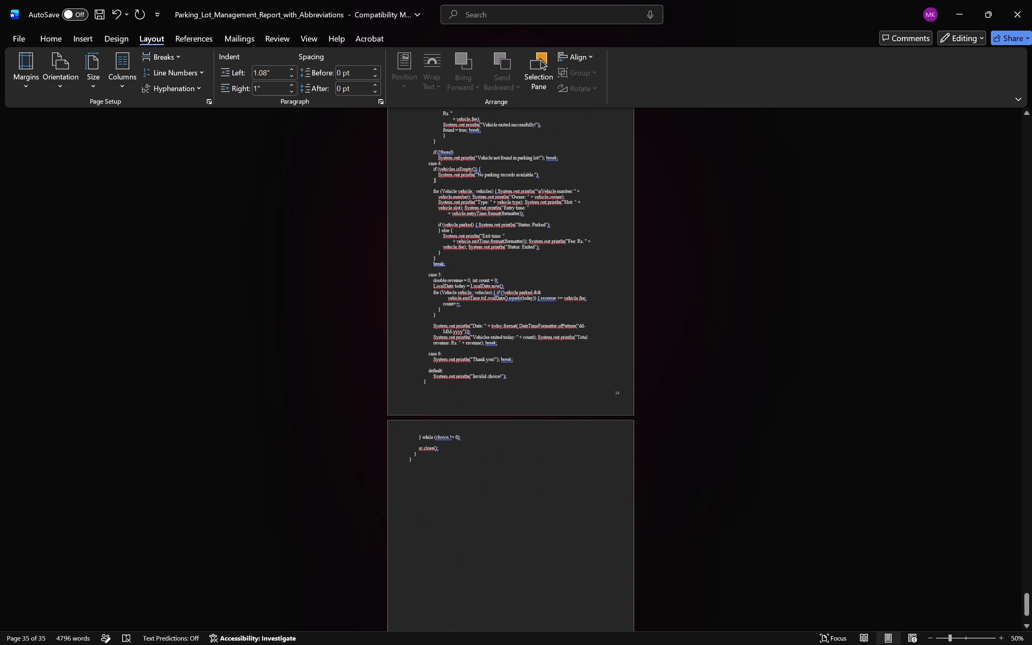
pyautogui.click(470, 307)
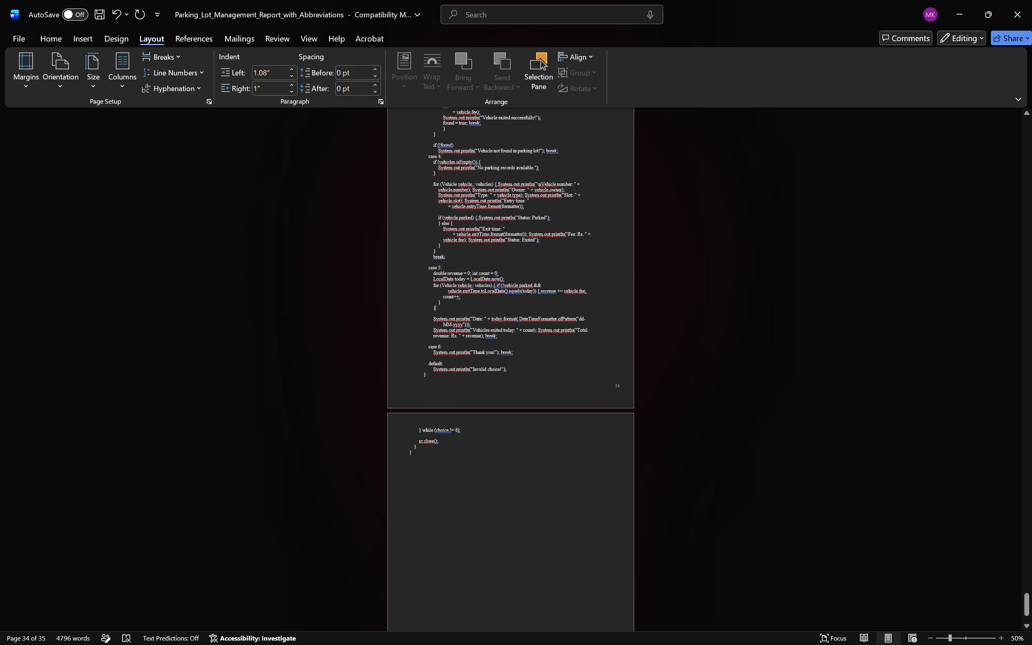
pyautogui.press('Left')
pyautogui.press('BackSpace')
pyautogui.press('BackSpace')
pyautogui.press('Down')
pyautogui.press('BackSpace')
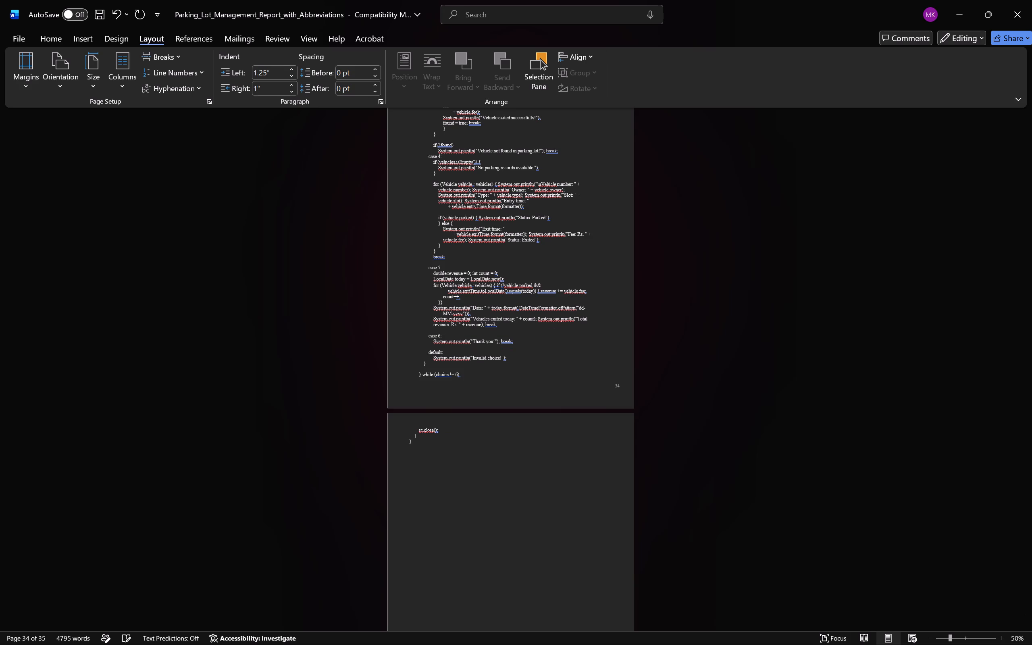
# Remove the blank line between "break;" and "case 5:" in the source code, keeping "case 5:" on its own line.
pyautogui.press('Up')
pyautogui.press('Up')
pyautogui.press('Up')
pyautogui.press('Up')
pyautogui.press('Up')
pyautogui.press('Up')
pyautogui.press('Up')
pyautogui.press('Down')
pyautogui.press('Up')
pyautogui.press('Right')
pyautogui.press('Delete')
pyautogui.press('Return')
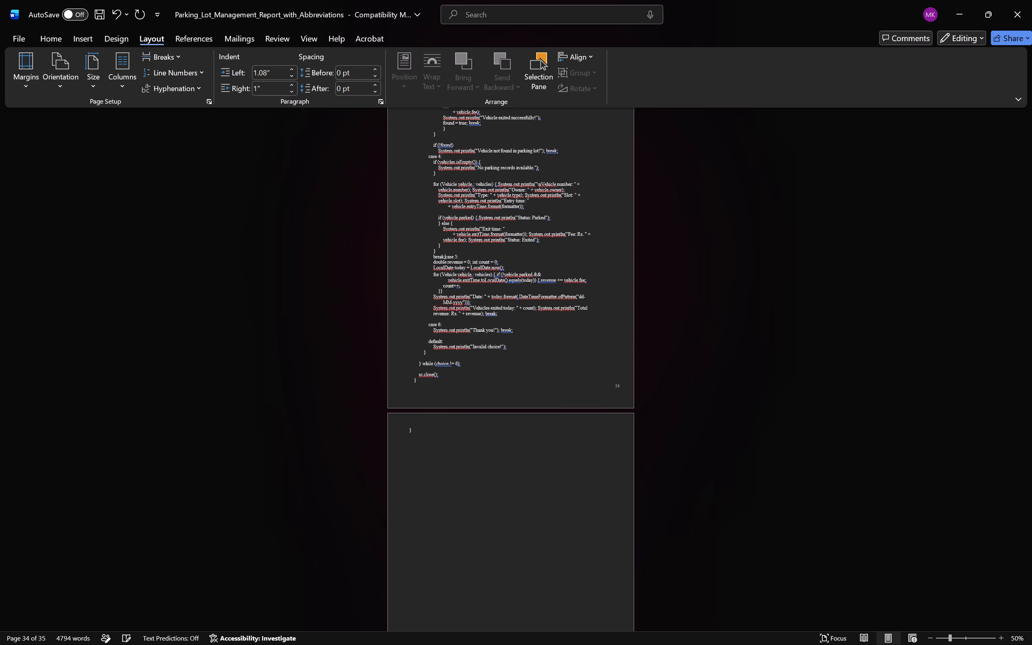
# Indent the "case 5:" line with spaces so it lines up with the other case labels.
pyautogui.press('BackSpace')
pyautogui.press('space')
pyautogui.press('space')
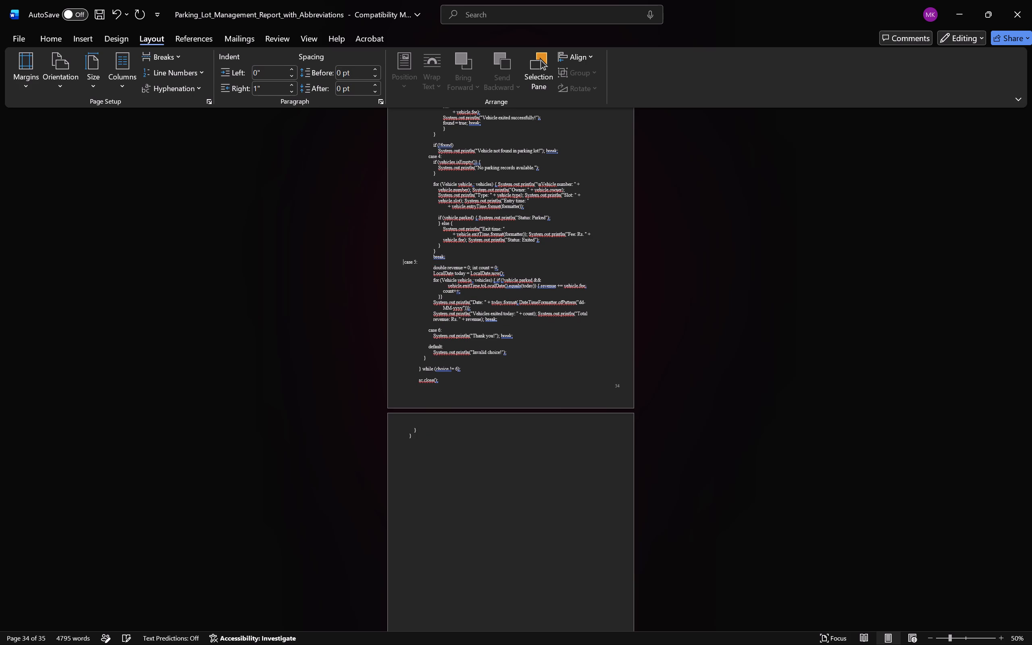
pyautogui.press('space')
pyautogui.press('space')
pyautogui.press('space')
pyautogui.press('space')
pyautogui.press('BackSpace')
# Remove the blank lines above "default:" and "case 6:" in the source code and save the report.
pyautogui.click(441, 340)
pyautogui.press('Delete')
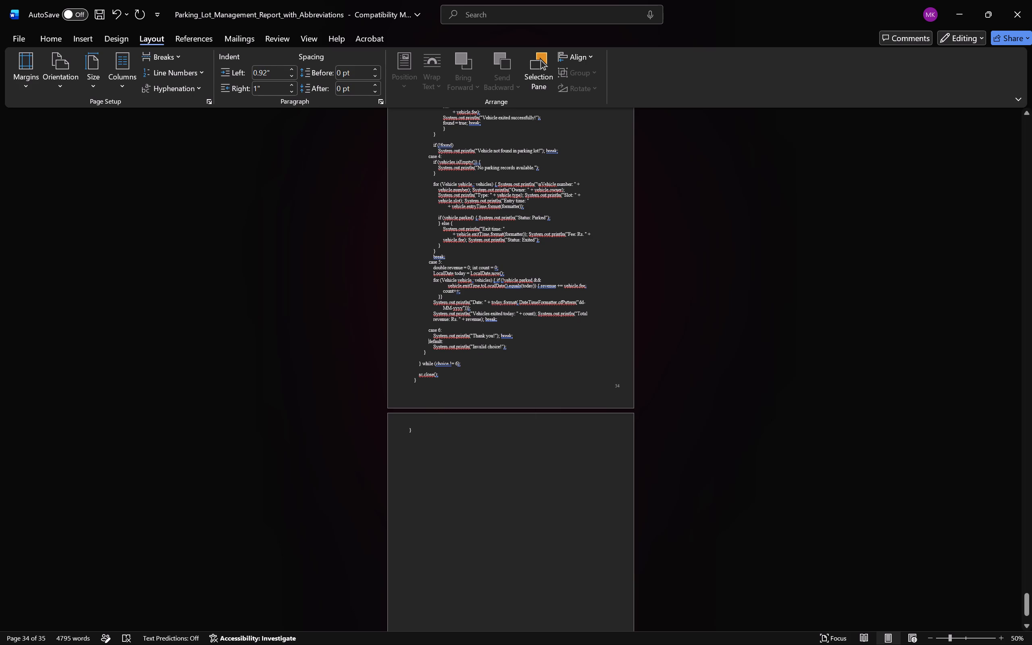
pyautogui.click(442, 323)
pyautogui.press('BackSpace')
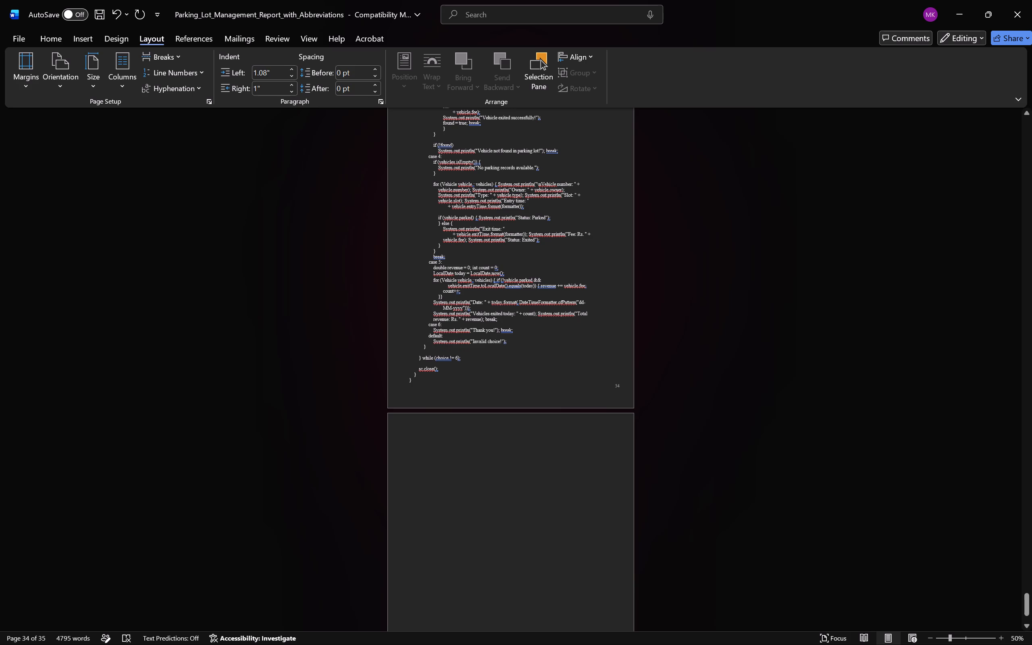
pyautogui.scroll(7, 462, 353)
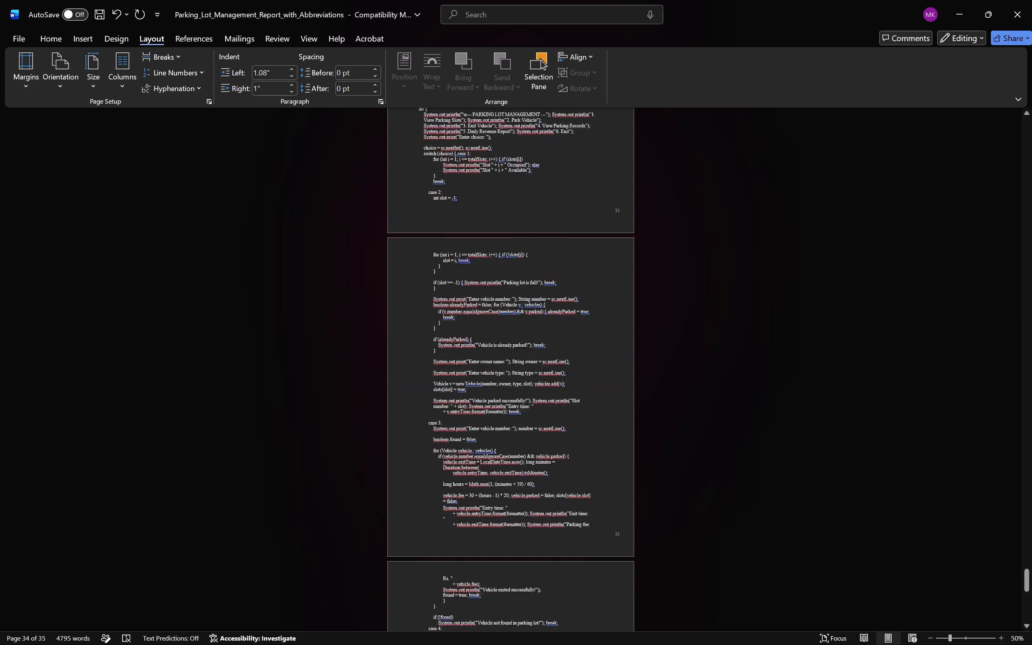
pyautogui.scroll(1, 462, 353)
pyautogui.hotkey('ctrl', 's')
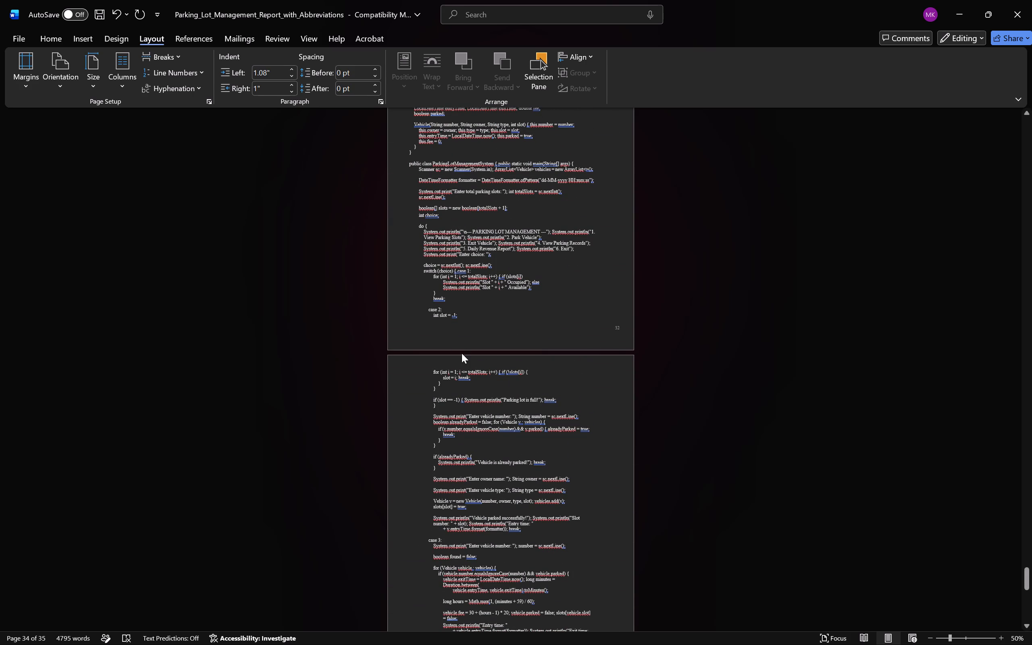
# Delete the empty page that follows the final closing brace of the source code.
pyautogui.scroll(-20, 462, 353)
pyautogui.scroll(-7, 462, 353)
pyautogui.click(475, 276)
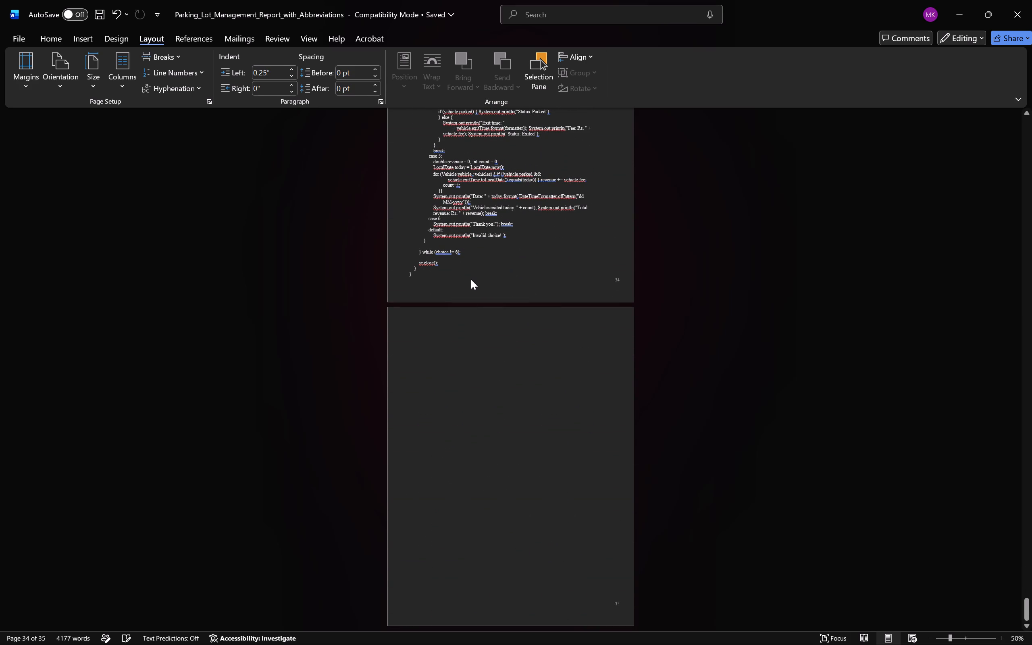
pyautogui.press('Delete')
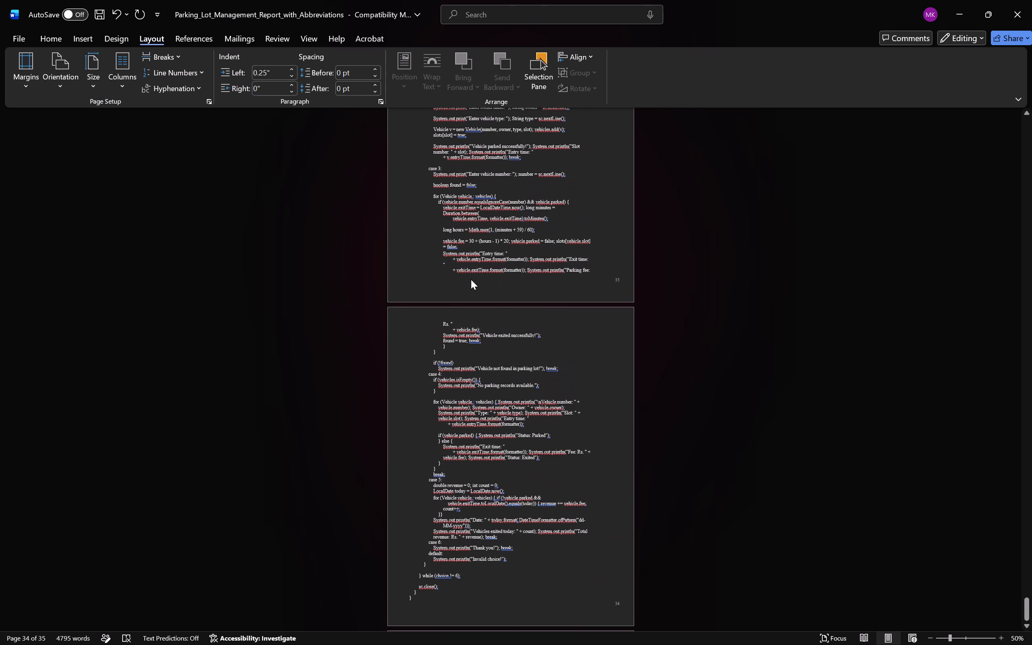
pyautogui.scroll(-10, 471, 279)
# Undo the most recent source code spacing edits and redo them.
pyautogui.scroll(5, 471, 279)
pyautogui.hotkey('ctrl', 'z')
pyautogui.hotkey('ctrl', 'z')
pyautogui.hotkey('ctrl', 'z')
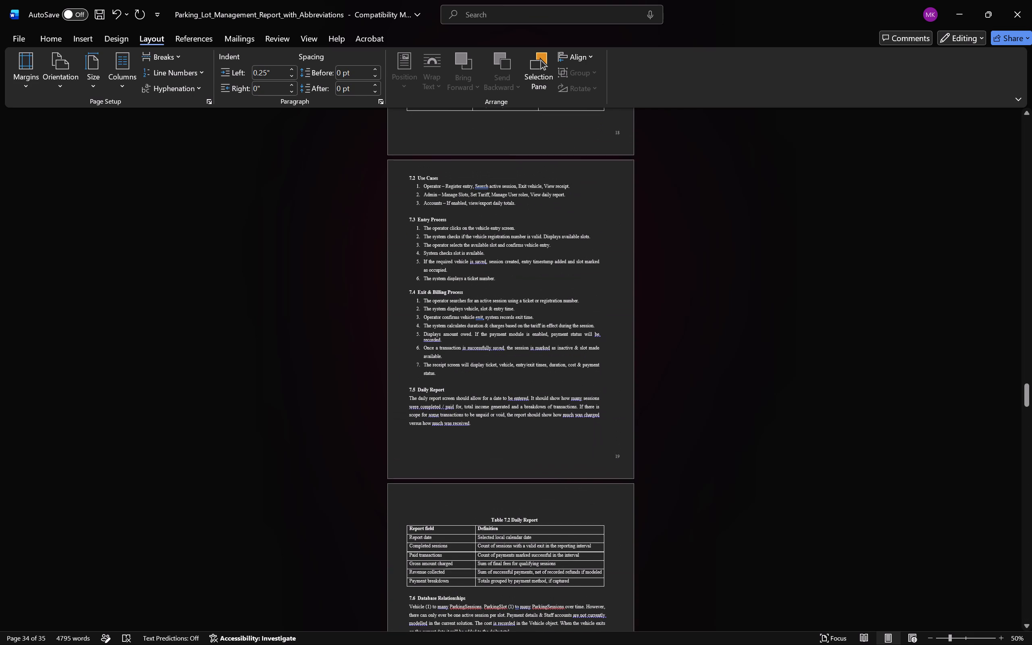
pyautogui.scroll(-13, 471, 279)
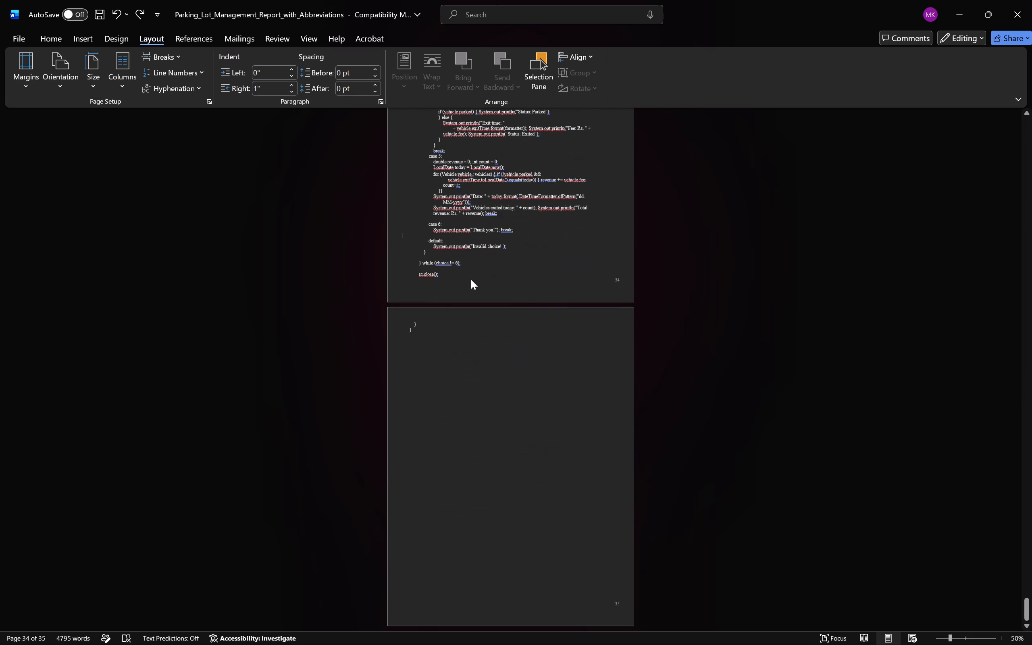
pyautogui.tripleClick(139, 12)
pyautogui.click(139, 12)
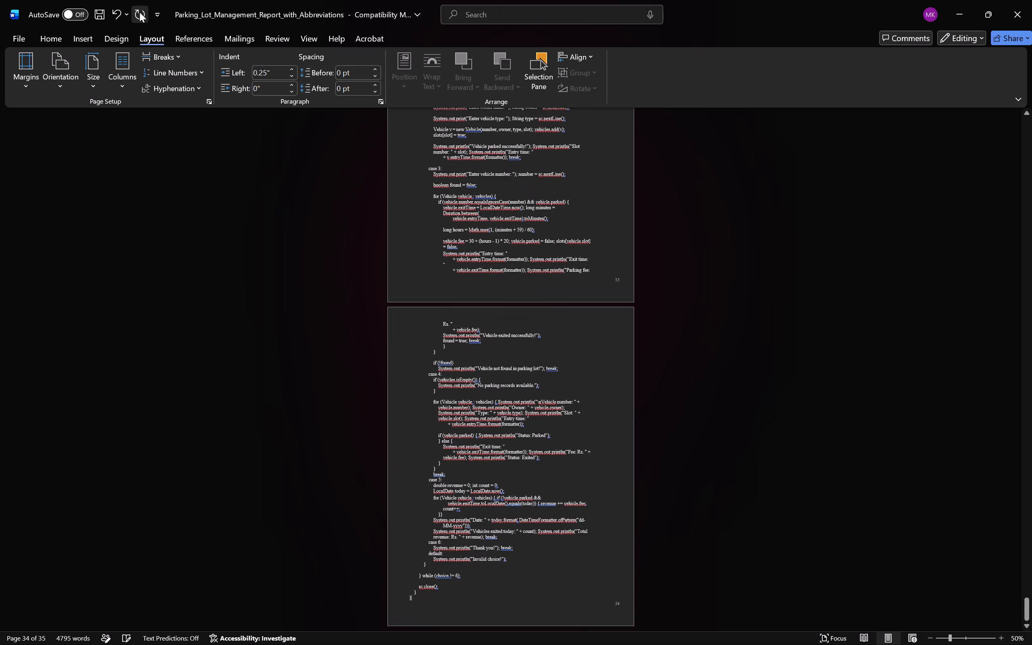
# Save the report.
pyautogui.scroll(-1, 281, 355)
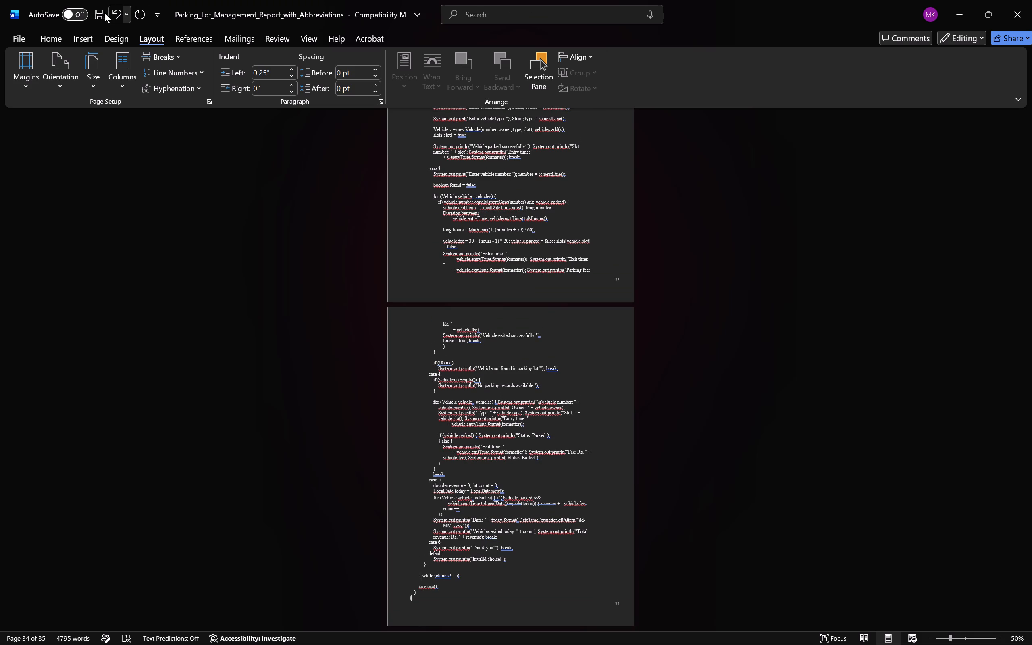
pyautogui.click(103, 12)
pyautogui.hotkey('ctrl', 's')
pyautogui.hotkey('ctrl', 's')
pyautogui.hotkey('ctrl', 's')
# Review the indents and line spacing of the source code across the Appendices pages.
pyautogui.scroll(2, 351, 203)
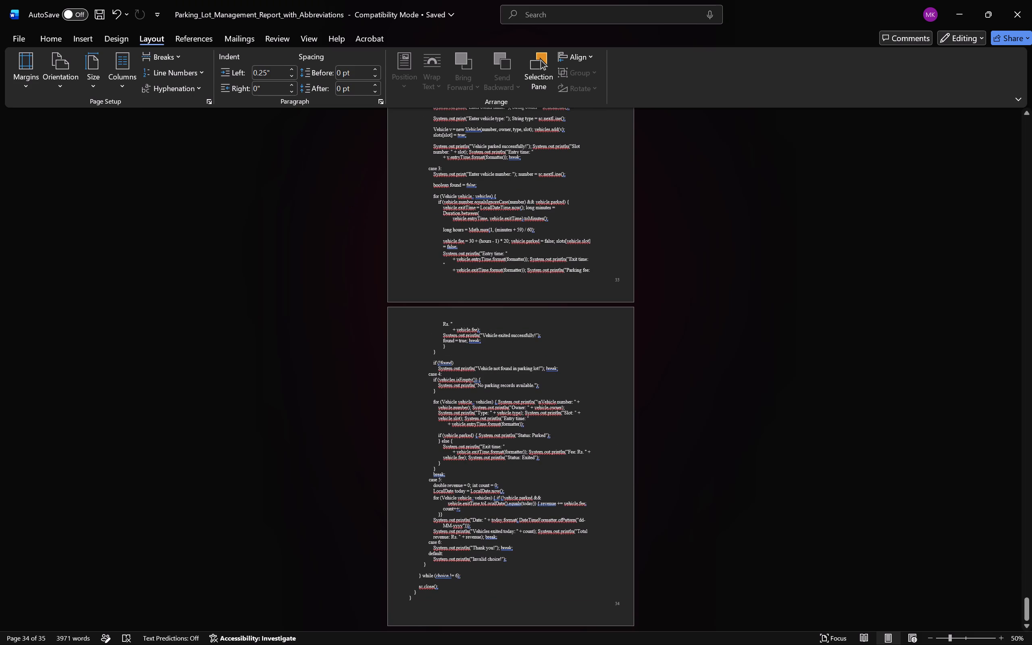
pyautogui.scroll(9, 351, 203)
pyautogui.scroll(-5, 351, 203)
pyautogui.scroll(1, 351, 203)
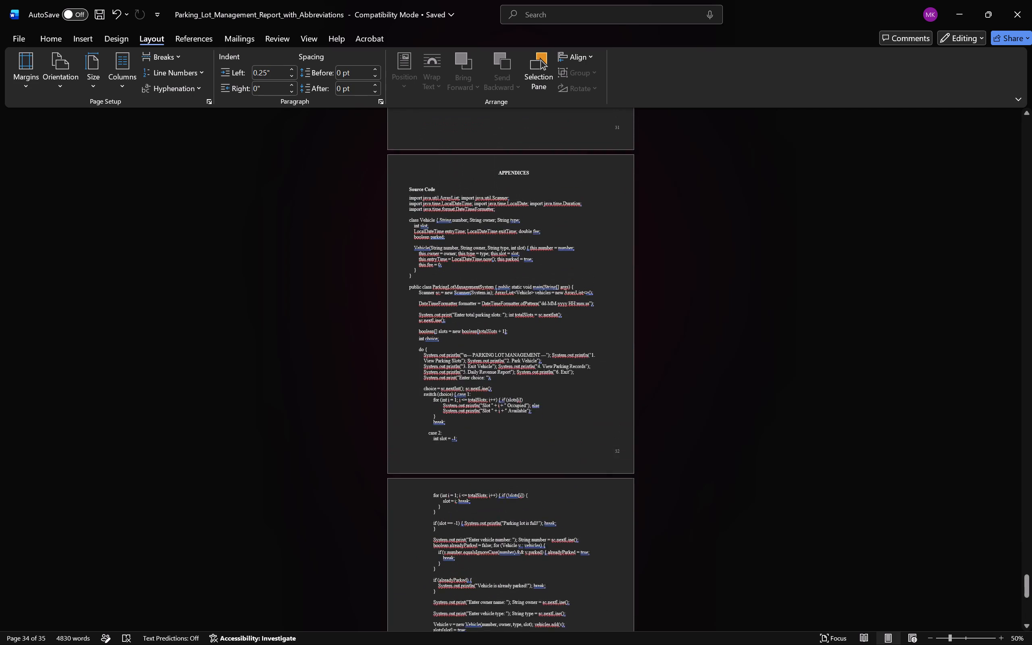
pyautogui.scroll(1, 351, 203)
pyautogui.hscroll(1, 351, 203)
pyautogui.scroll(-1, 351, 203)
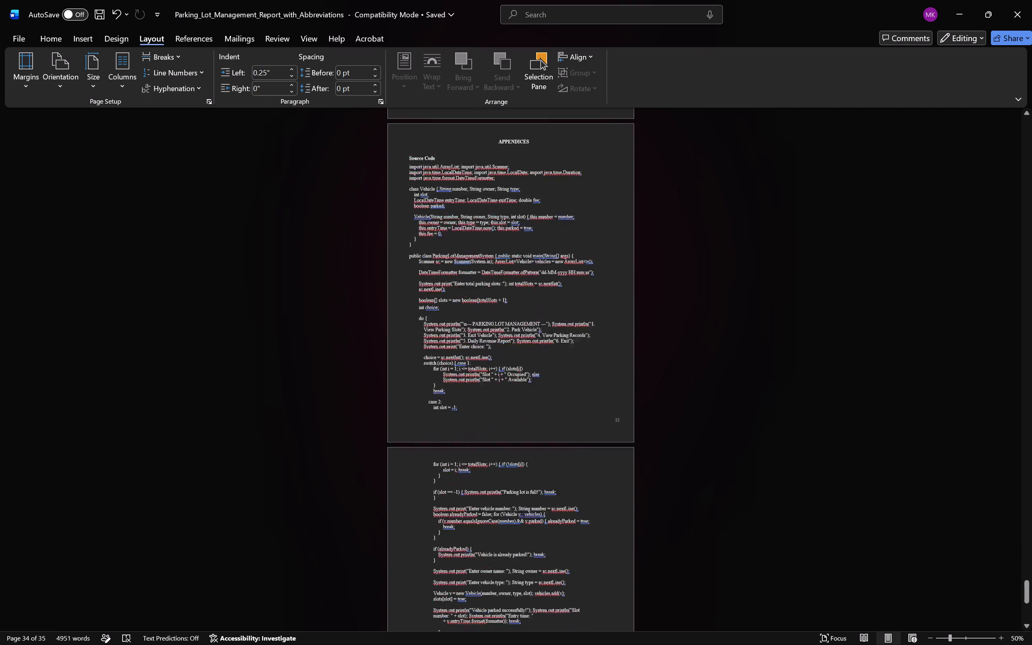
pyautogui.scroll(-2, 351, 203)
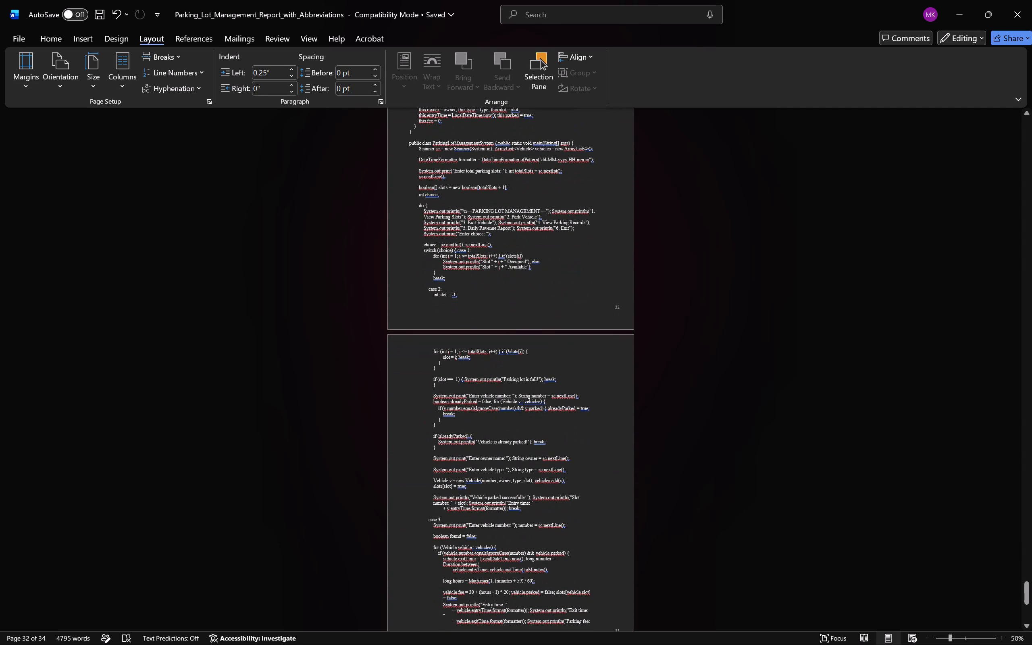
pyautogui.scroll(-2, 351, 203)
pyautogui.scroll(1, 351, 203)
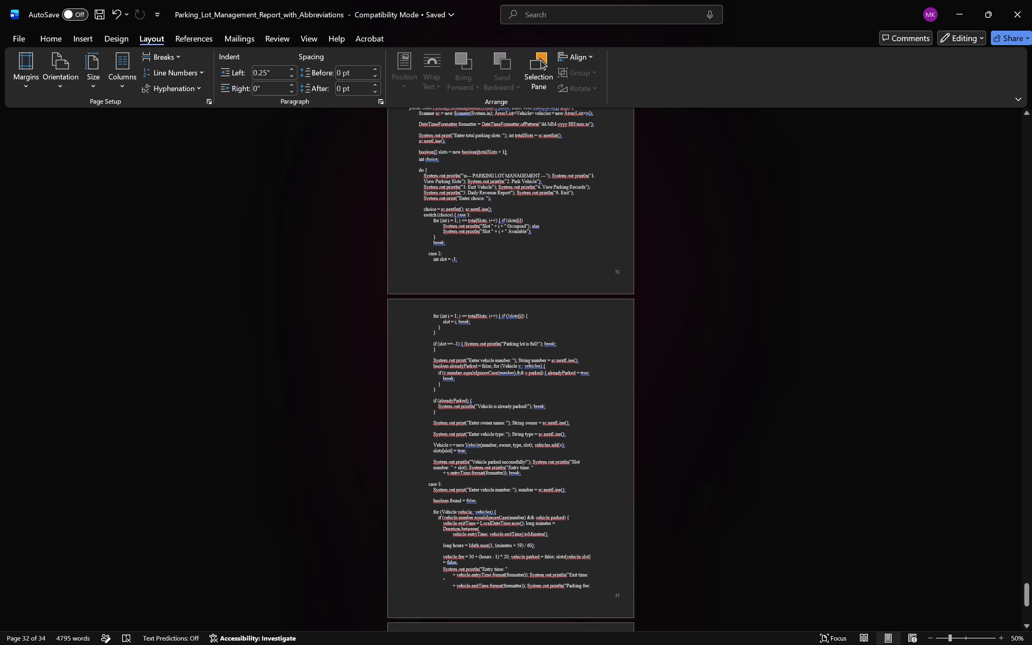
pyautogui.scroll(1, 351, 203)
# Set the left indent of all the source code on the second Appendices page to 0.6".
pyautogui.tripleClick(505, 382)
pyautogui.click(505, 382)
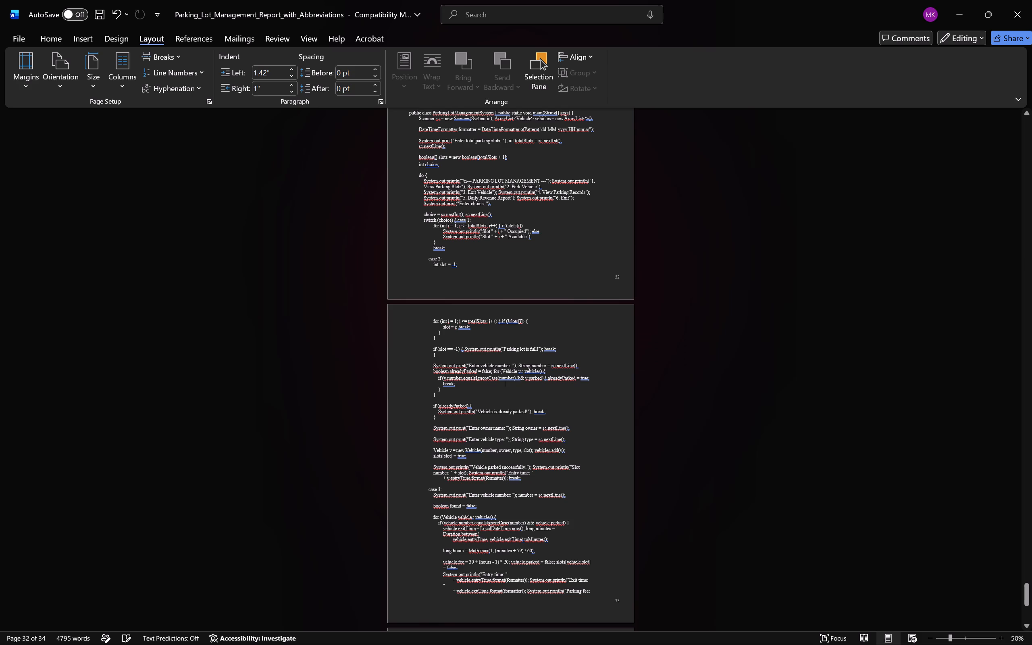
pyautogui.moveTo(433, 323); pyautogui.dragTo(588, 600)
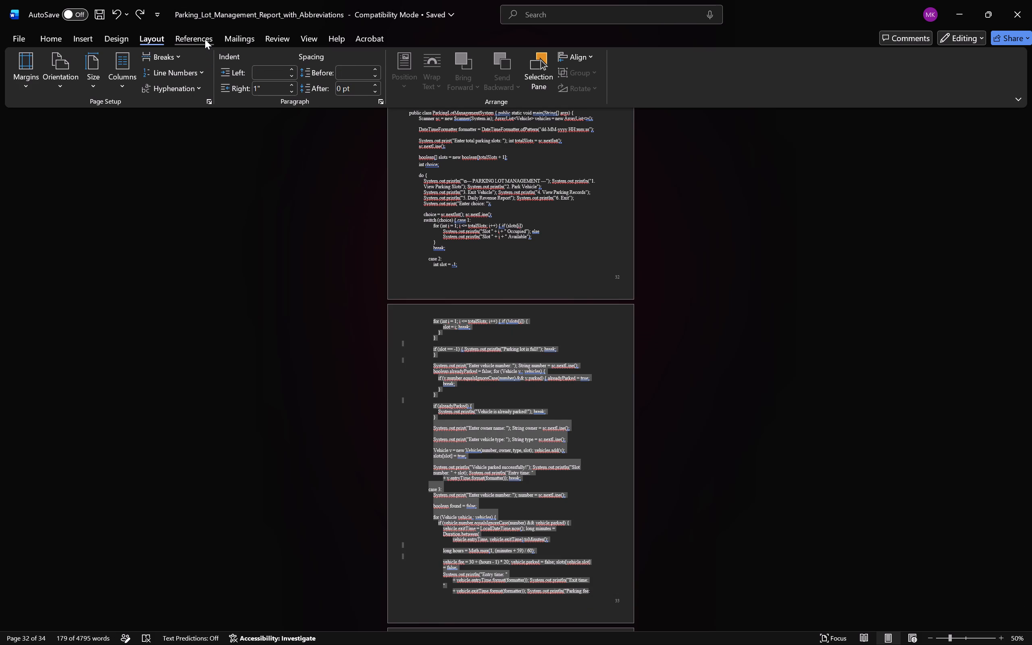
pyautogui.click(293, 72)
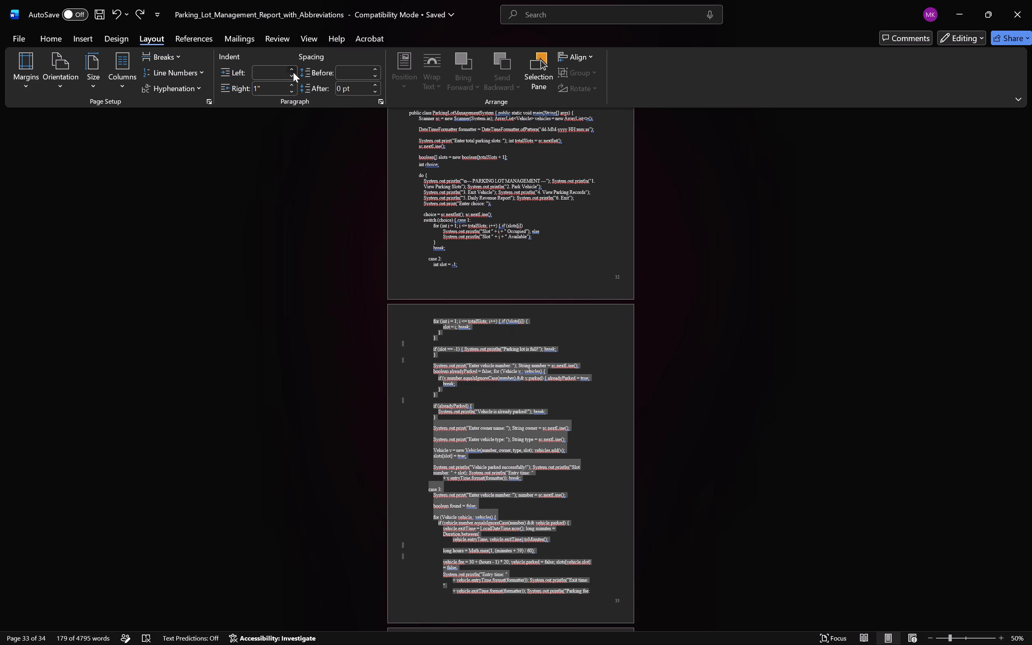
pyautogui.click(291, 75)
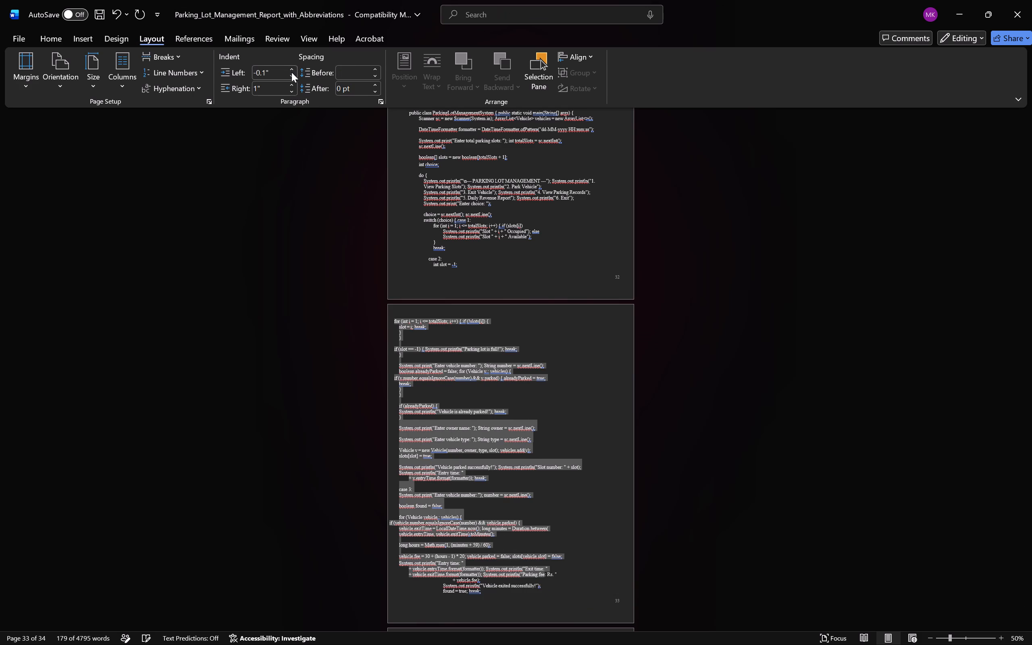
pyautogui.tripleClick(291, 69)
pyautogui.tripleClick(291, 69)
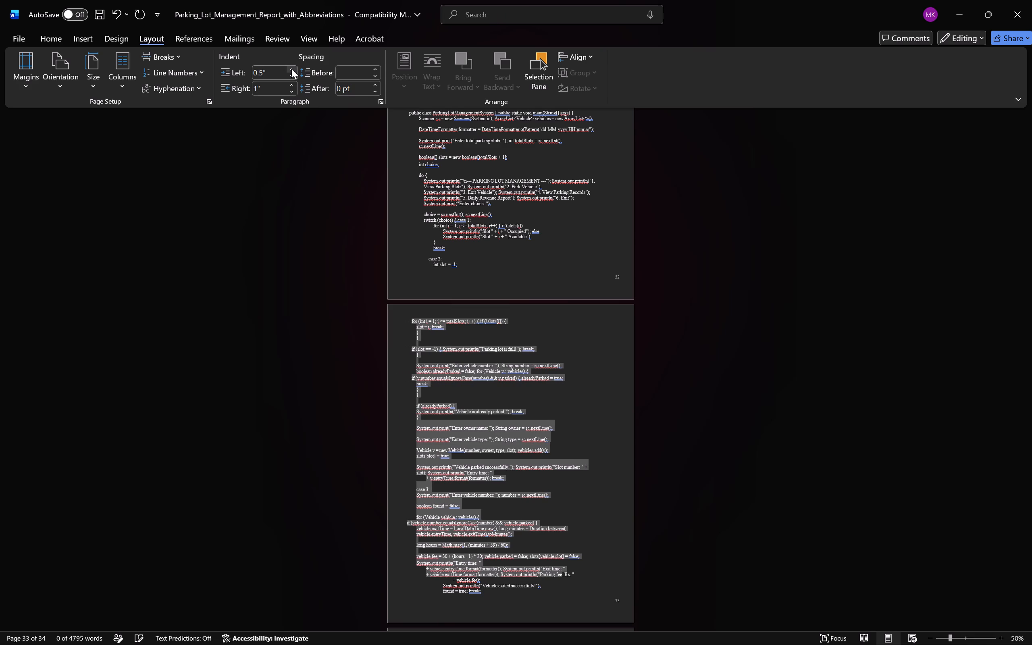
pyautogui.click(291, 69)
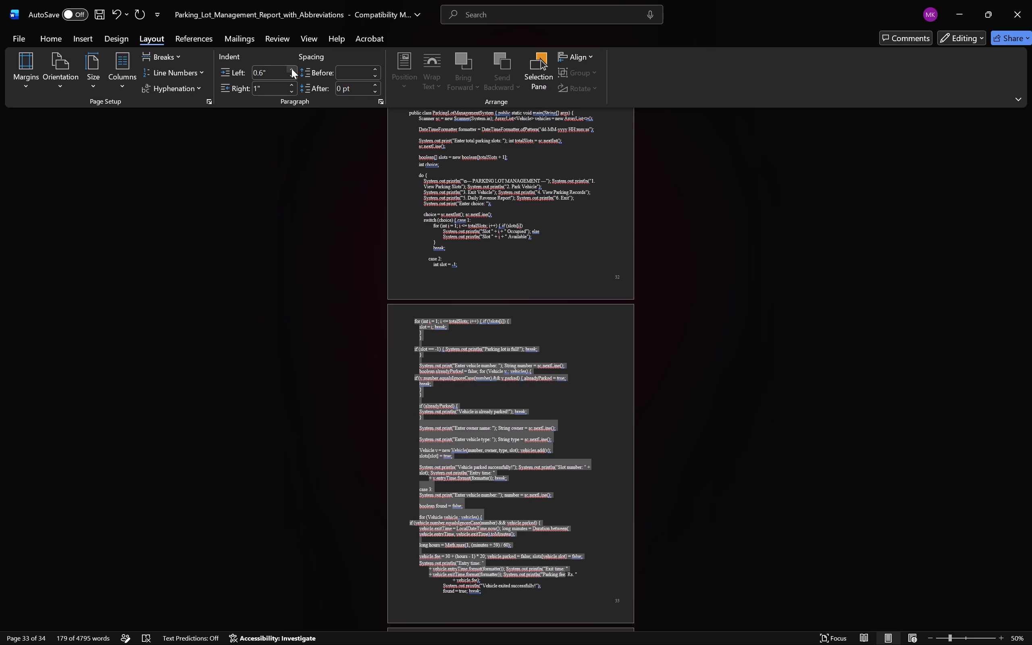
pyautogui.click(291, 69)
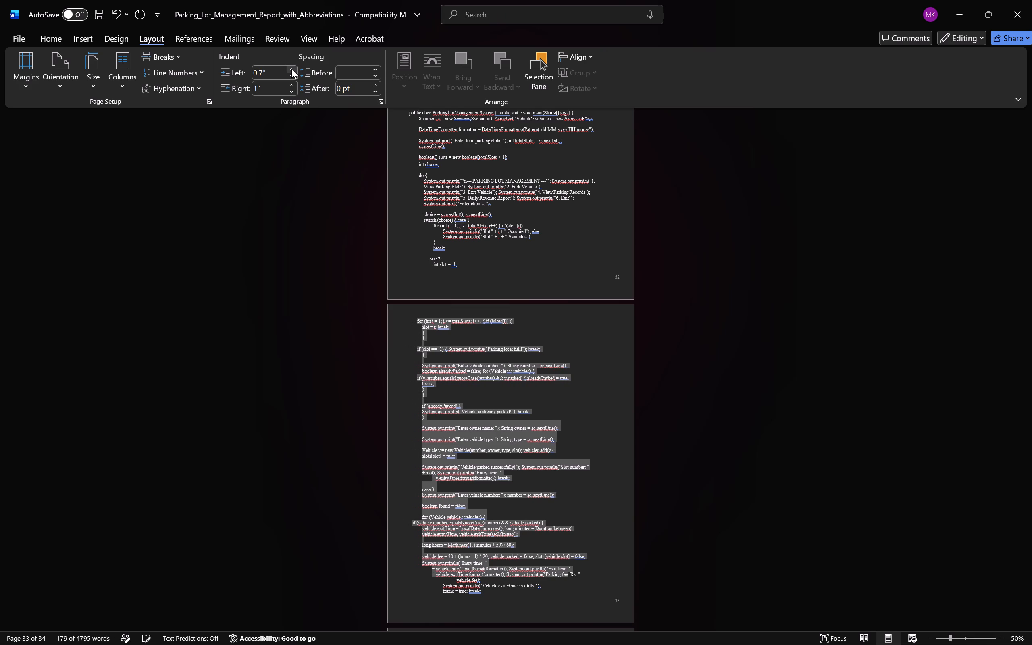
pyautogui.click(290, 78)
pyautogui.click(295, 63)
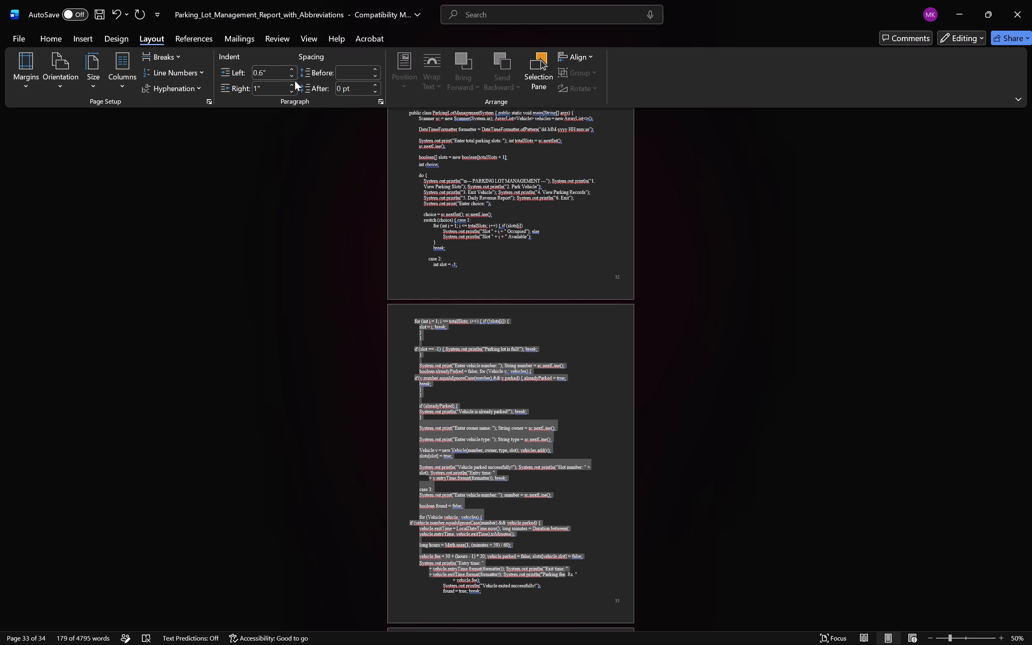
pyautogui.click(291, 69)
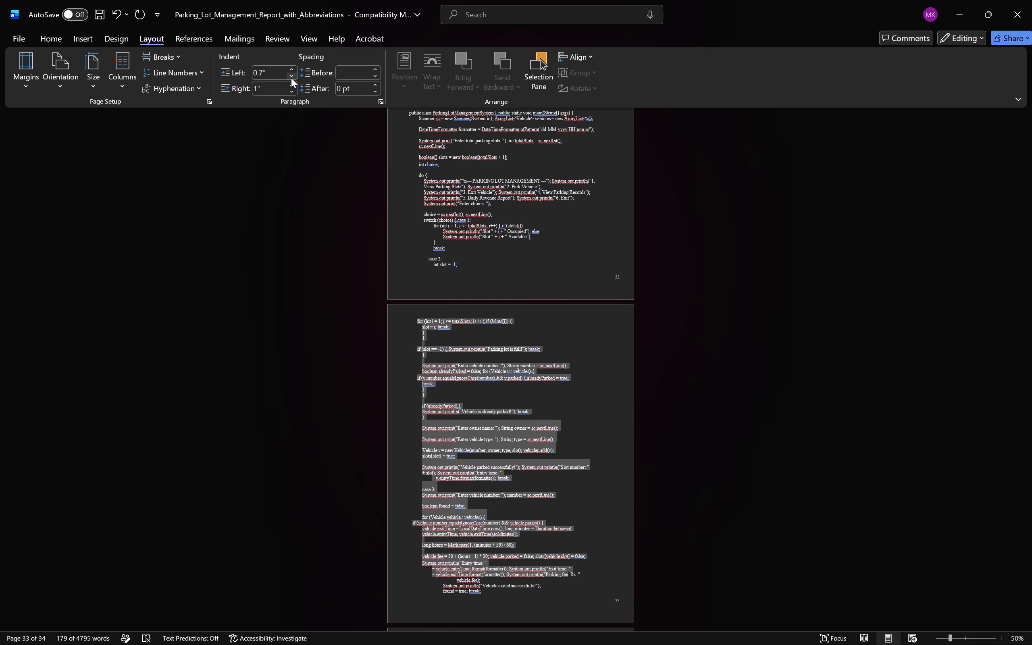
pyautogui.click(291, 78)
pyautogui.click(297, 60)
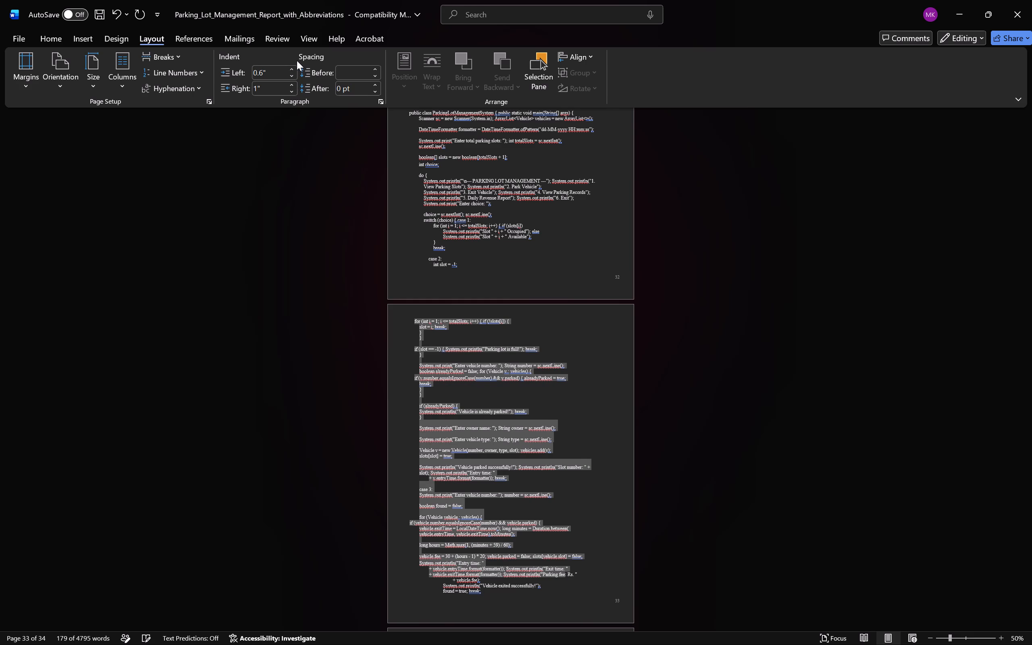
# Increase the left indent of the selected source code on the second Appendices page by one increment.
pyautogui.click(294, 67)
pyautogui.click(550, 264)
pyautogui.scroll(-4, 550, 264)
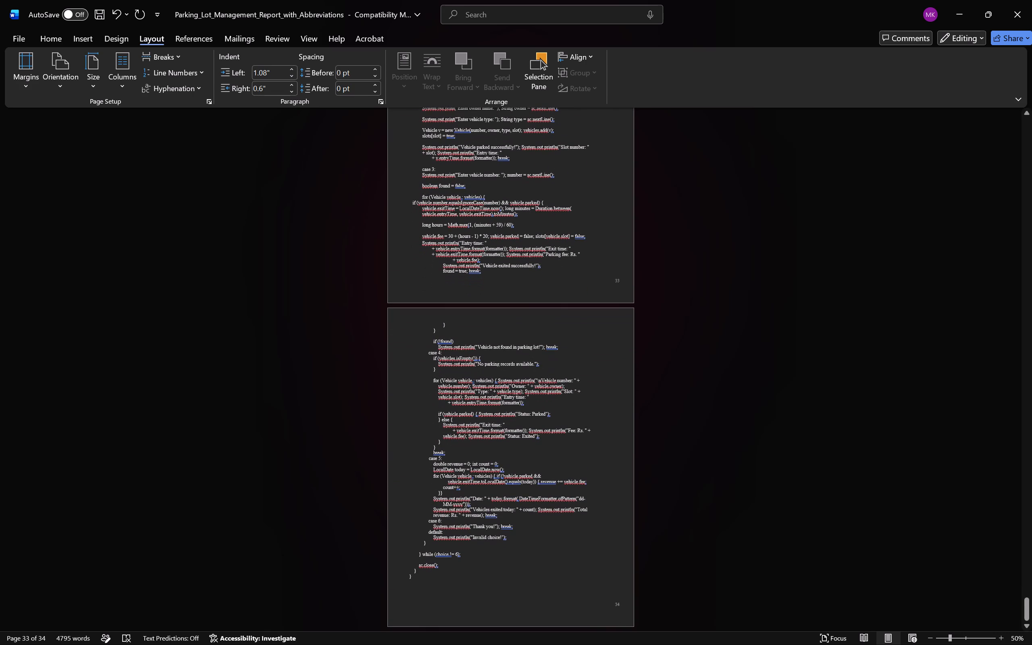
pyautogui.click(691, 328)
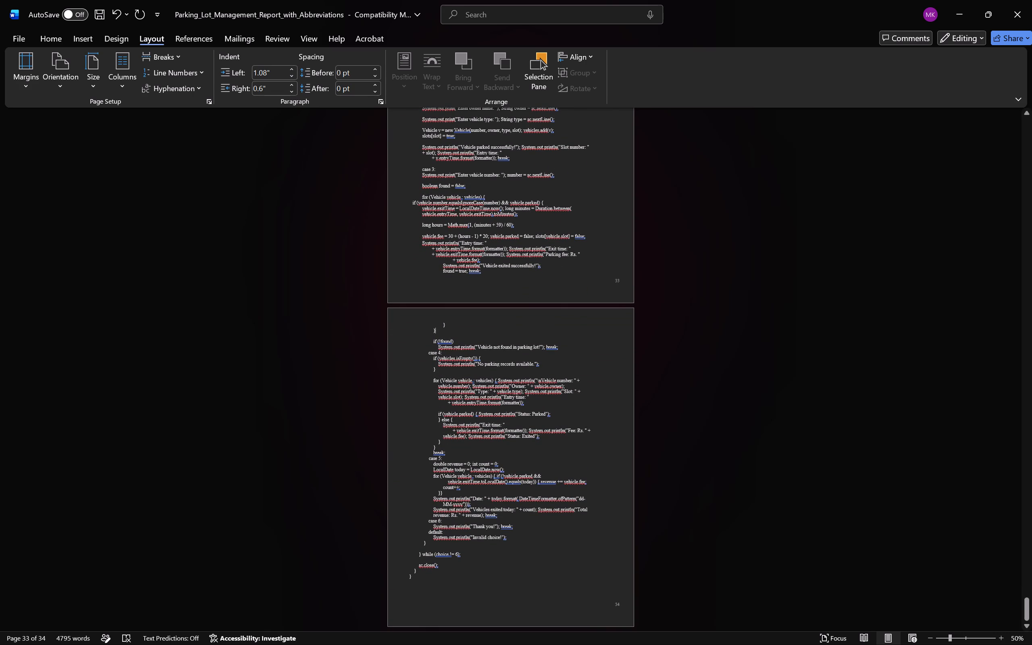
# Save the report.
pyautogui.hotkey('ctrl', 's')
# Check the report's pages in the print preview and print the whole report with Microsoft Print to PDF.
pyautogui.scroll(20, 691, 328)
pyautogui.scroll(8, 691, 328)
pyautogui.rightClick(691, 328)
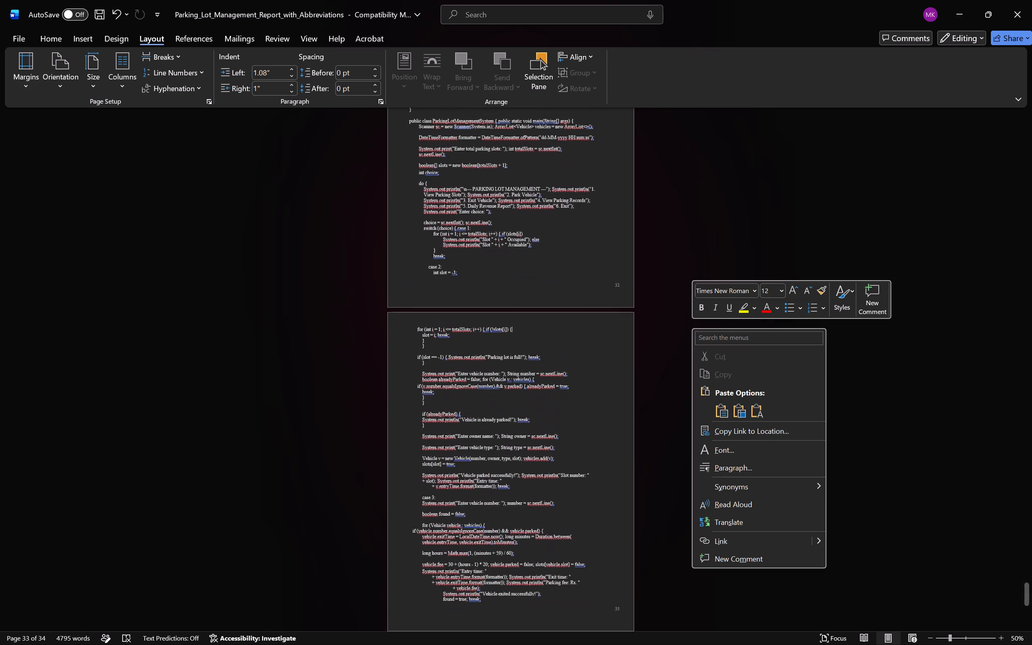
pyautogui.scroll(16, 691, 328)
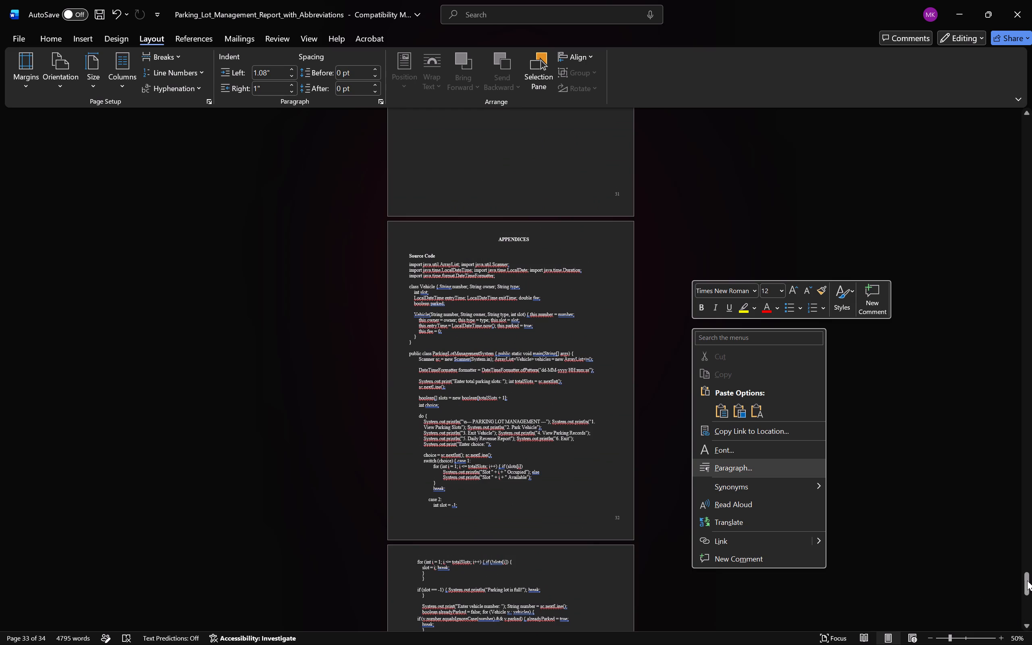
pyautogui.moveTo(1027, 580); pyautogui.dragTo(1031, 35)
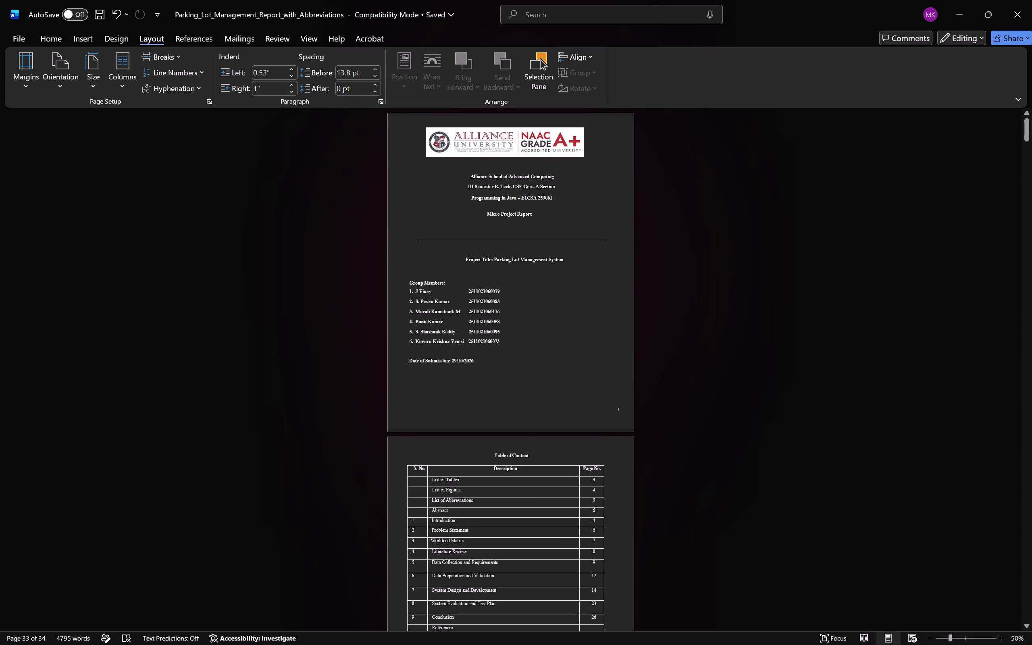
pyautogui.hotkey('ctrl', 'p')
pyautogui.scroll(-20, 701, 169)
pyautogui.scroll(-5, 701, 169)
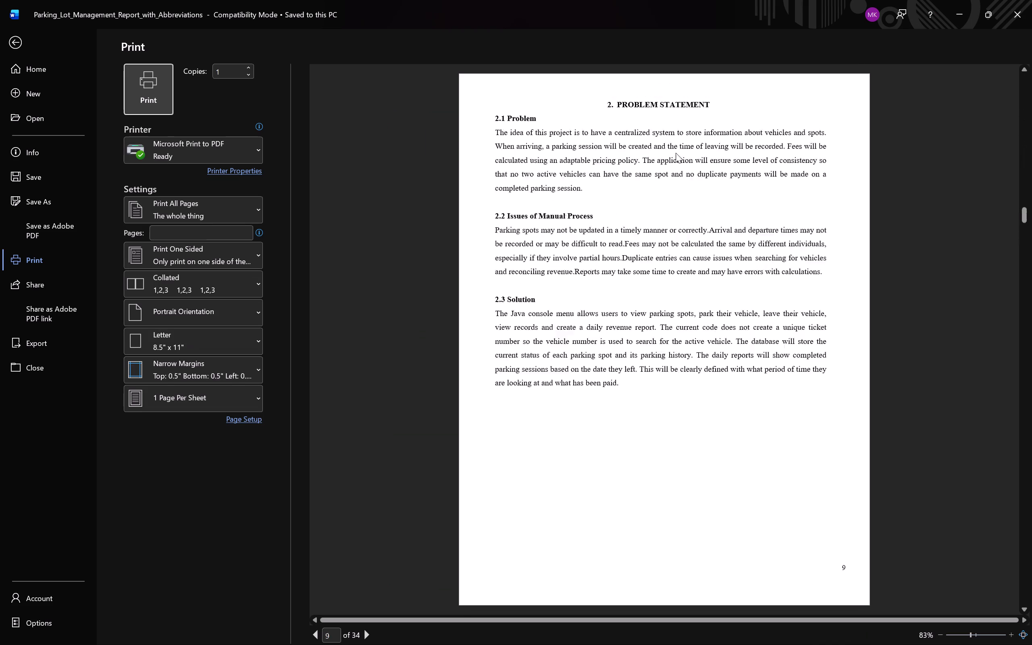
pyautogui.scroll(-20, 676, 153)
pyautogui.scroll(-20, 676, 153)
pyautogui.scroll(-6, 676, 153)
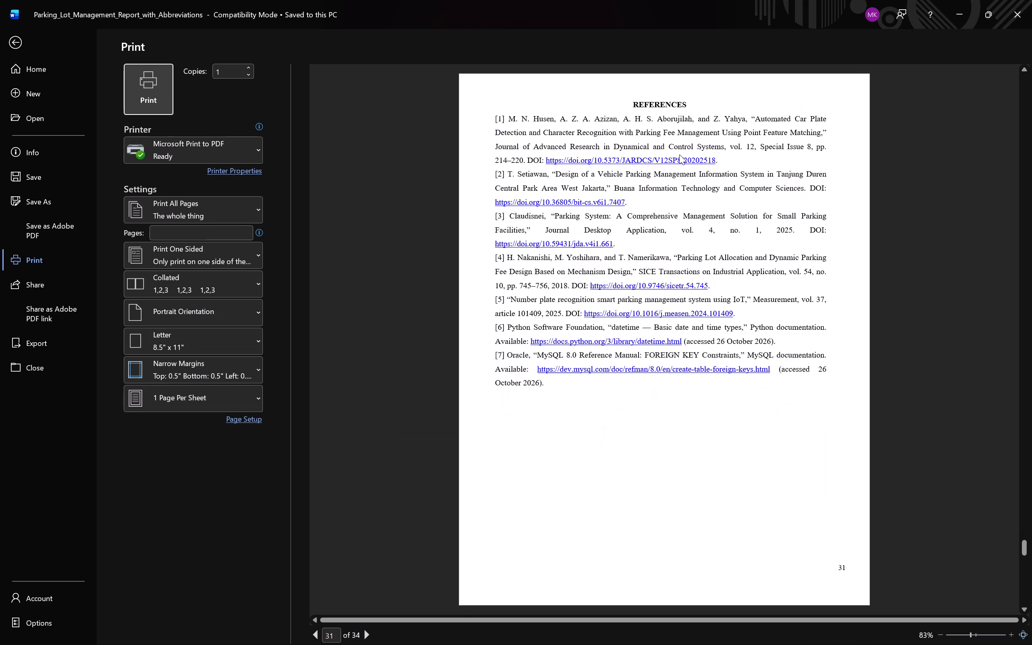
pyautogui.scroll(-17, 679, 154)
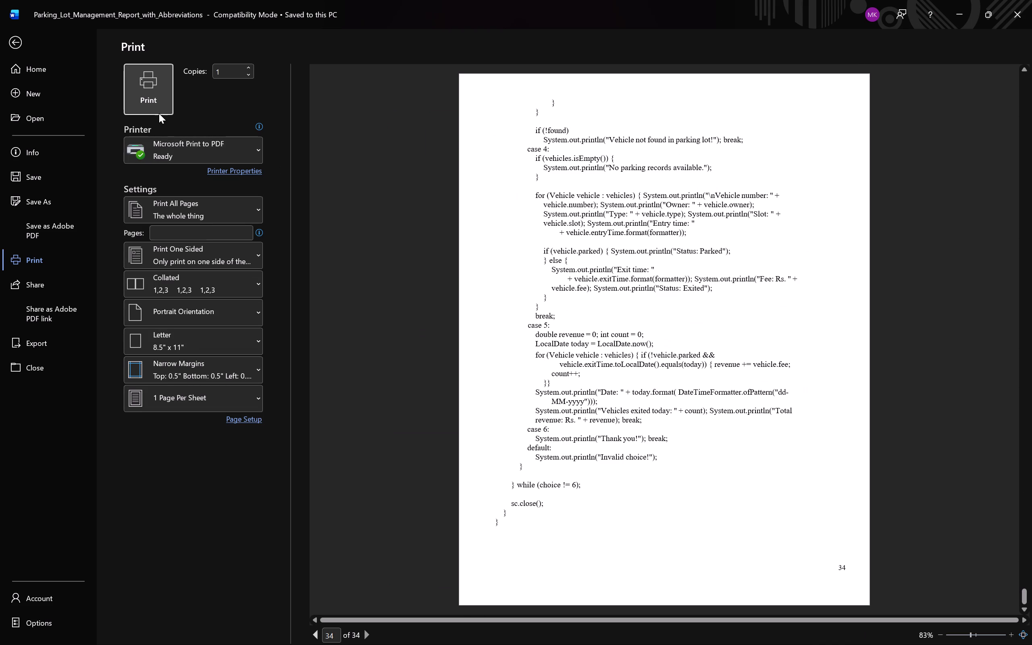
pyautogui.click(157, 104)
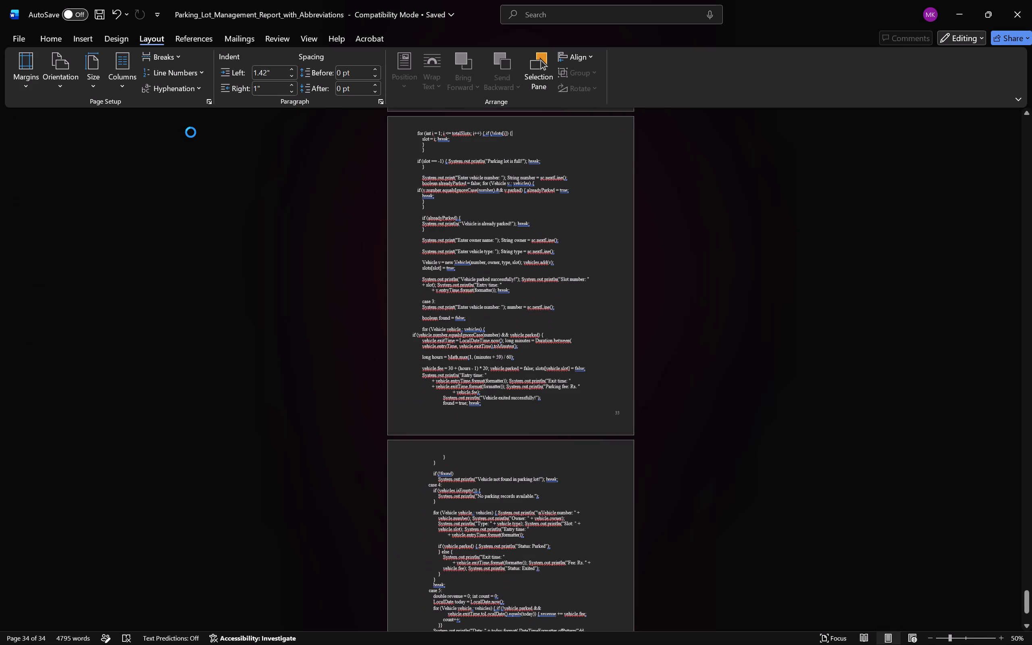
# Save the print output as a PDF named javaReportFinal in the Downloads folder.
pyautogui.click(51, 179)
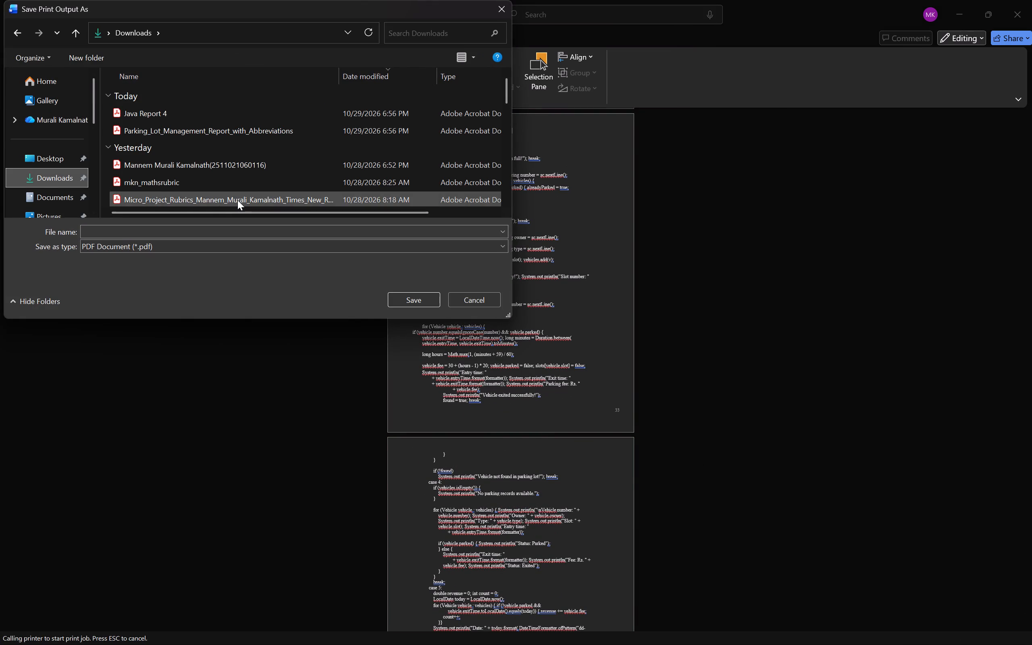
pyautogui.click(193, 229)
pyautogui.write('java')
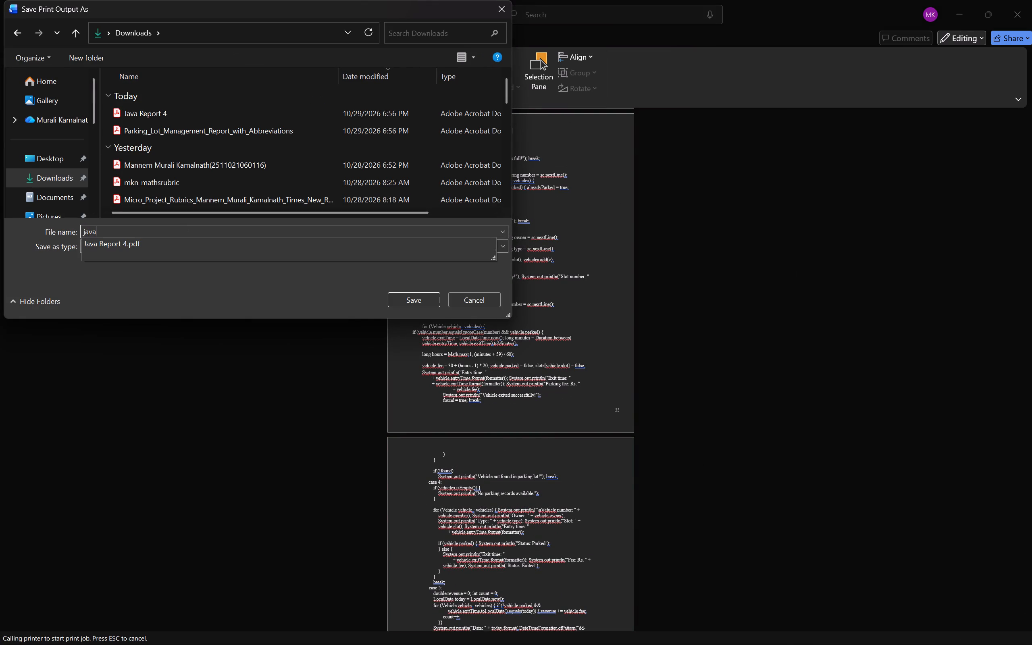
pyautogui.write('Repos')
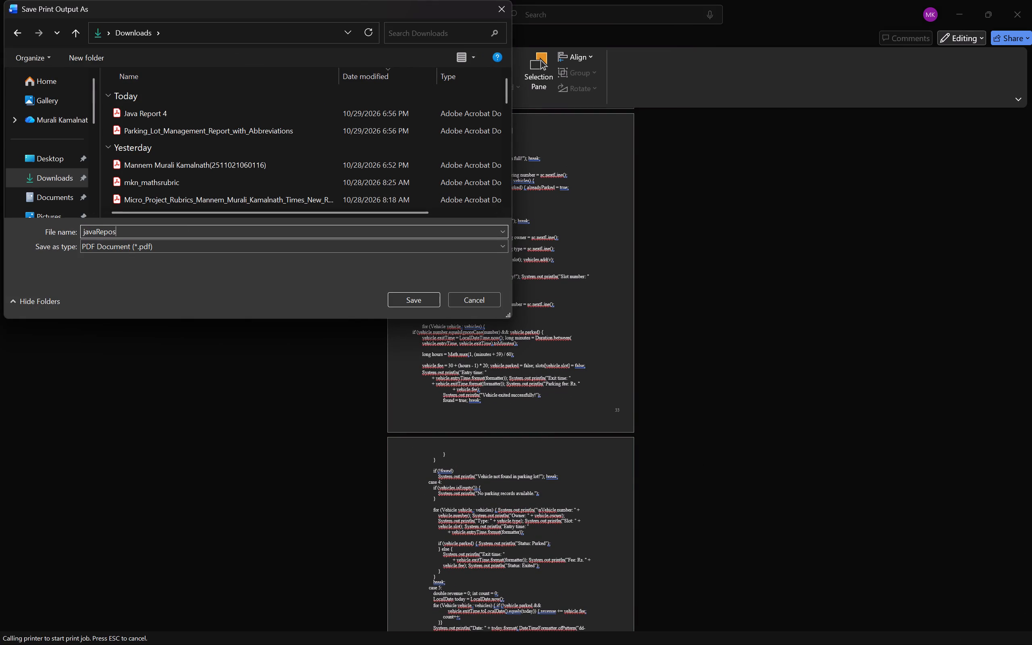
pyautogui.press('BackSpace')
pyautogui.write('rt')
pyautogui.write('Final')
pyautogui.press('space')
pyautogui.press('BackSpace')
pyautogui.press('.')
pyautogui.press('BackSpace')
pyautogui.press('Return')
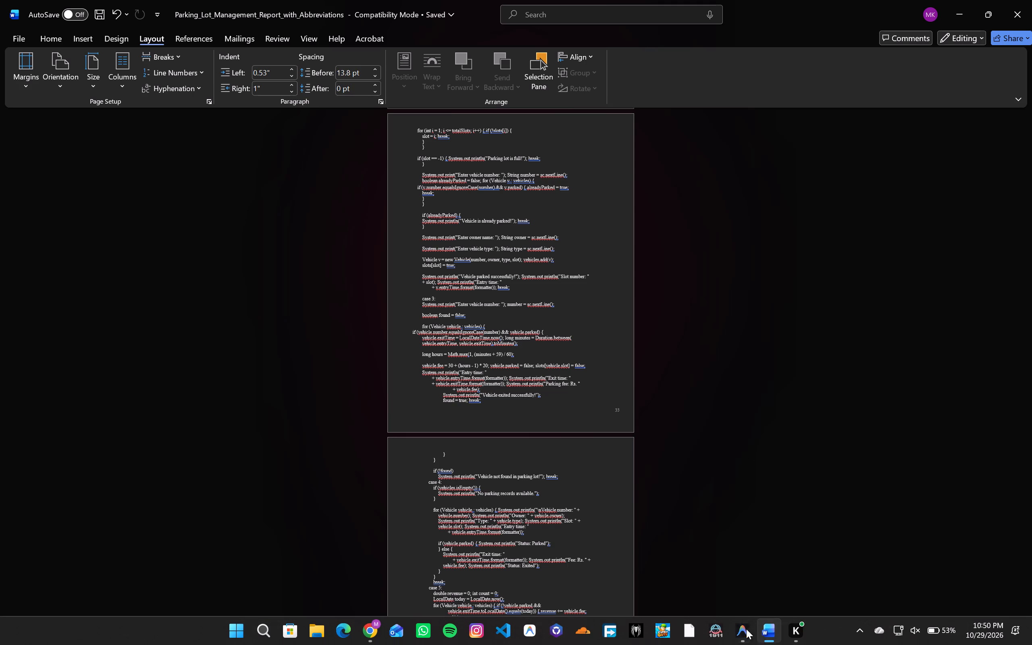
# Open javaReportFinal.pdf in Adobe Acrobat and hide its All tools pane.
pyautogui.click(319, 634)
pyautogui.click(965, 3)
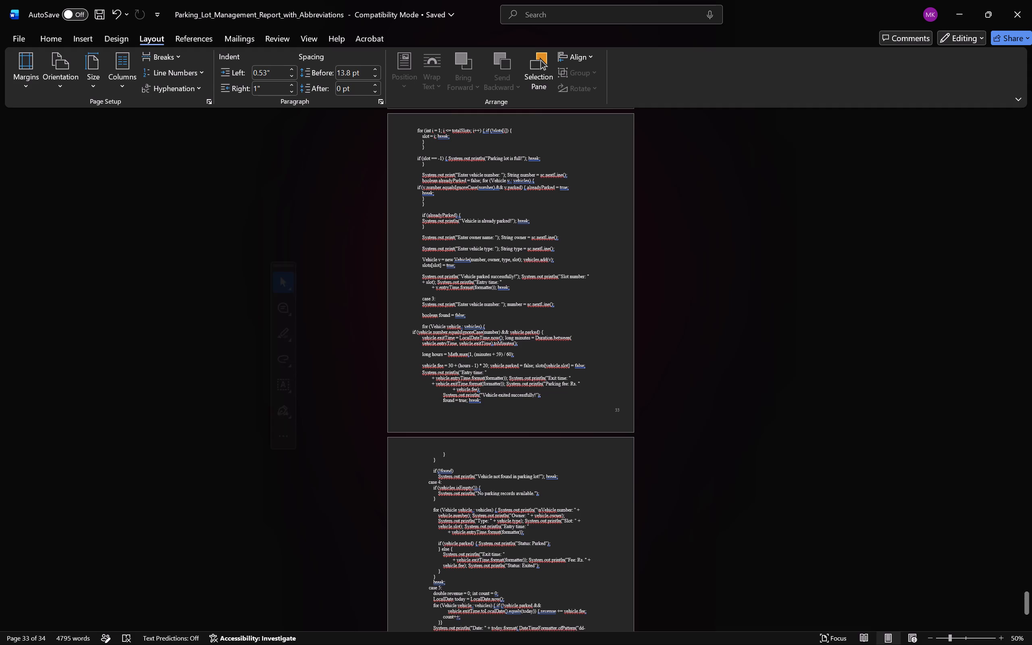
pyautogui.click(191, 80)
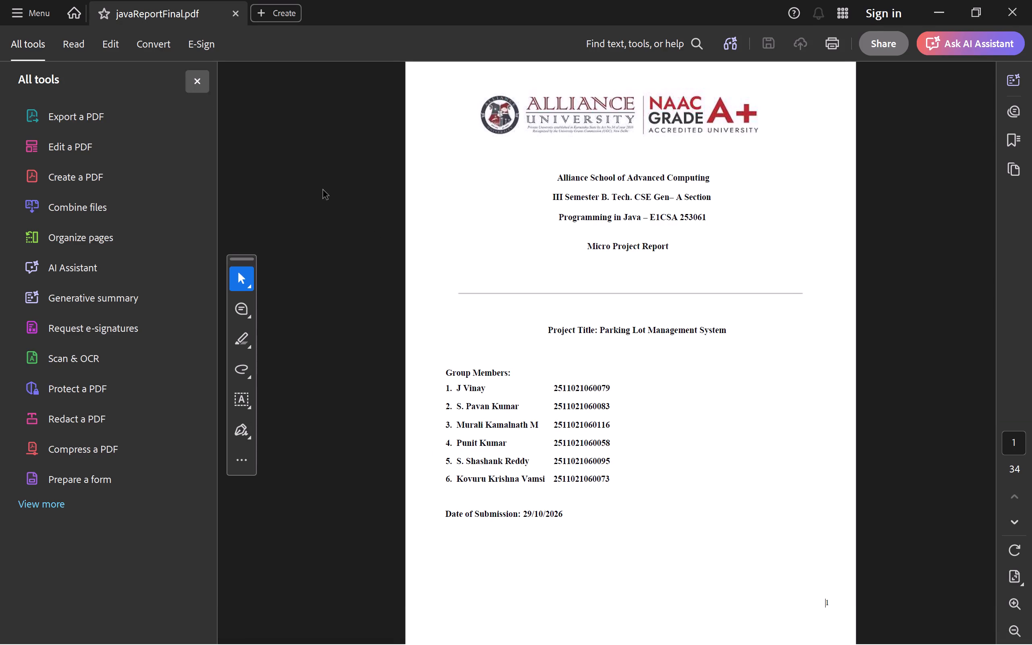
# Examine the exported PDF's contents table, page numbers, tables and section layout across its pages, and close it.
pyautogui.scroll(-7, 532, 271)
pyautogui.scroll(-20, 539, 281)
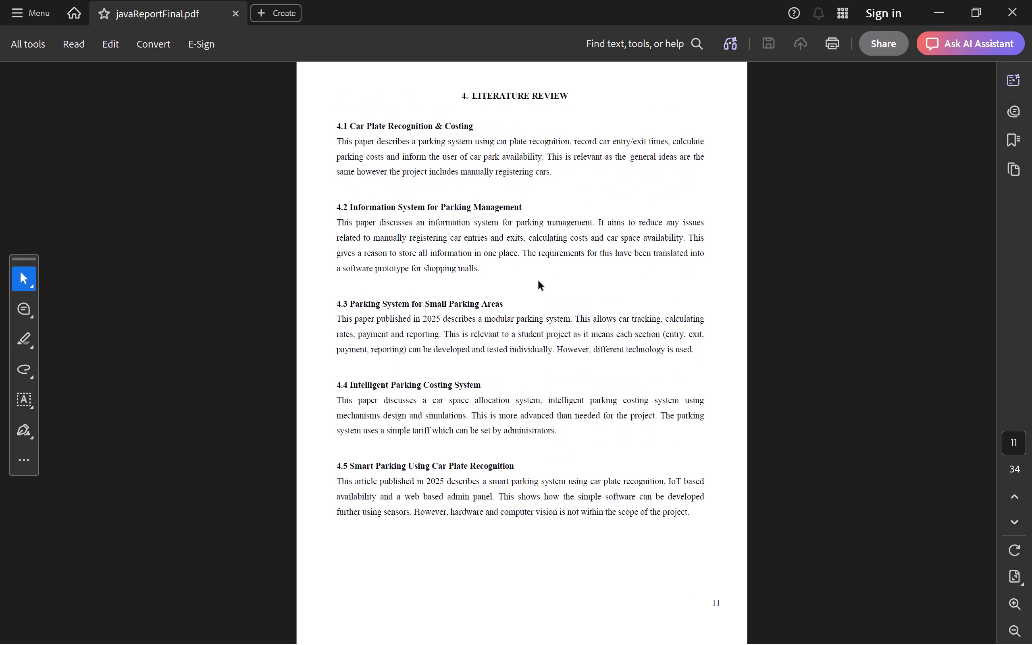
pyautogui.scroll(20, 539, 281)
pyautogui.scroll(5, 539, 281)
pyautogui.scroll(-15, 539, 281)
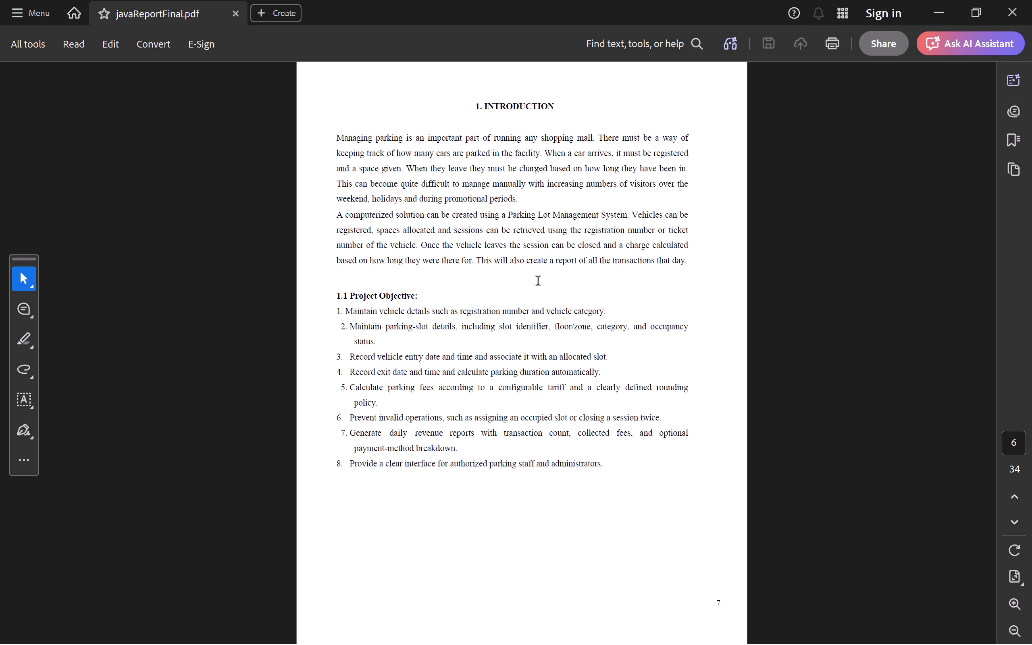
pyautogui.scroll(-18, 539, 281)
pyautogui.scroll(11, 539, 281)
pyautogui.scroll(-16, 539, 281)
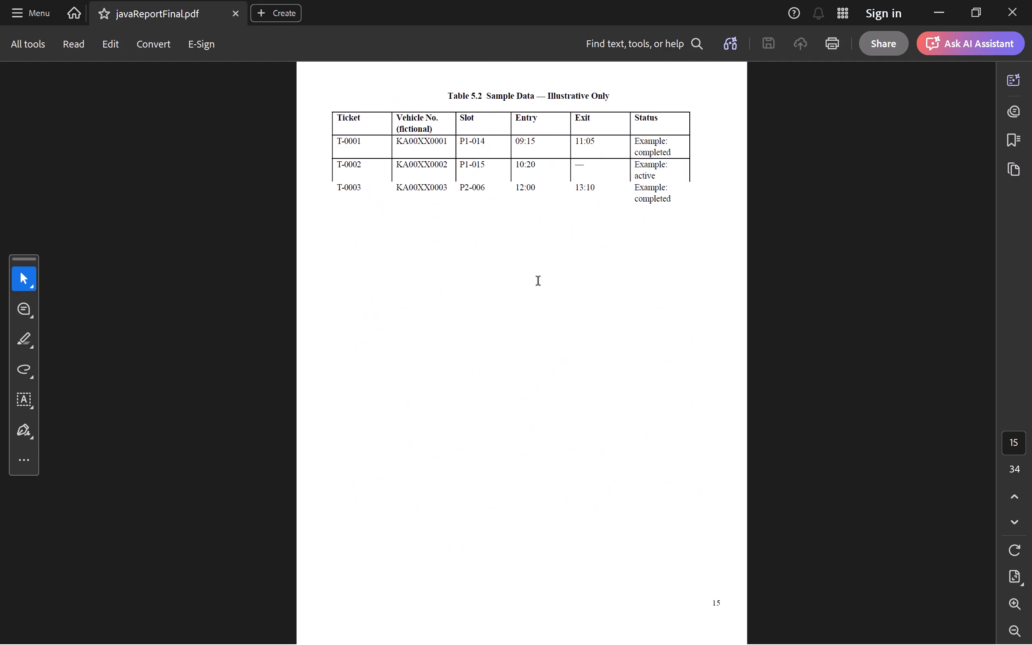
pyautogui.scroll(-5, 539, 281)
pyautogui.scroll(20, 539, 281)
pyautogui.scroll(14, 539, 281)
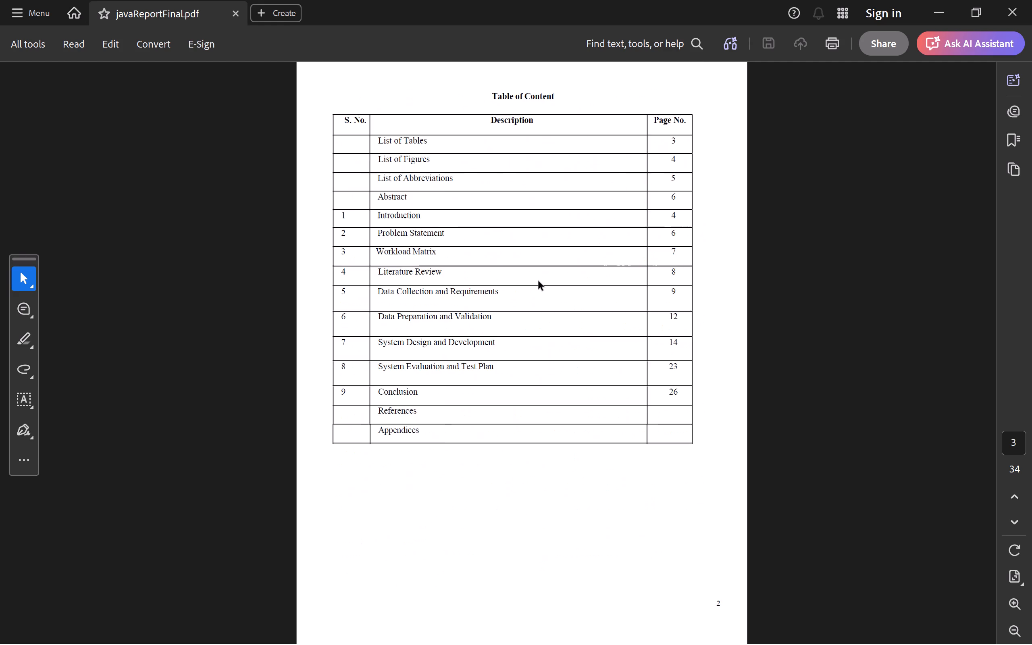
pyautogui.scroll(-4, 539, 281)
pyautogui.scroll(1, 539, 281)
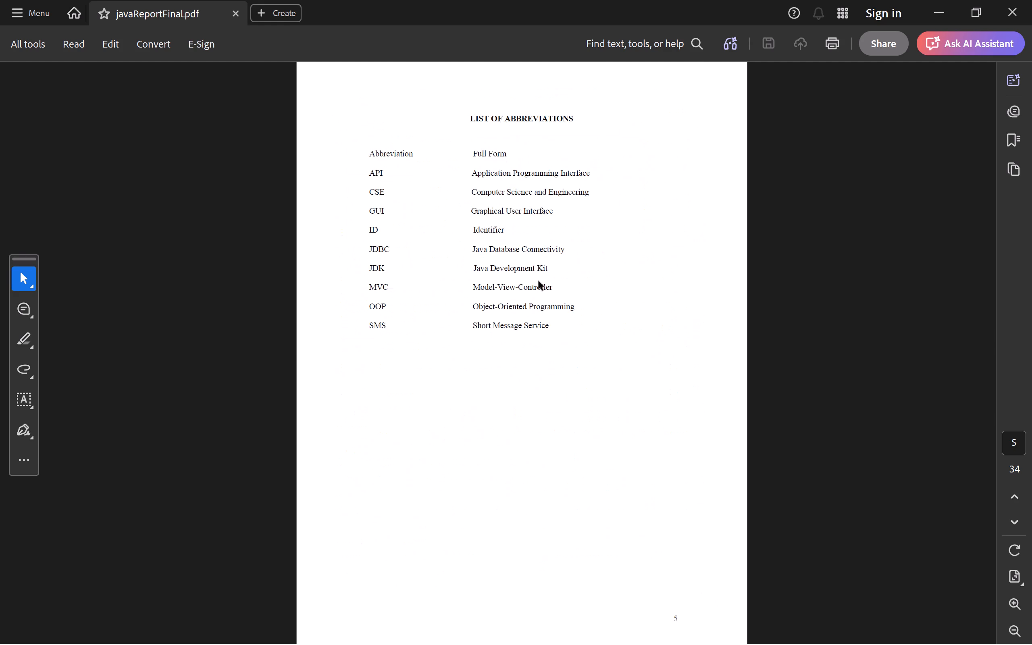
pyautogui.scroll(1, 539, 281)
pyautogui.scroll(-6, 539, 281)
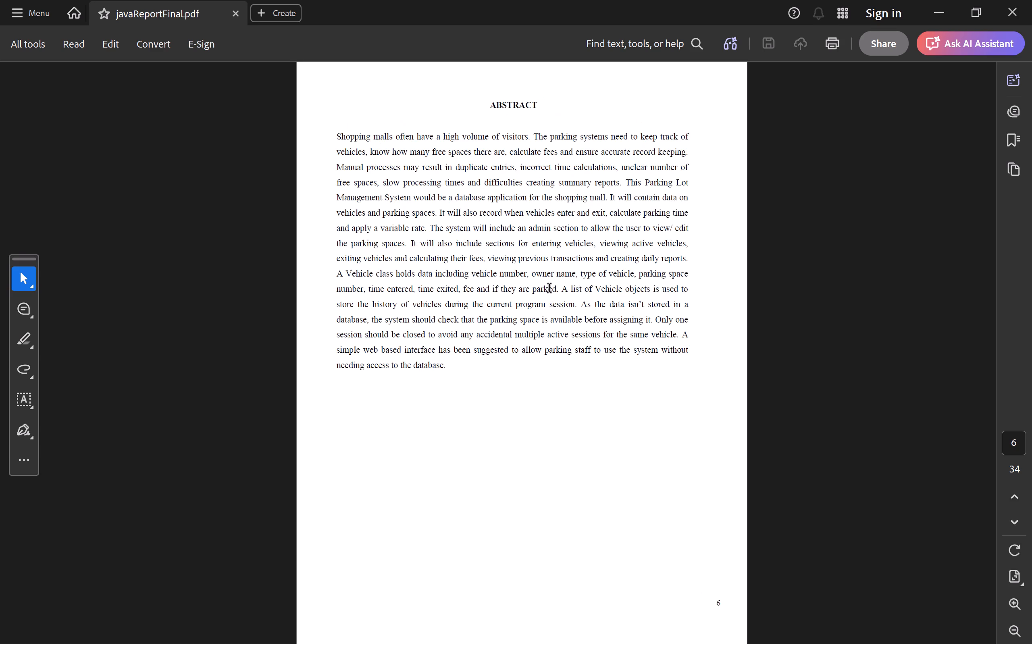
pyautogui.scroll(-10, 550, 289)
pyautogui.scroll(-18, 550, 289)
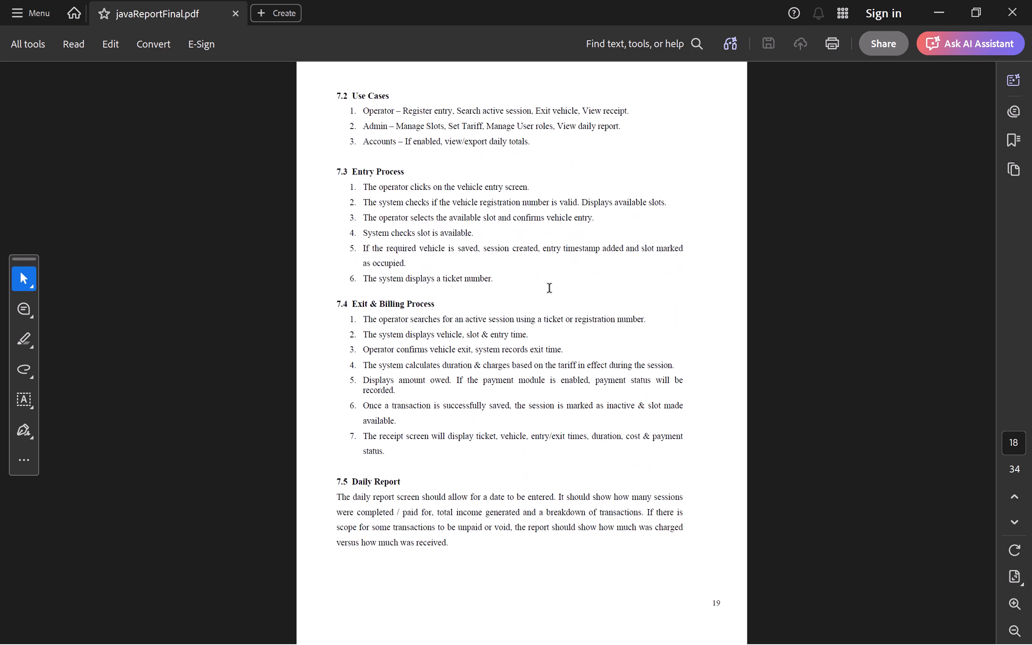
pyautogui.scroll(-2, 550, 289)
pyautogui.scroll(20, 550, 289)
pyautogui.scroll(20, 550, 289)
pyautogui.scroll(10, 550, 289)
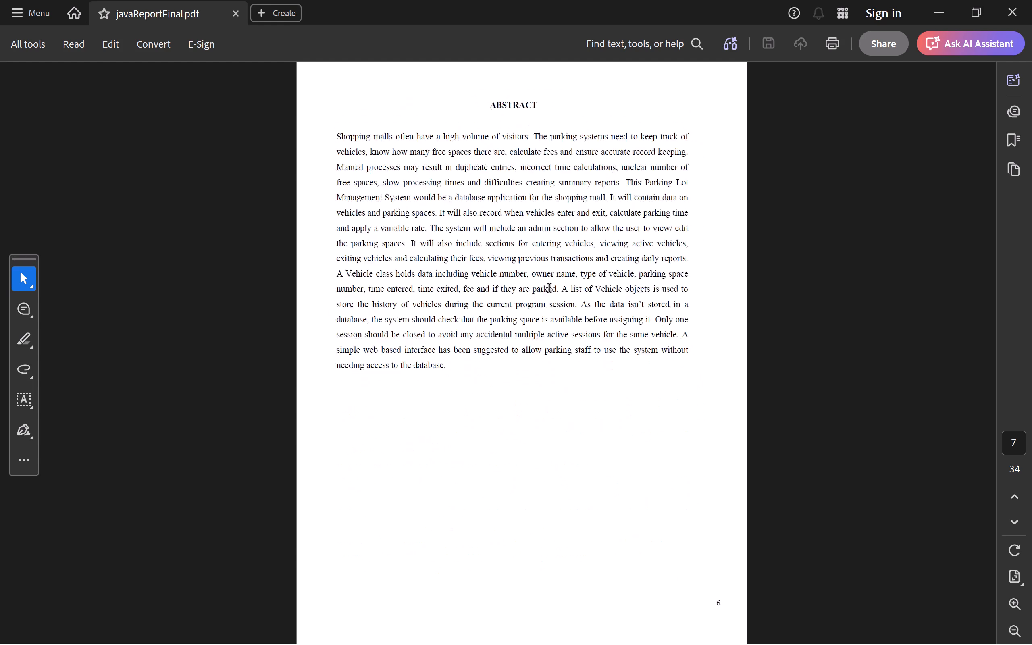
pyautogui.scroll(20, 550, 289)
pyautogui.scroll(1, 550, 289)
pyautogui.click(768, 179)
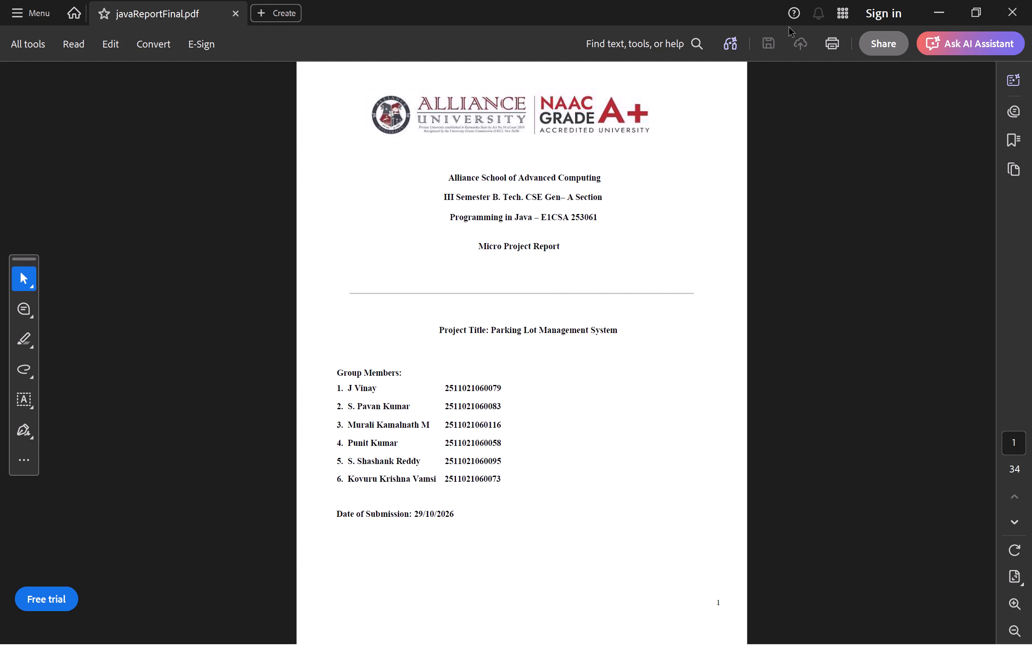
pyautogui.click(1019, 1)
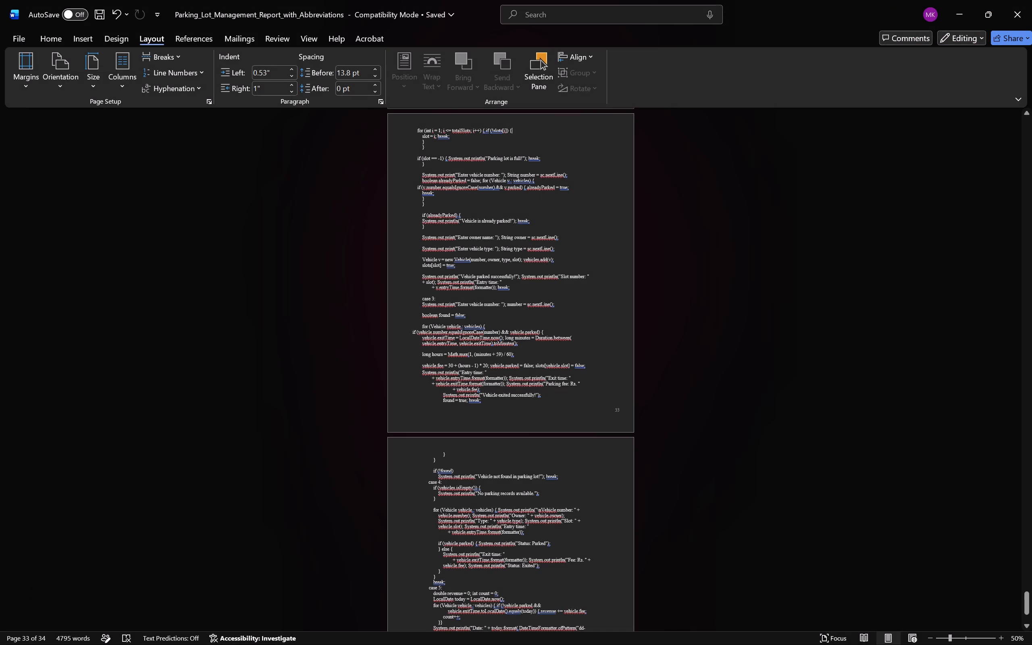
# Save the report in Microsoft Word.
pyautogui.hotkey('ctrl', 's')
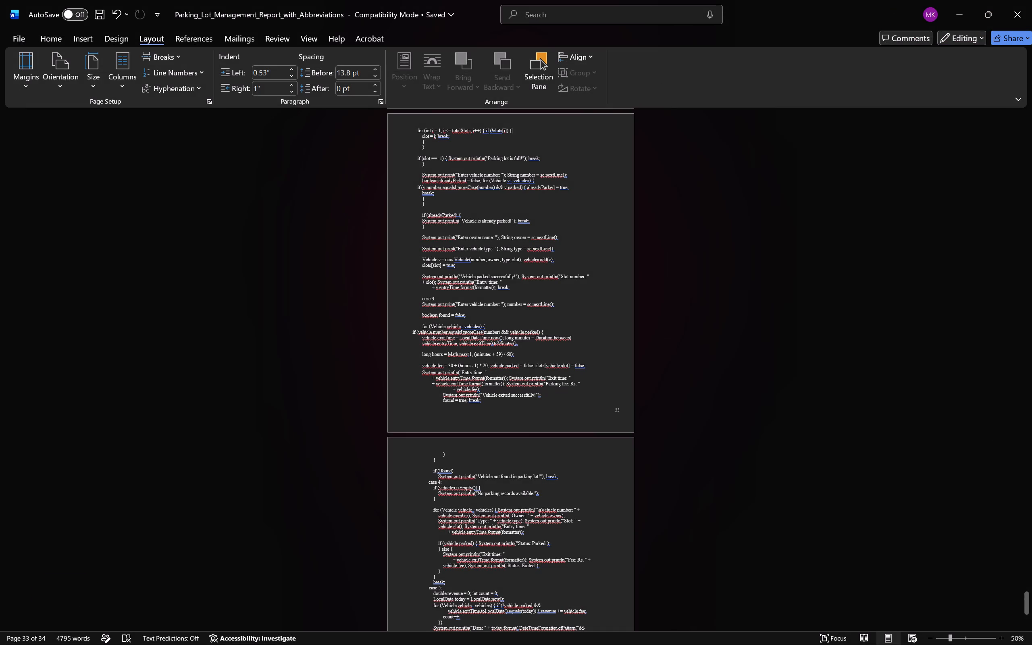